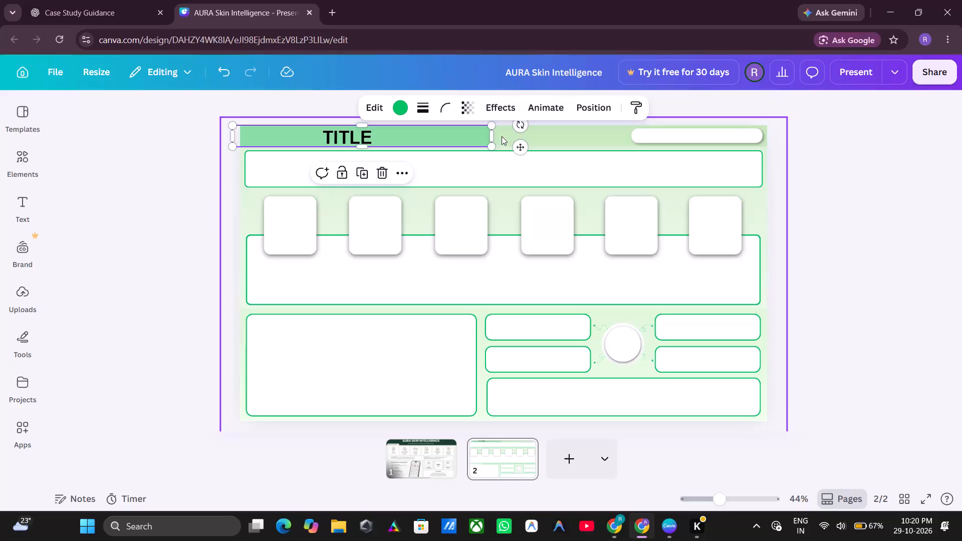
Widen the green title bar at the top of slide 2 so it spans the full slide width.
{"action": "left_click_drag", "start_coordinate": [494, 136], "coordinate": [553, 136]}
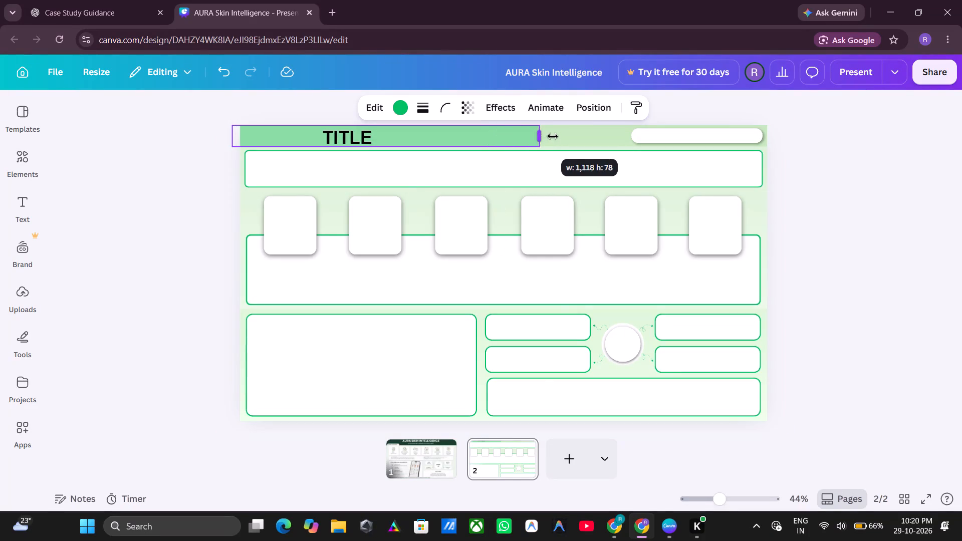
{"action": "left_click_drag", "start_coordinate": [553, 136], "coordinate": [776, 132]}
{"action": "left_click", "coordinate": [873, 237]}
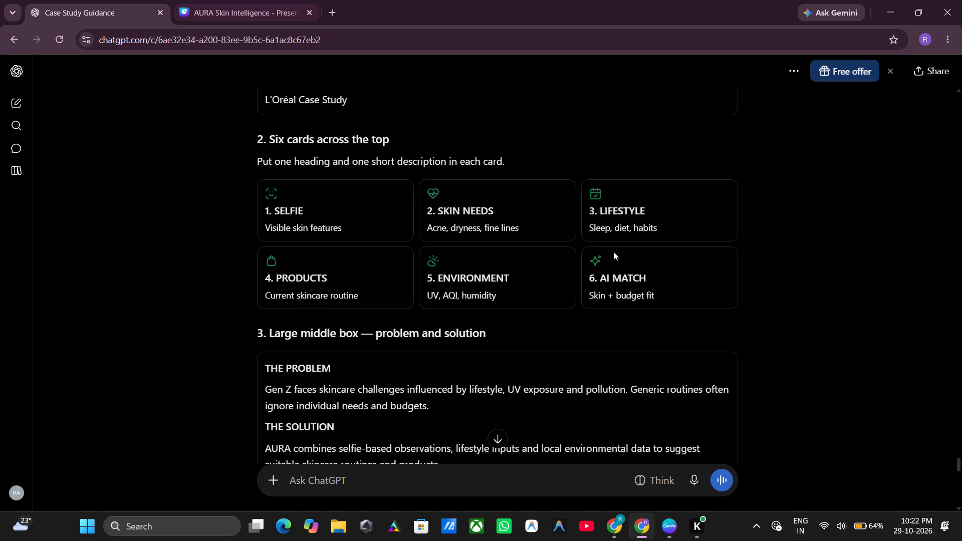
Switch to the AURA Skin Intelligence design in Canva and recolour the slide's title bar from green to a solid dark red.
{"action": "left_click", "coordinate": [267, 10]}
{"action": "left_click", "coordinate": [818, 221]}
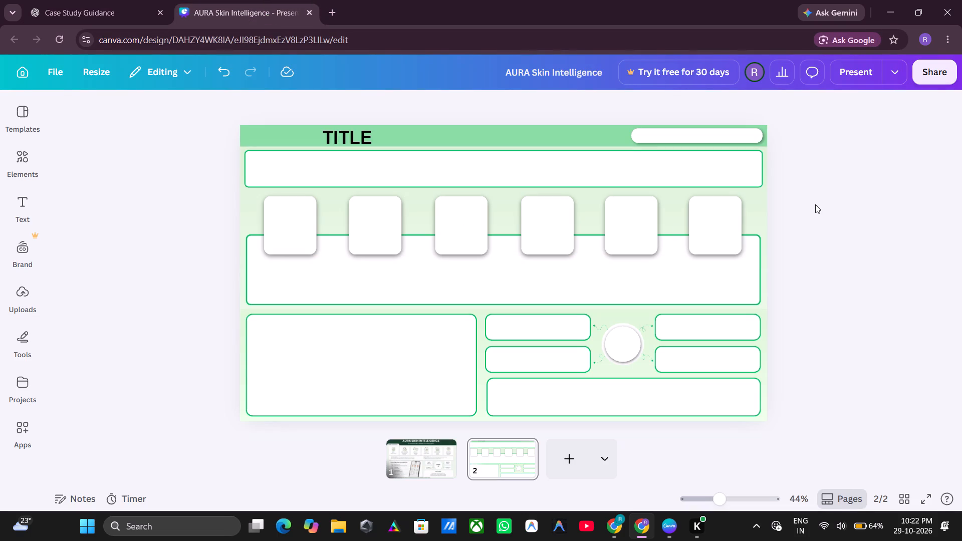
{"action": "left_click", "coordinate": [548, 139]}
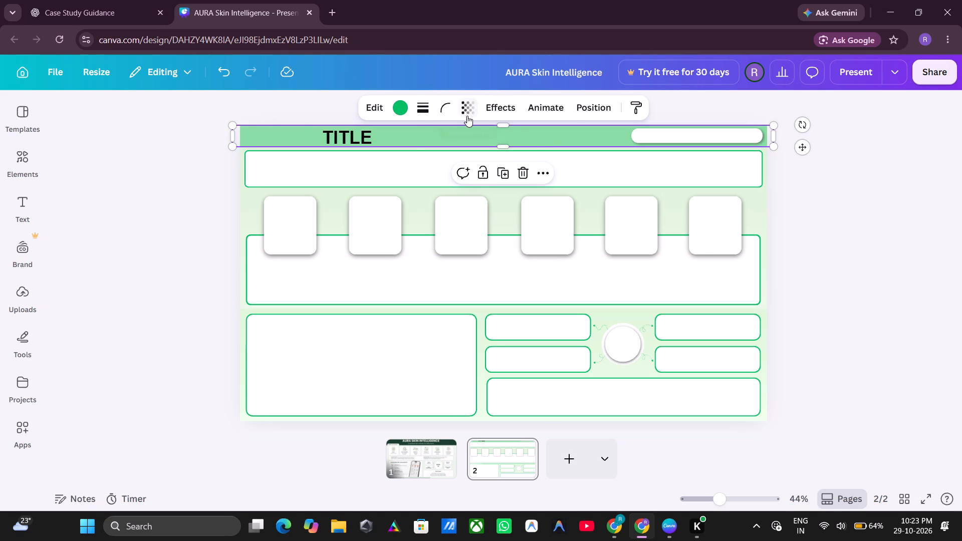
{"action": "left_click", "coordinate": [405, 112]}
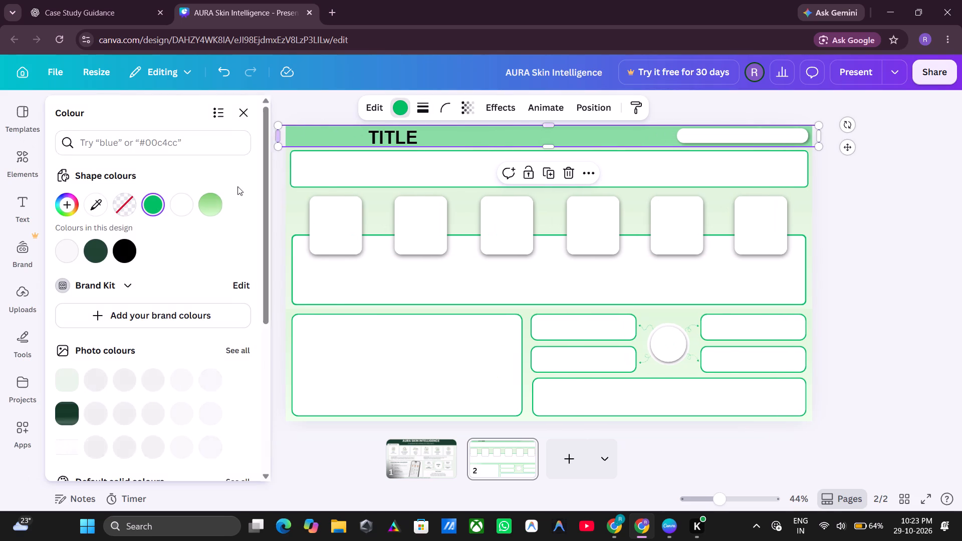
{"action": "scroll", "coordinate": [170, 275], "scroll_direction": "down", "scroll_amount": 5}
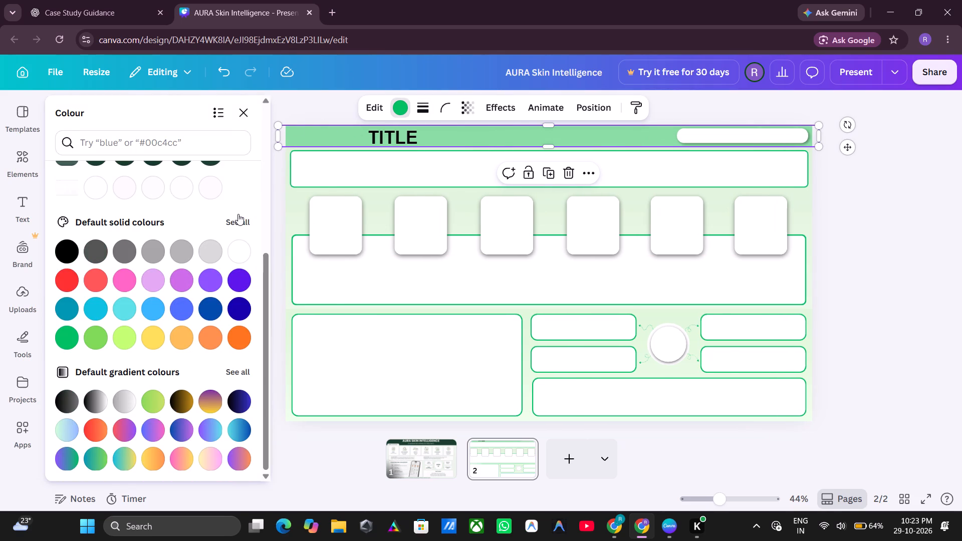
{"action": "left_click", "coordinate": [238, 214]}
{"action": "left_click", "coordinate": [99, 312]}
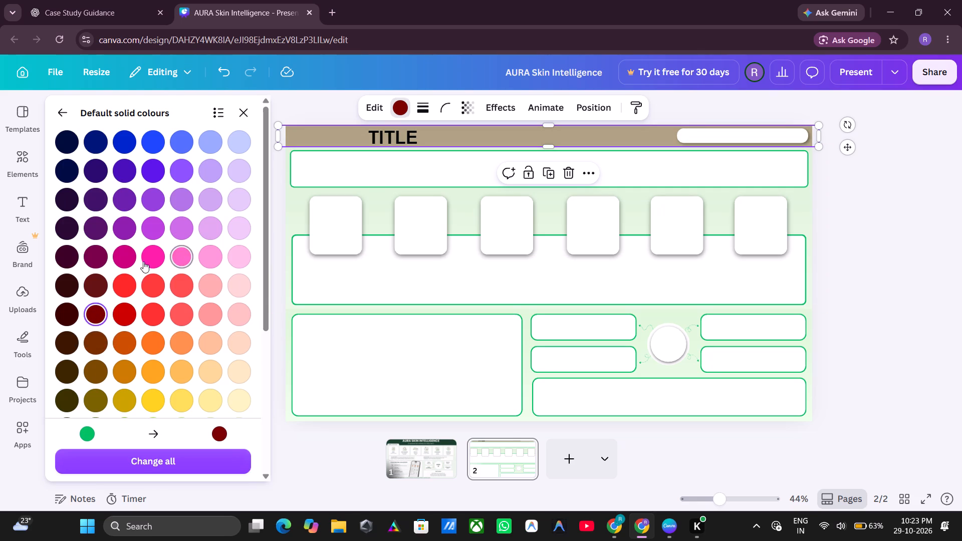
{"action": "left_click", "coordinate": [96, 284]}
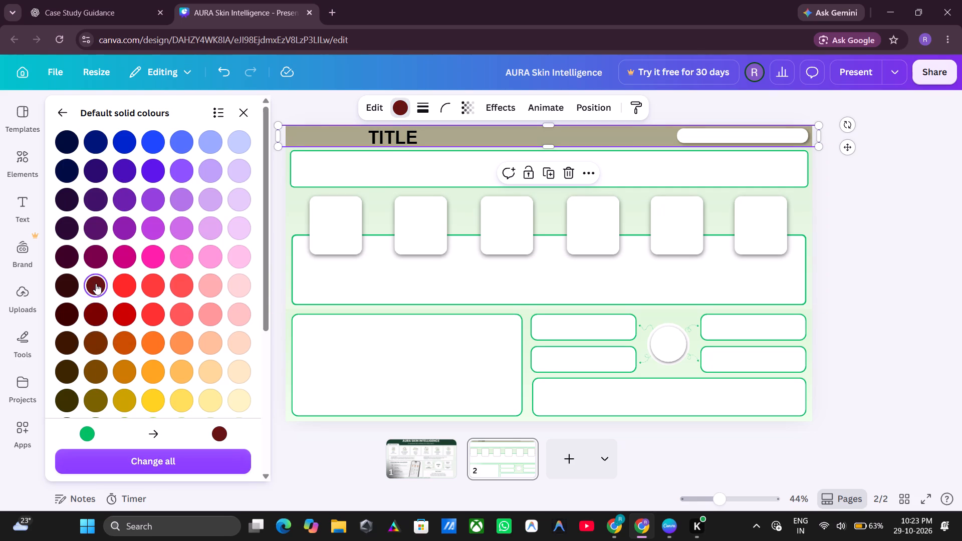
{"action": "left_click", "coordinate": [88, 306]}
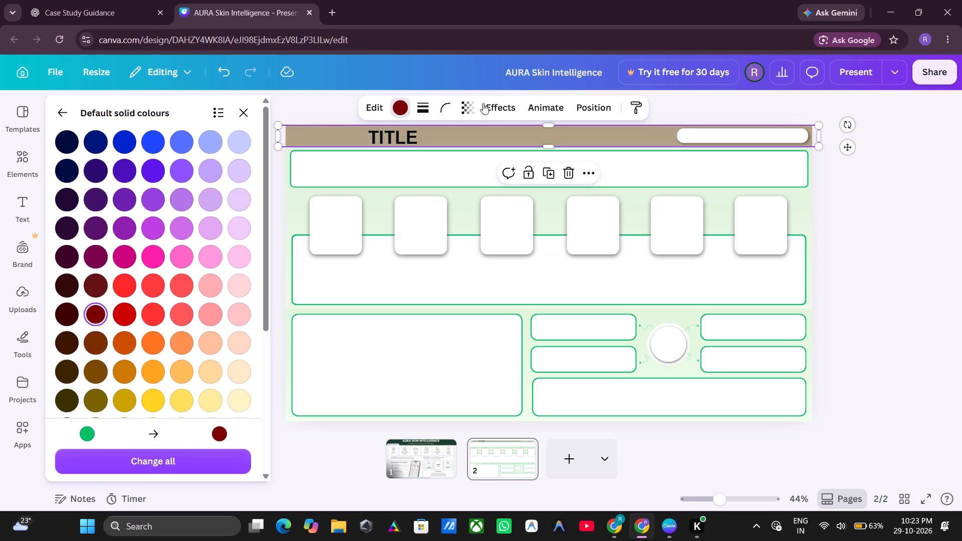
Set the title bar's transparency value to 100.
{"action": "left_click", "coordinate": [460, 108]}
{"action": "left_click_drag", "start_coordinate": [438, 164], "coordinate": [543, 164]}
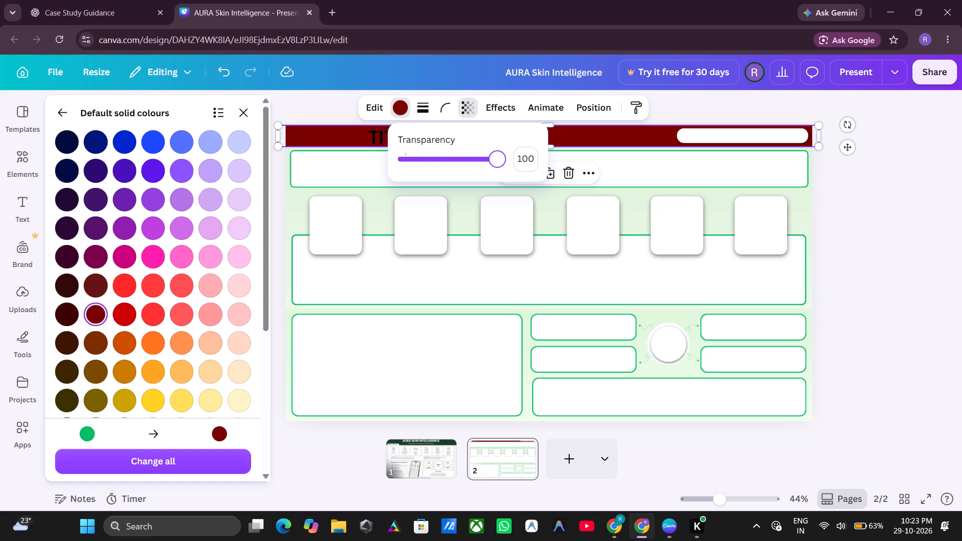
{"action": "left_click_drag", "start_coordinate": [494, 162], "coordinate": [524, 164]}
Compare dark red and plum shades on the title bar and settle on the dark maroon one.
{"action": "left_click", "coordinate": [96, 291]}
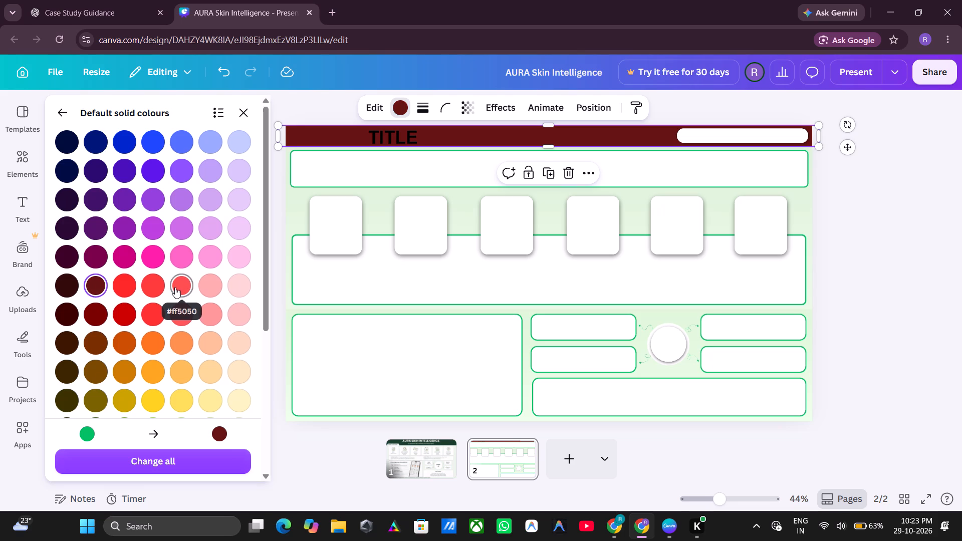
{"action": "scroll", "coordinate": [130, 287], "scroll_direction": "down", "scroll_amount": 4}
{"action": "scroll", "coordinate": [131, 287], "scroll_direction": "up", "scroll_amount": 5}
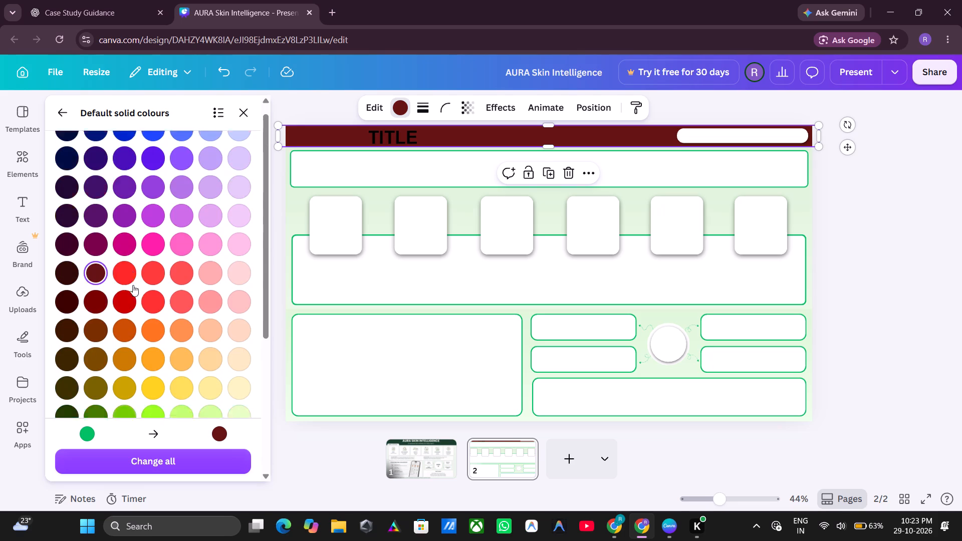
{"action": "left_click", "coordinate": [95, 252]}
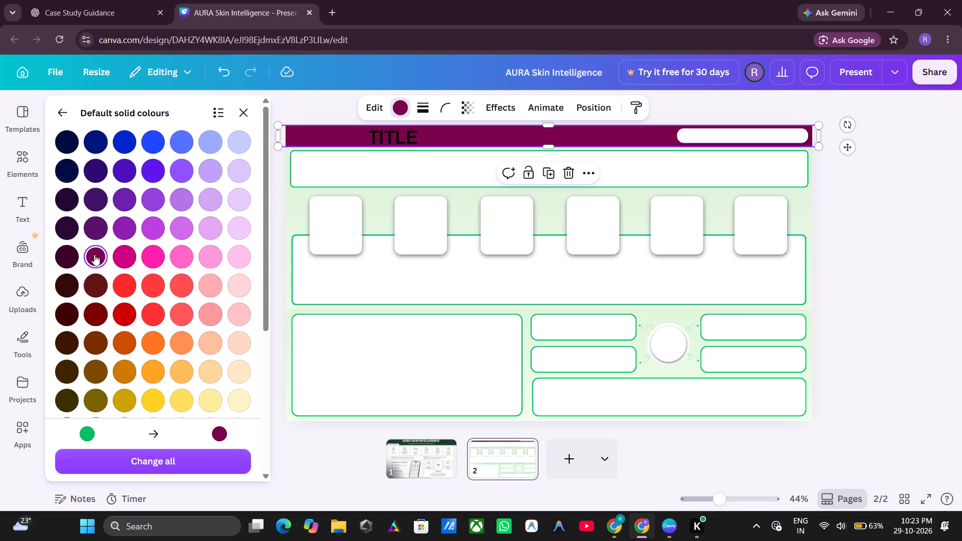
{"action": "left_click", "coordinate": [96, 288]}
{"action": "left_click", "coordinate": [879, 266]}
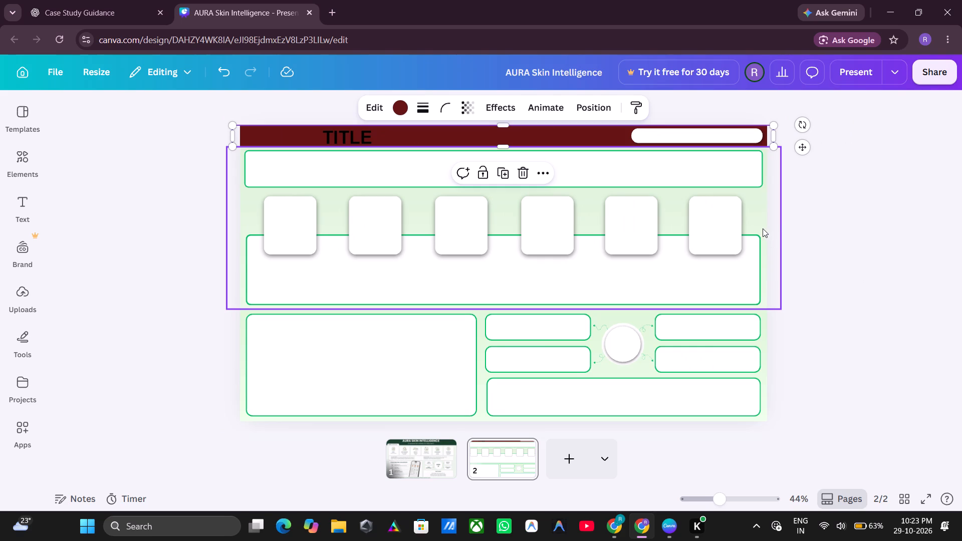
Try peach and orange shades on the slide's large green background shape and settle on light peach #ffc099.
{"action": "left_click", "coordinate": [482, 417]}
{"action": "left_click", "coordinate": [398, 111]}
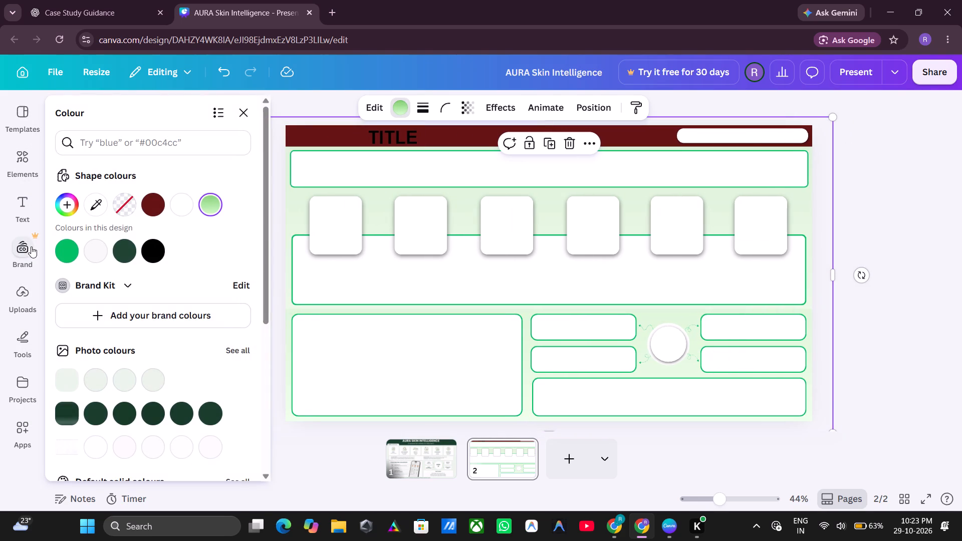
{"action": "scroll", "coordinate": [239, 293], "scroll_direction": "down", "scroll_amount": 5}
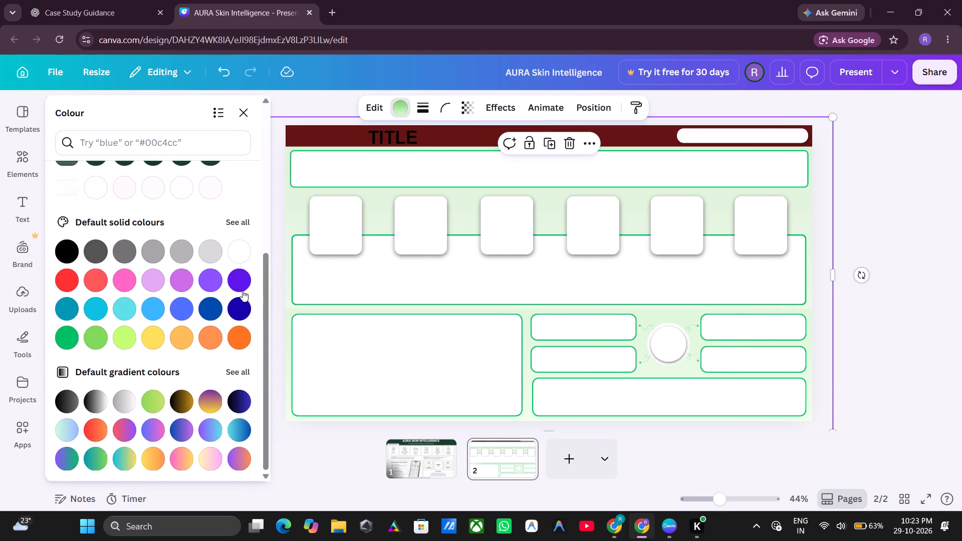
{"action": "left_click", "coordinate": [244, 225]}
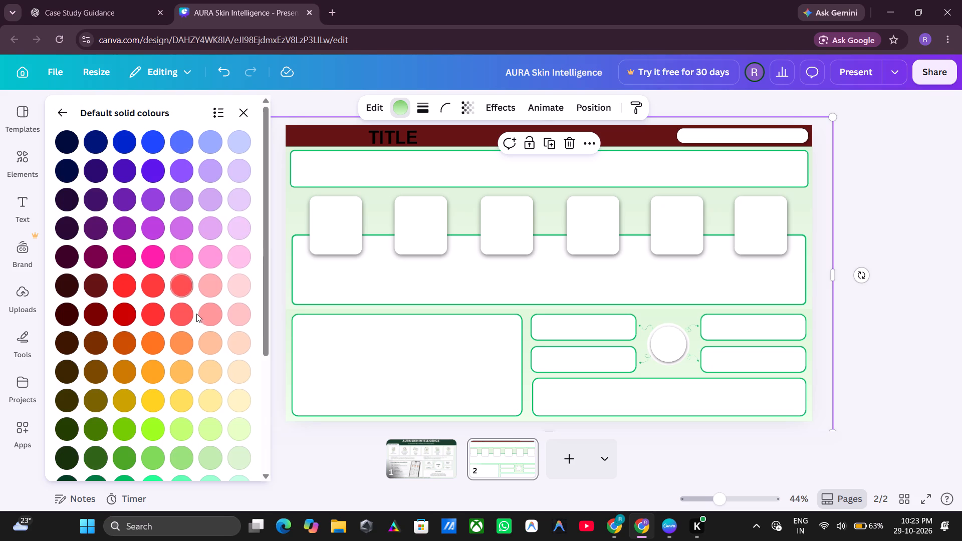
{"action": "left_click", "coordinate": [210, 344]}
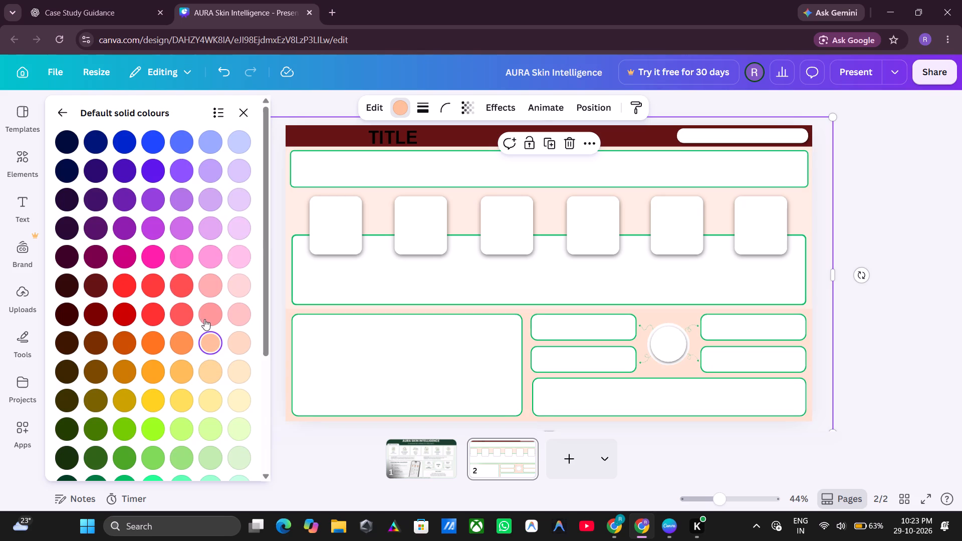
{"action": "left_click", "coordinate": [204, 317]}
{"action": "left_click", "coordinate": [214, 347]}
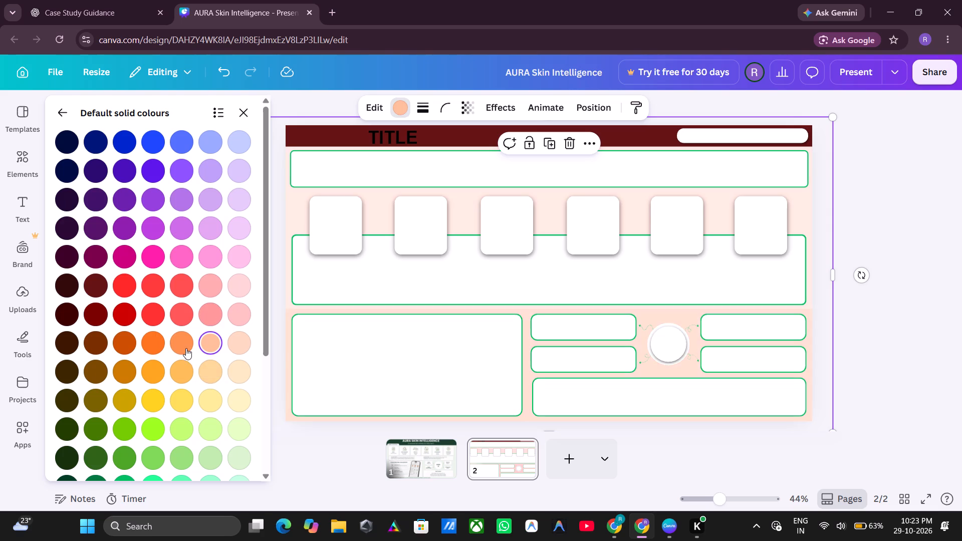
{"action": "left_click", "coordinate": [181, 345]}
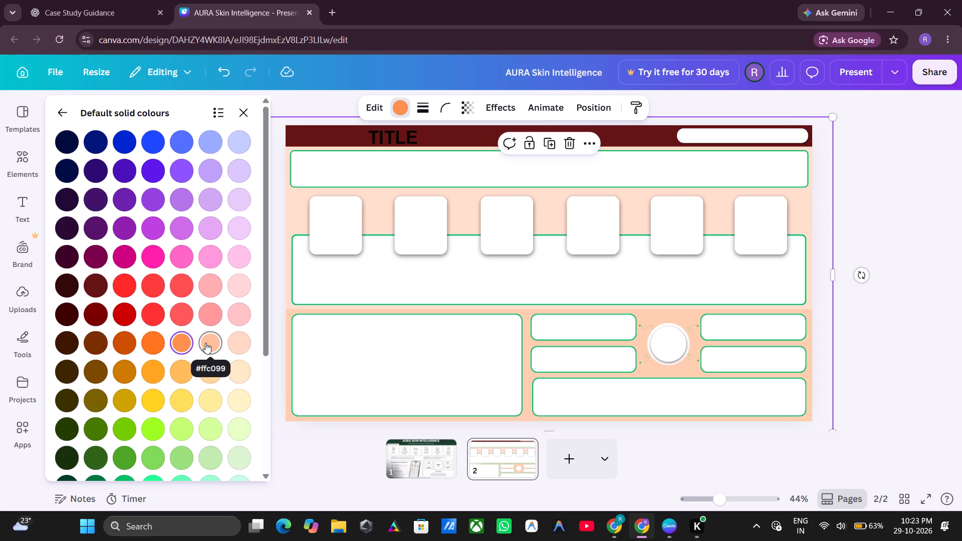
{"action": "left_click", "coordinate": [208, 347]}
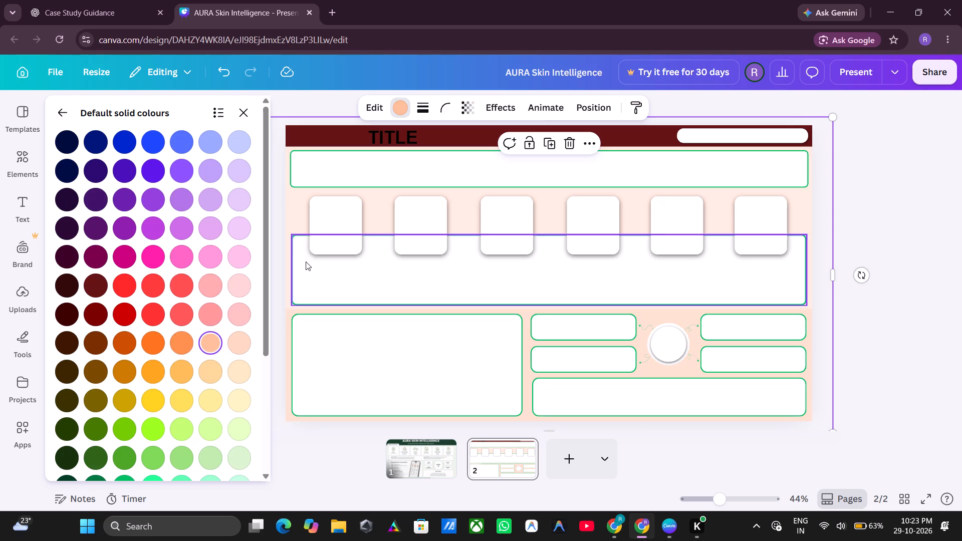
Recolour the upper background panel behind the six cards, comparing red, orange and peach shades and settling on light orange.
{"action": "left_click", "coordinate": [298, 219]}
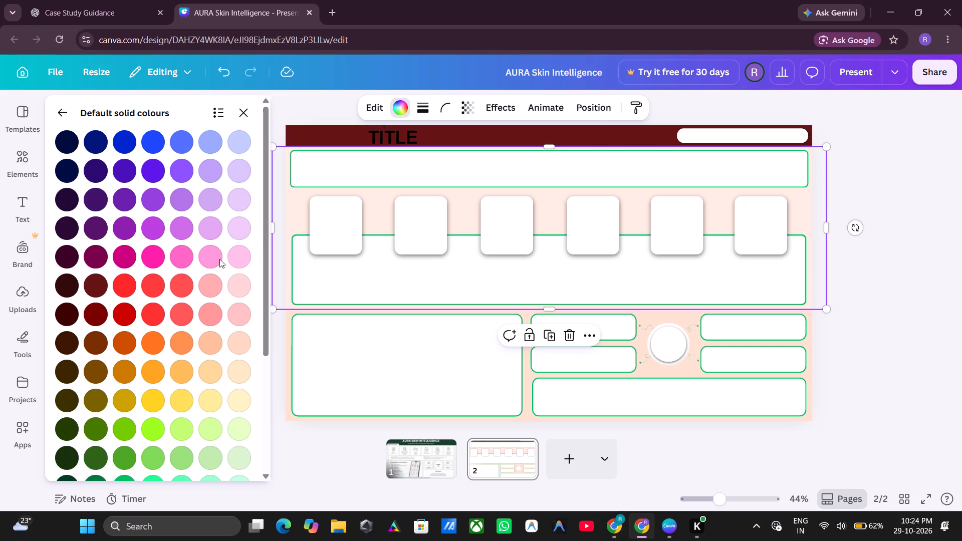
{"action": "left_click", "coordinate": [125, 318]}
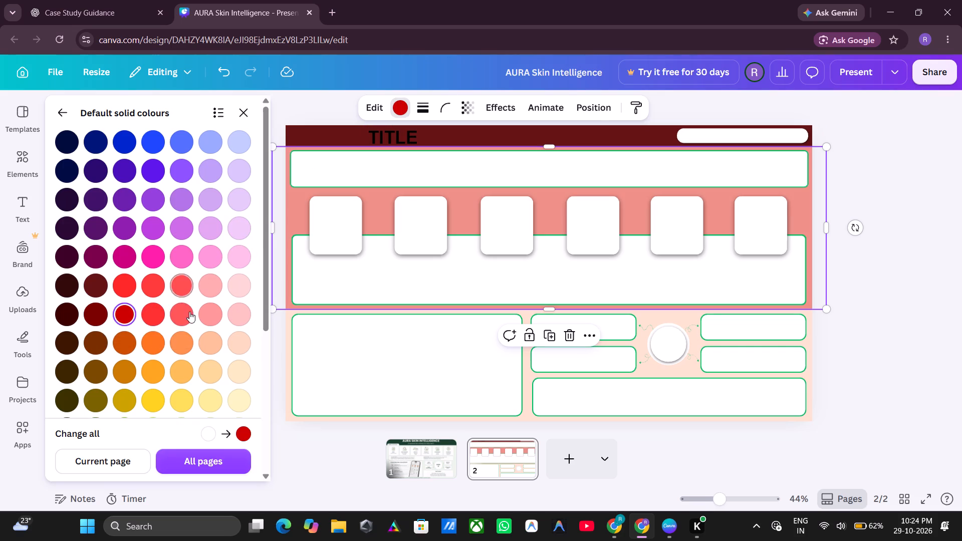
{"action": "left_click", "coordinate": [124, 341]}
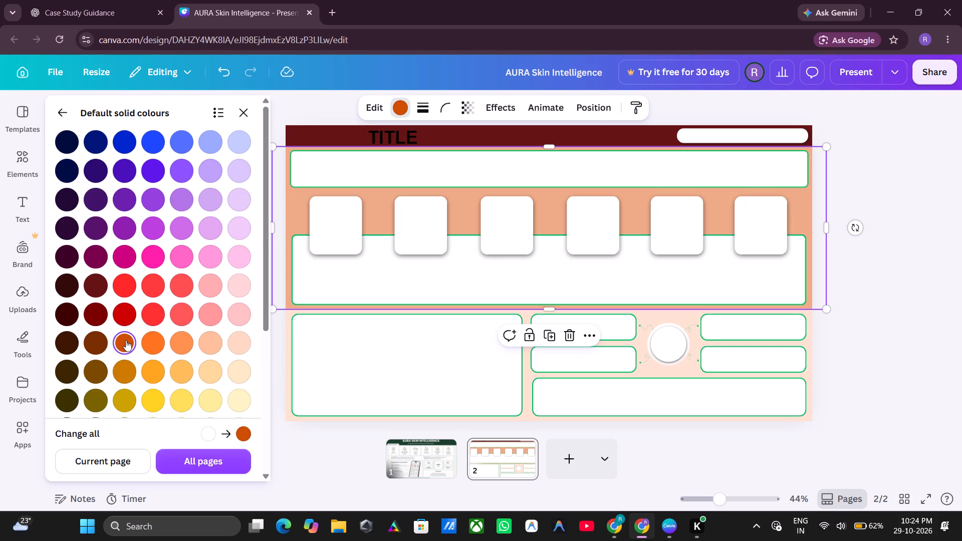
{"action": "left_click", "coordinate": [161, 345]}
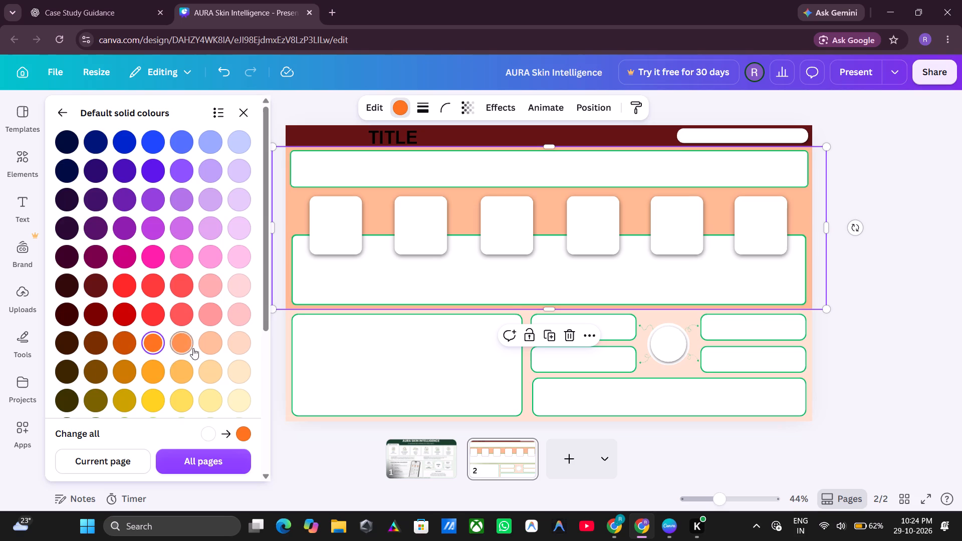
{"action": "left_click", "coordinate": [208, 349]}
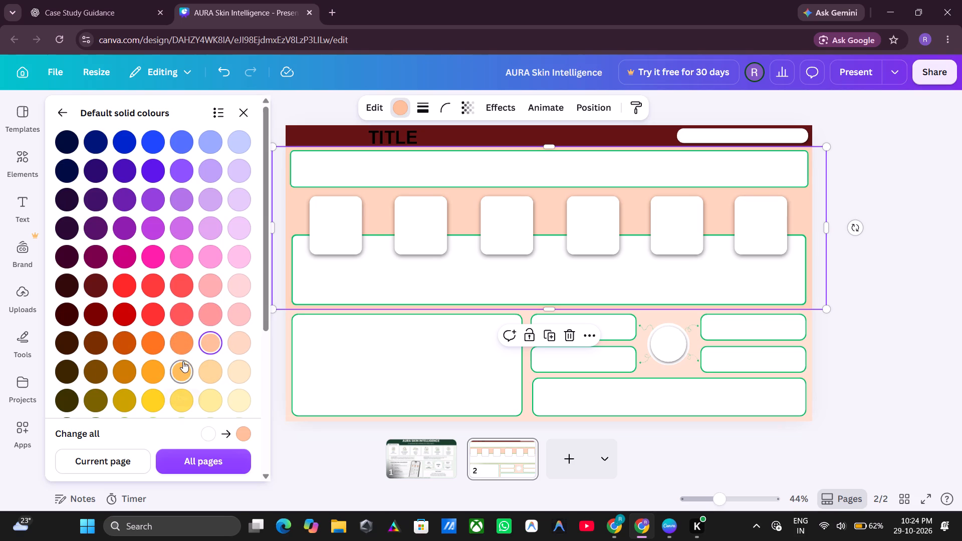
{"action": "left_click", "coordinate": [176, 337]}
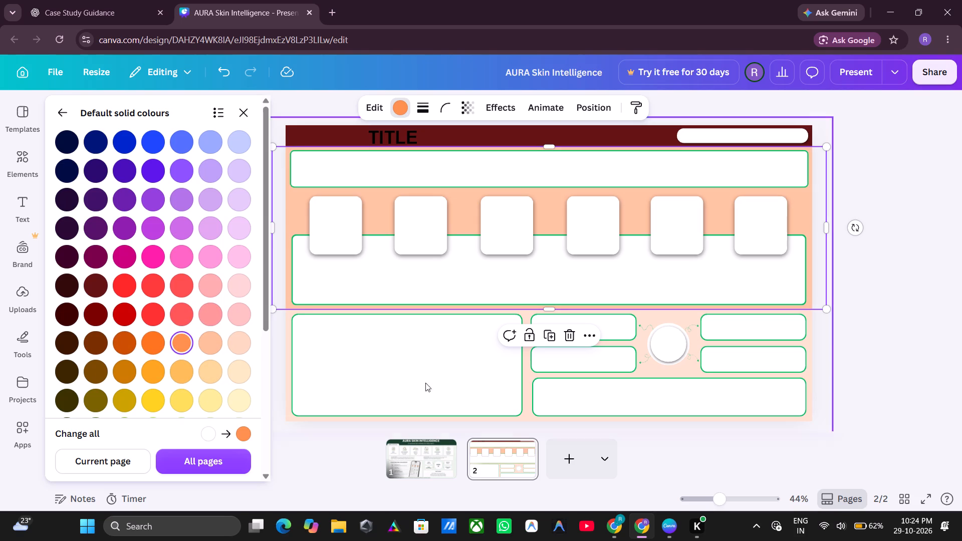
{"action": "left_click", "coordinate": [908, 298]}
{"action": "left_click", "coordinate": [908, 298]}
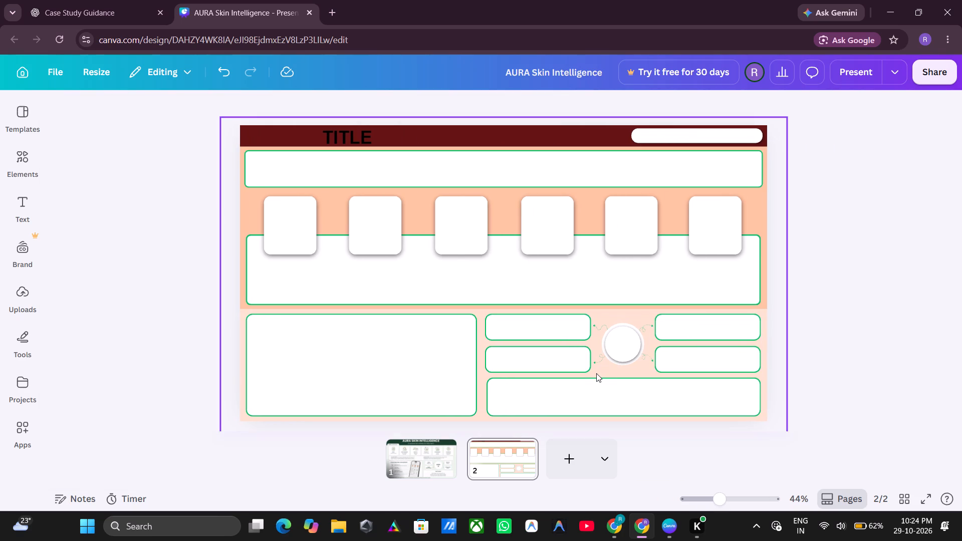
Set the border of the wide box below the title bar to the design's dark maroon.
{"action": "left_click", "coordinate": [425, 178]}
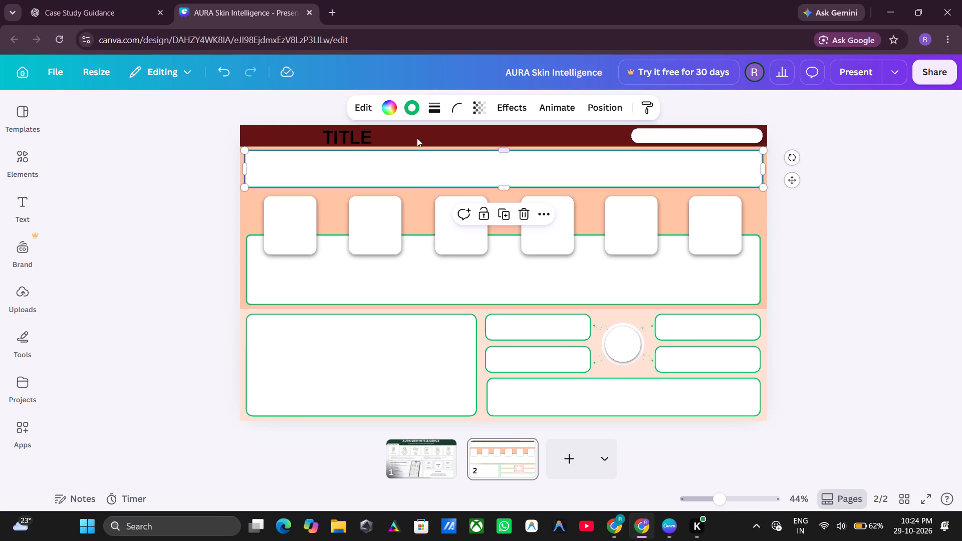
{"action": "left_click", "coordinate": [411, 114]}
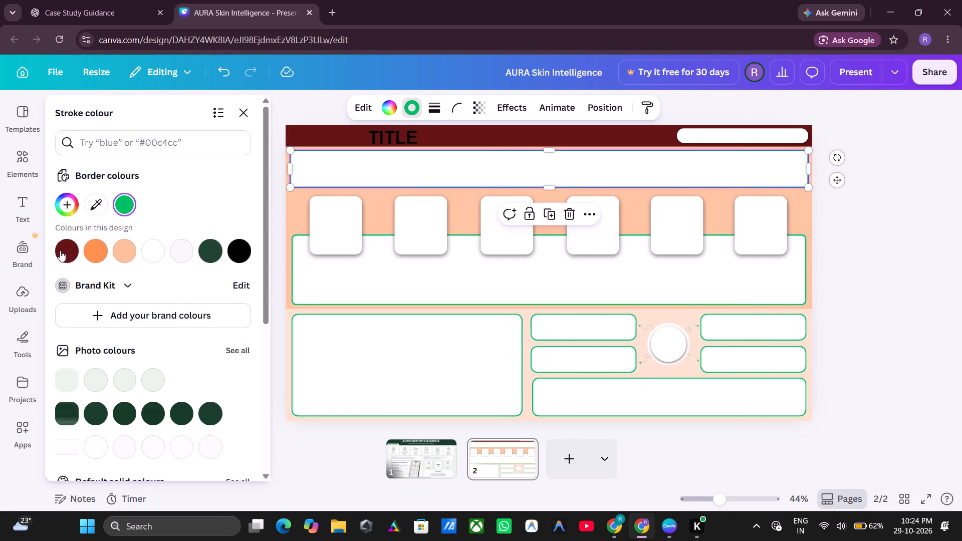
{"action": "left_click", "coordinate": [62, 250]}
{"action": "left_click", "coordinate": [911, 240]}
{"action": "left_click", "coordinate": [911, 240]}
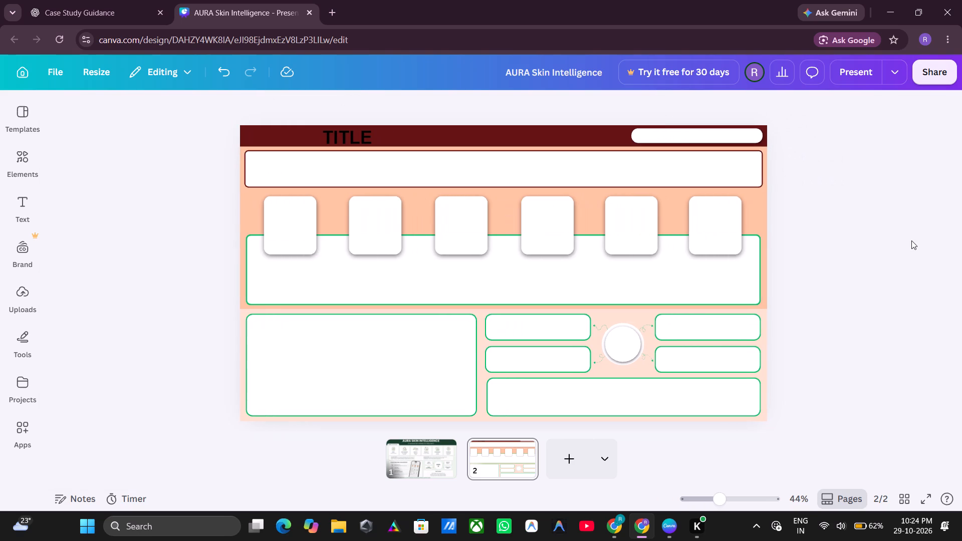
Set the borders of the large middle box and the slide's bottom-left box to dark maroon.
{"action": "left_click", "coordinate": [307, 277]}
{"action": "left_click", "coordinate": [828, 201]}
{"action": "left_click", "coordinate": [725, 172]}
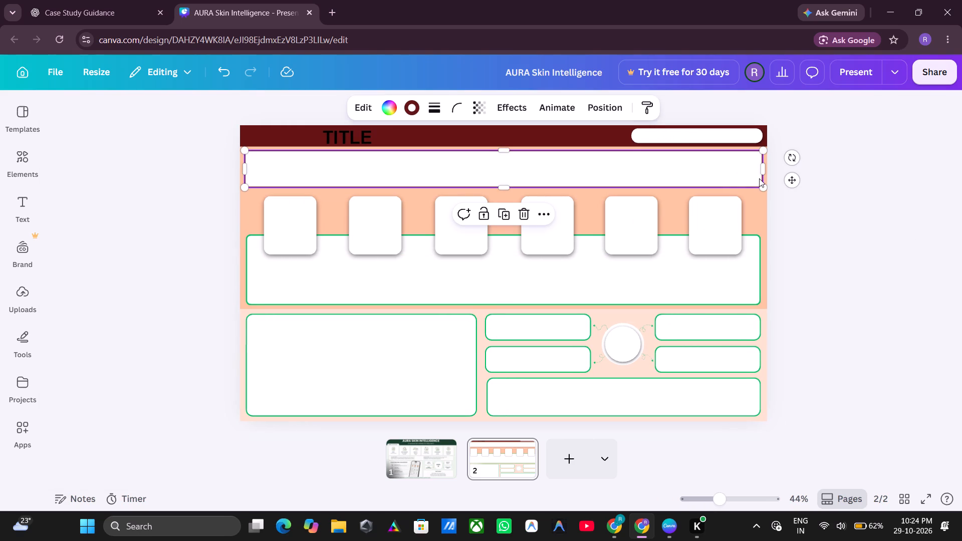
{"action": "left_click", "coordinate": [845, 194]}
{"action": "left_click", "coordinate": [683, 262]}
{"action": "left_click", "coordinate": [415, 114]}
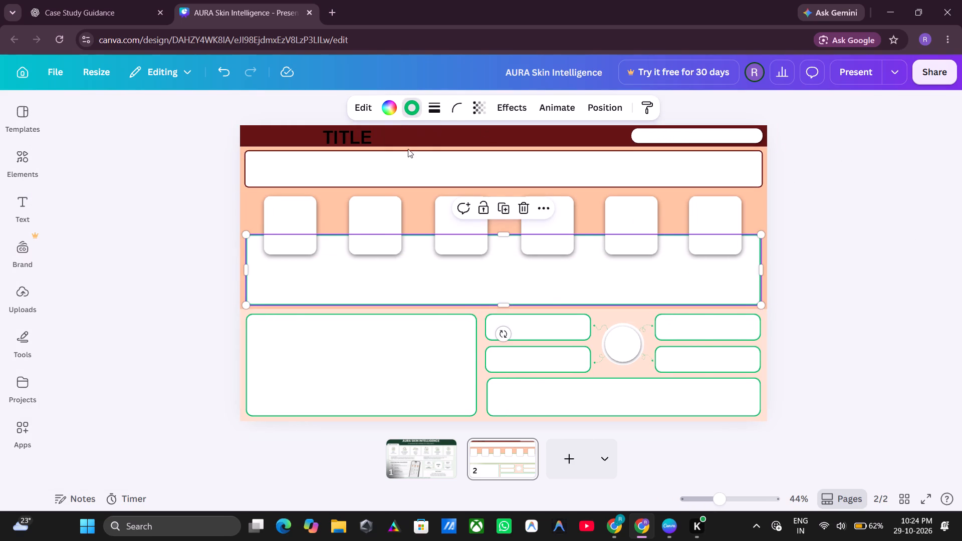
{"action": "left_click", "coordinate": [125, 201]}
{"action": "left_click", "coordinate": [384, 396]}
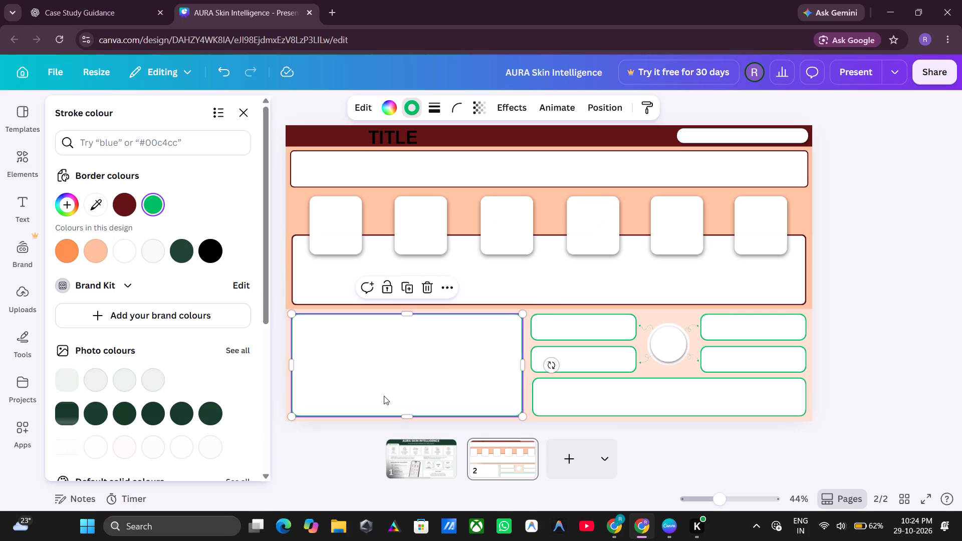
{"action": "left_click", "coordinate": [130, 208]}
Ungroup the diagram made of four small boxes around the central circle.
{"action": "left_click", "coordinate": [617, 338]}
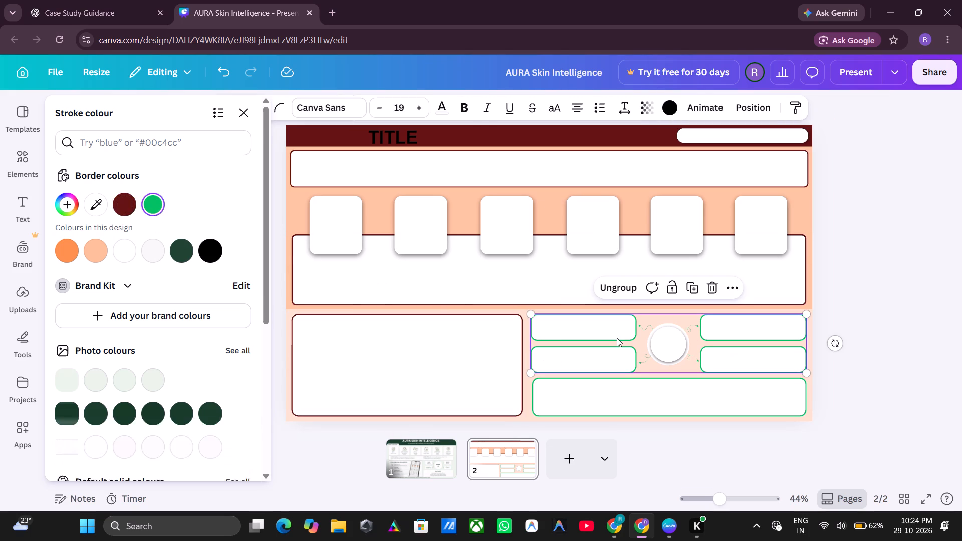
{"action": "left_click", "coordinate": [627, 296]}
{"action": "left_click", "coordinate": [938, 315]}
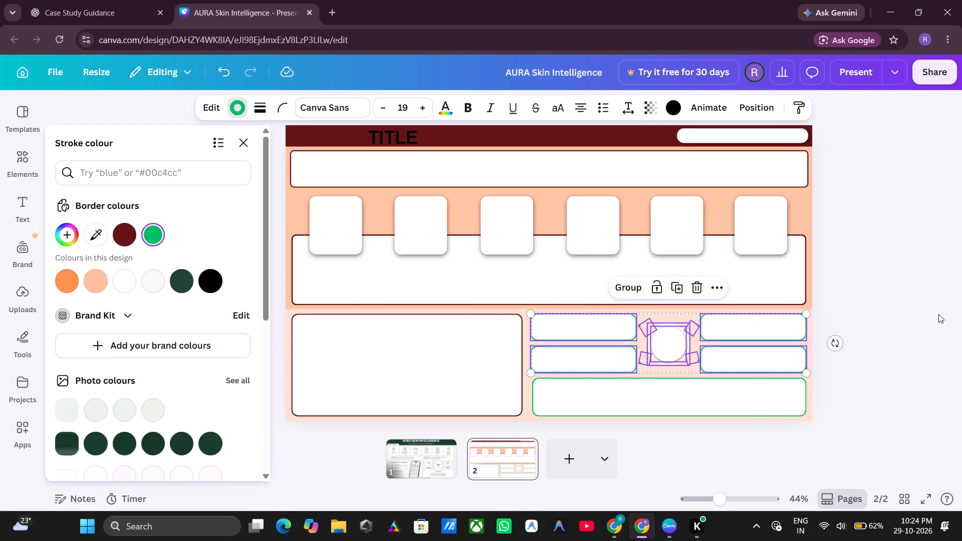
Set the borders of the four small boxes around the central circle to dark maroon #661414.
{"action": "left_click", "coordinate": [938, 314]}
{"action": "left_click", "coordinate": [564, 326]}
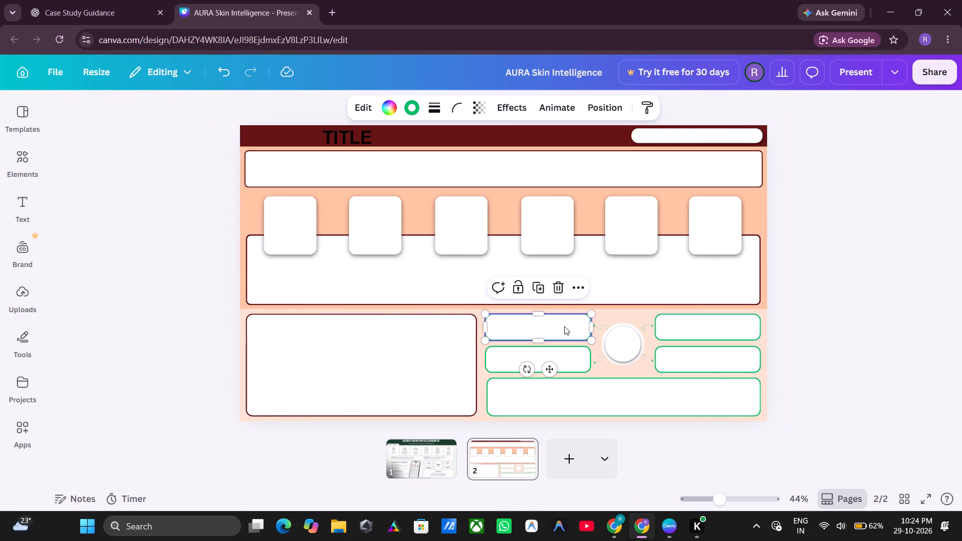
{"action": "left_click", "coordinate": [410, 103]}
{"action": "left_click", "coordinate": [117, 205]}
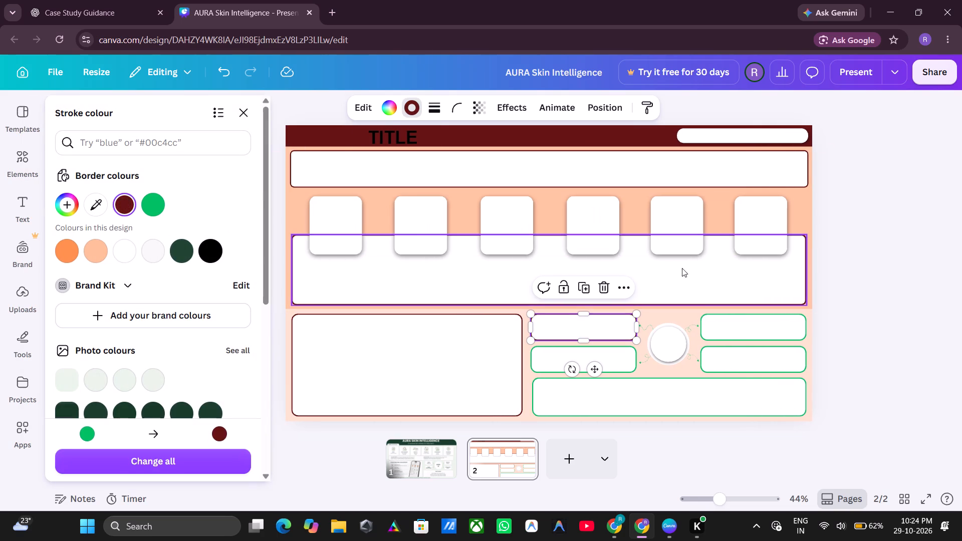
{"action": "left_click", "coordinate": [723, 331]}
{"action": "left_click", "coordinate": [121, 198]}
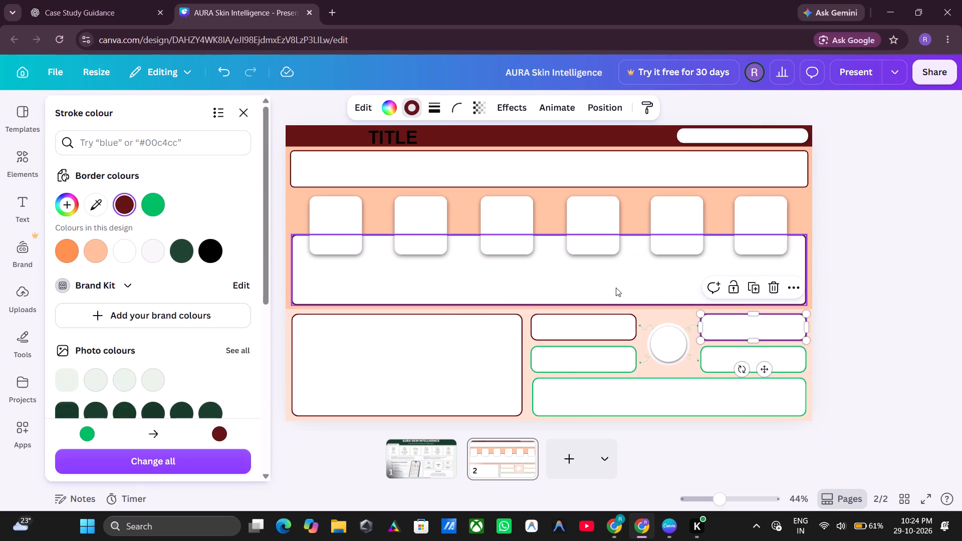
{"action": "left_click", "coordinate": [571, 354]}
{"action": "left_click", "coordinate": [116, 208]}
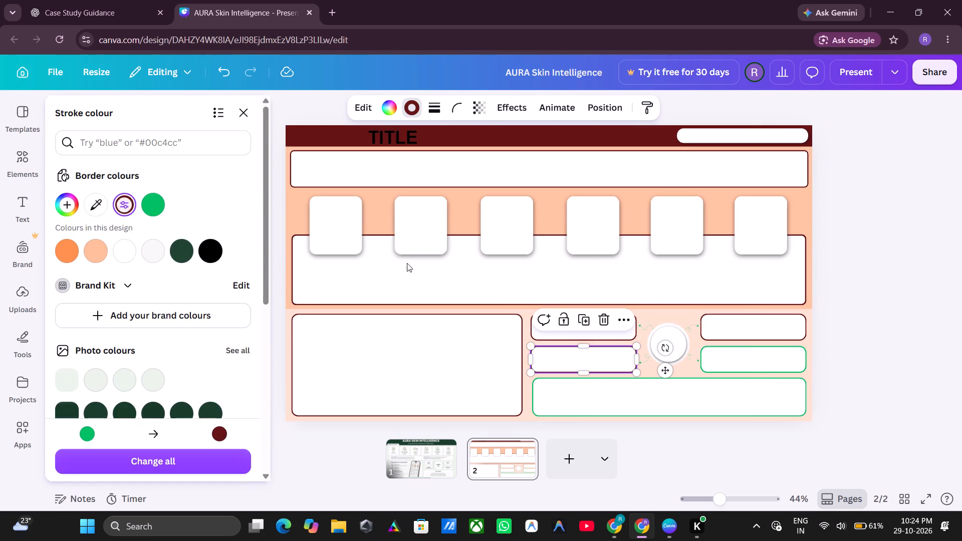
{"action": "left_click", "coordinate": [745, 349]}
{"action": "left_click", "coordinate": [122, 209]}
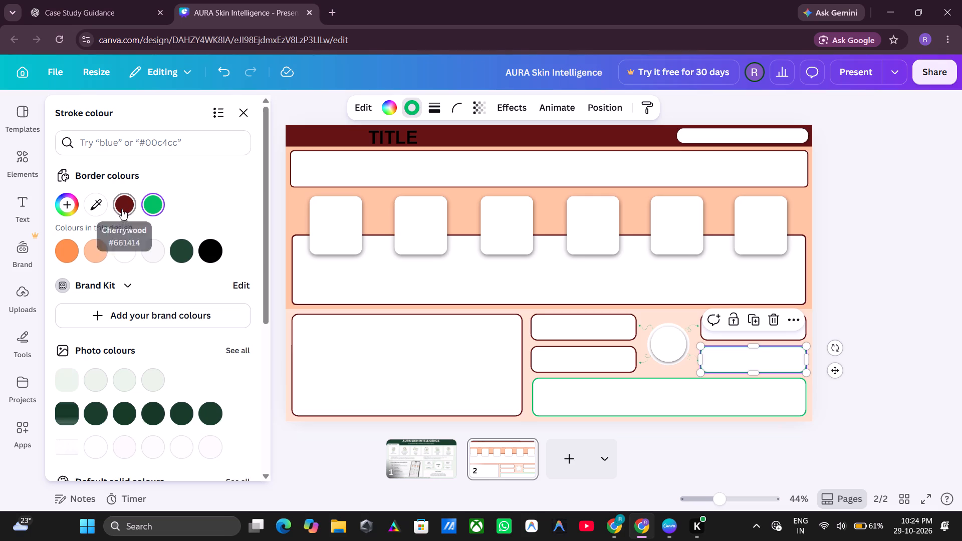
Set the border of the wide box beneath the circle diagram to the same dark maroon.
{"action": "left_click", "coordinate": [622, 393]}
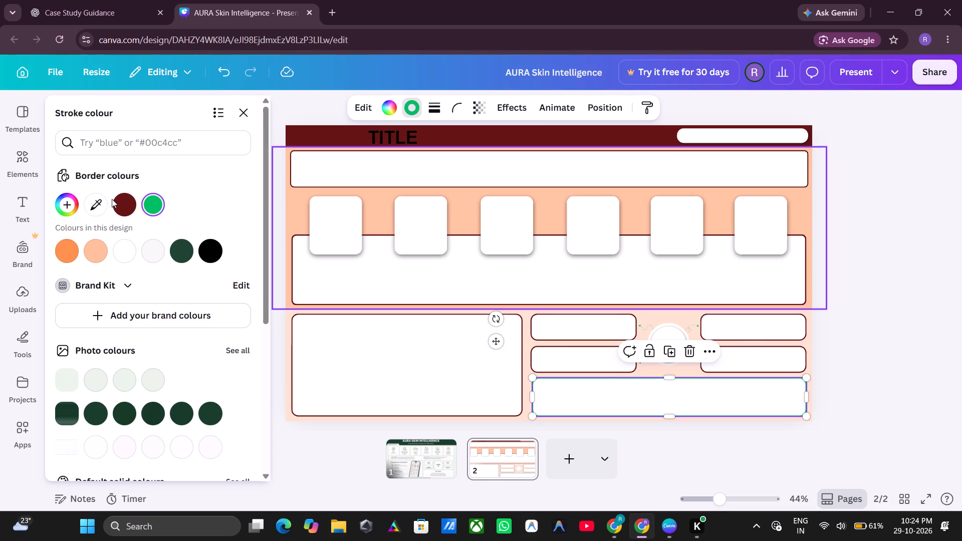
{"action": "left_click", "coordinate": [118, 203]}
{"action": "left_click", "coordinate": [871, 224]}
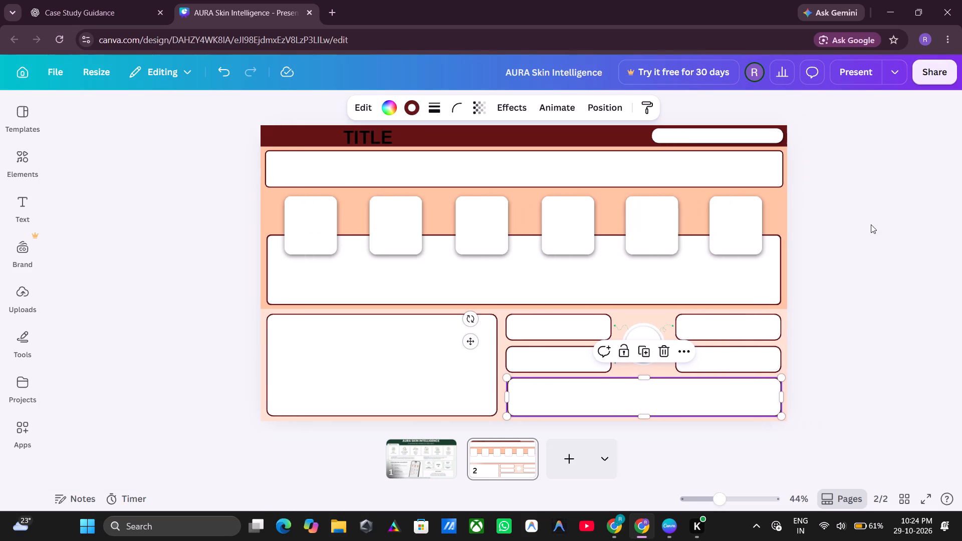
{"action": "left_click", "coordinate": [871, 224]}
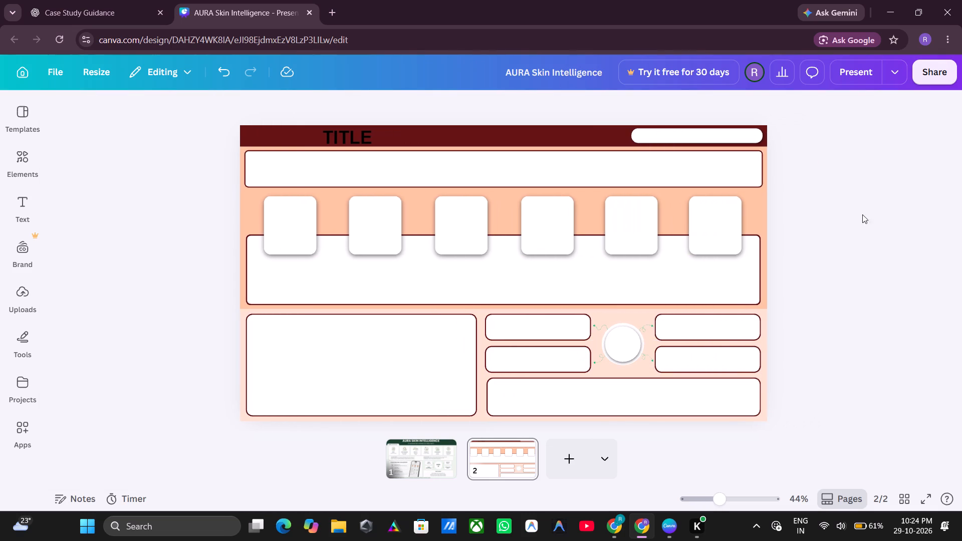
Recolour the connector line between the diagram's upper-left box and the central circle in dark maroon.
{"action": "left_click", "coordinate": [597, 327]}
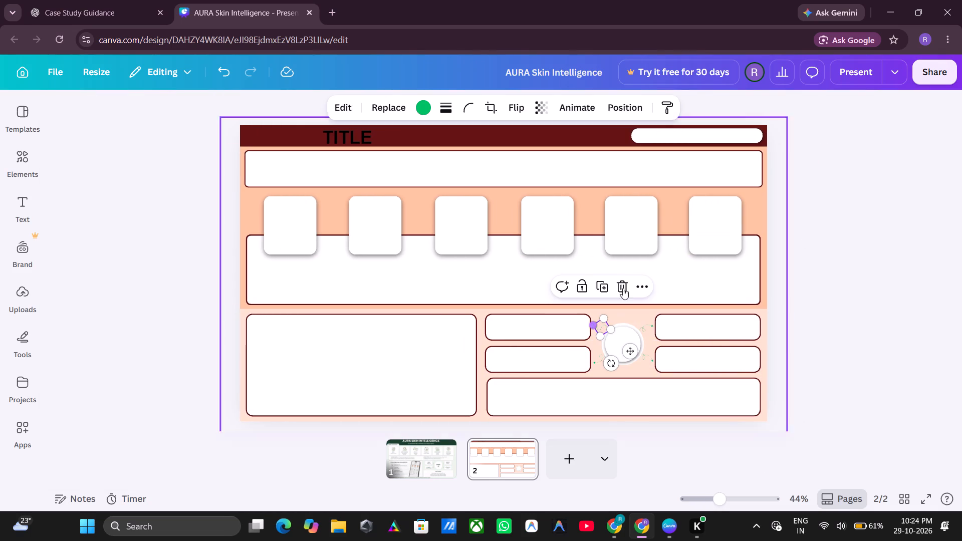
{"action": "left_click", "coordinate": [406, 107]}
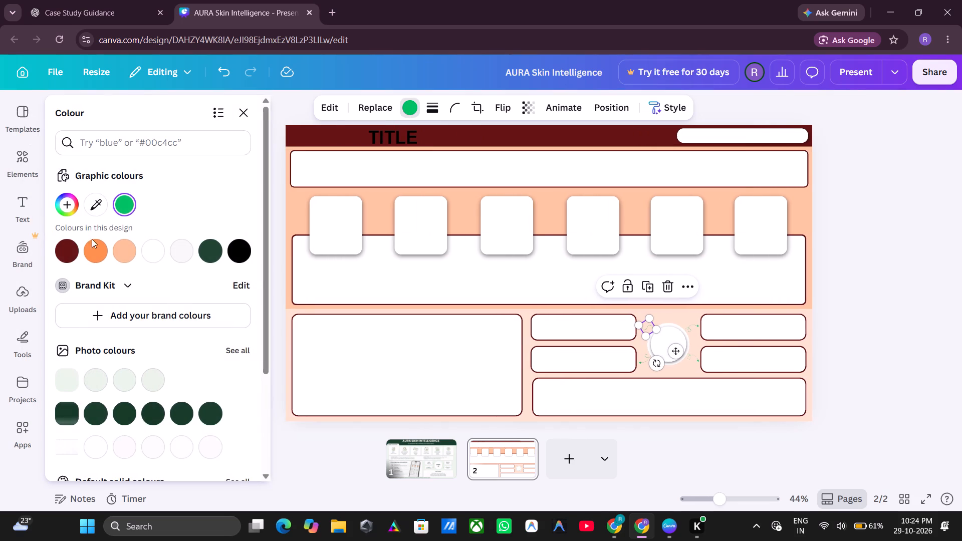
{"action": "left_click", "coordinate": [74, 252]}
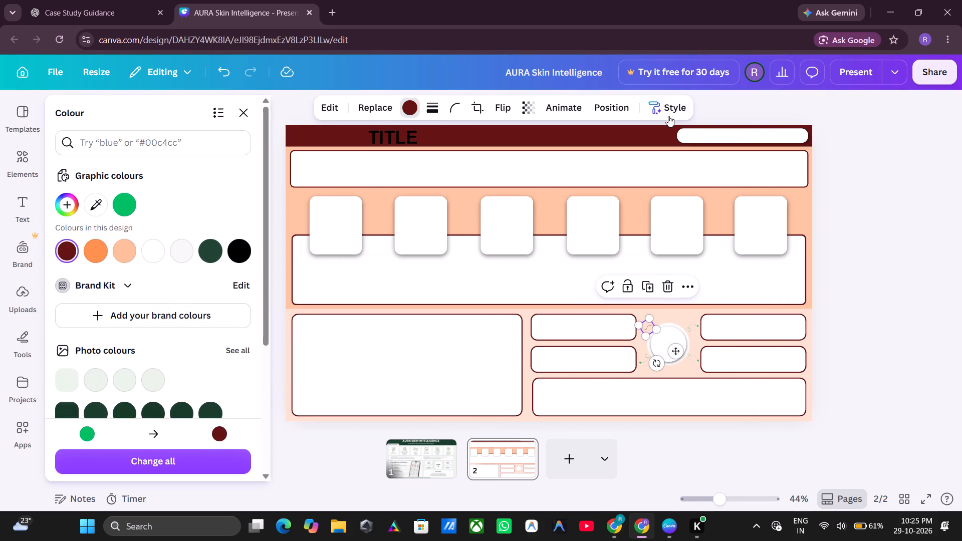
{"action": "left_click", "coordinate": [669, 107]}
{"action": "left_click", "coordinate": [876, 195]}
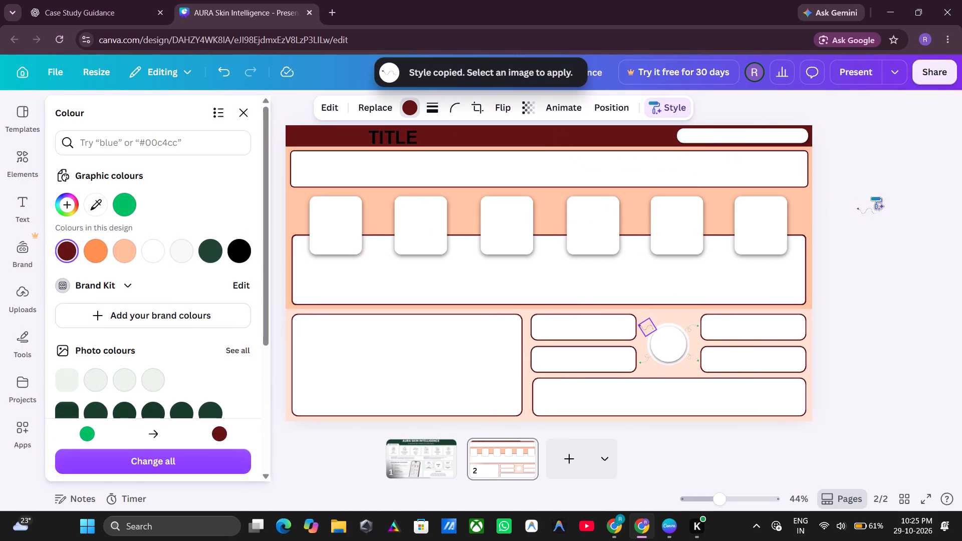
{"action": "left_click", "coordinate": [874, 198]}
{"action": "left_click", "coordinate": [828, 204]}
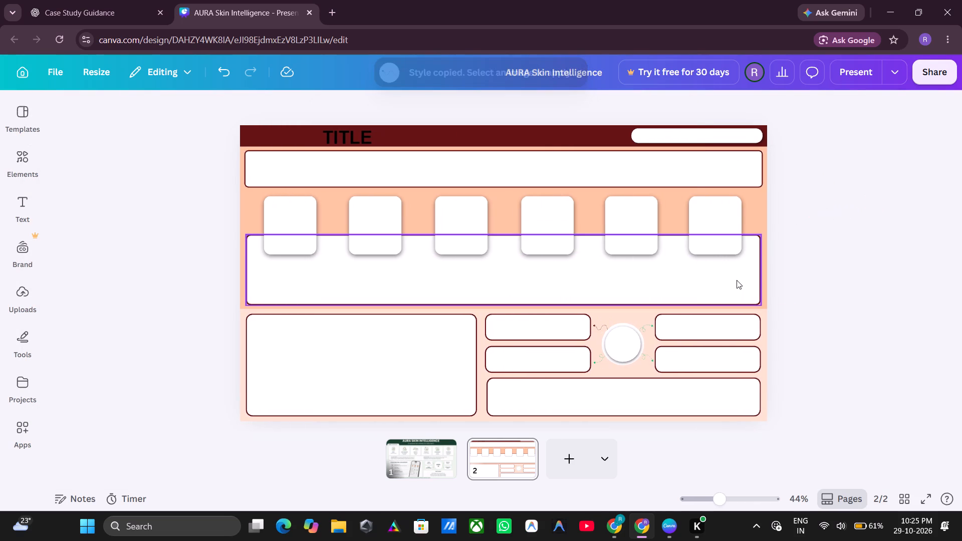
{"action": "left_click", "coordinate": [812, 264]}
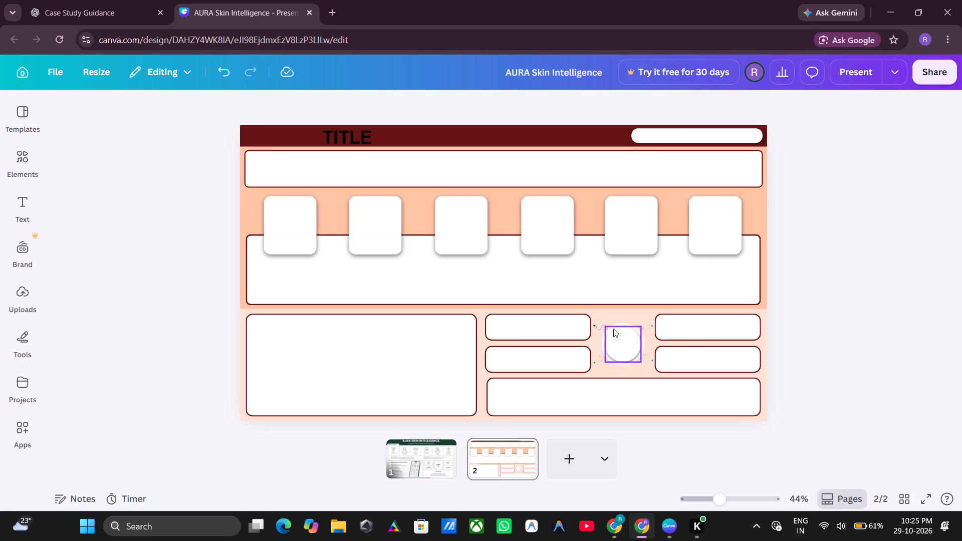
Recolour the upper-right, lower-left and lower-right connector lines around the central circle in dark maroon.
{"action": "left_click", "coordinate": [652, 326]}
{"action": "left_click", "coordinate": [409, 108]}
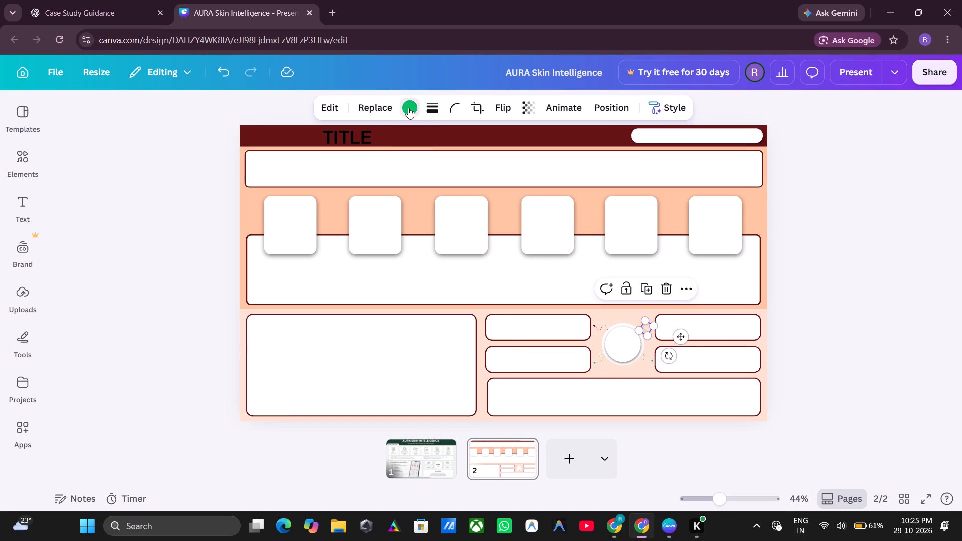
{"action": "left_click", "coordinate": [124, 208]}
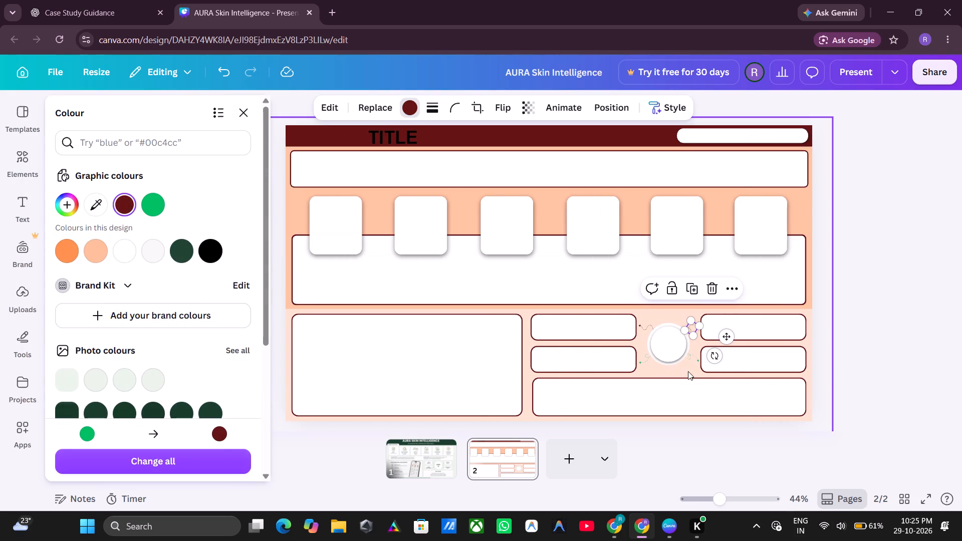
{"action": "left_click", "coordinate": [642, 359]}
{"action": "left_click", "coordinate": [125, 206]}
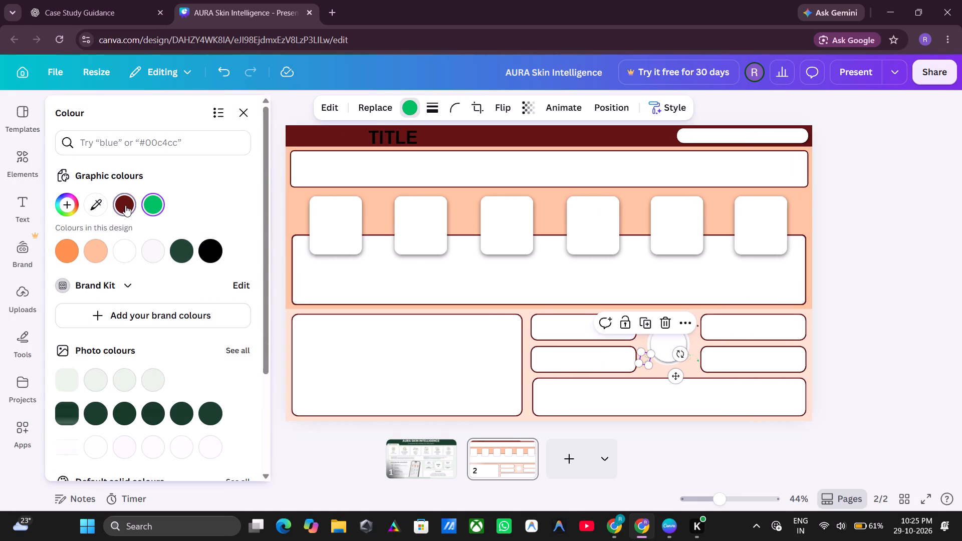
{"action": "left_click", "coordinate": [692, 359]}
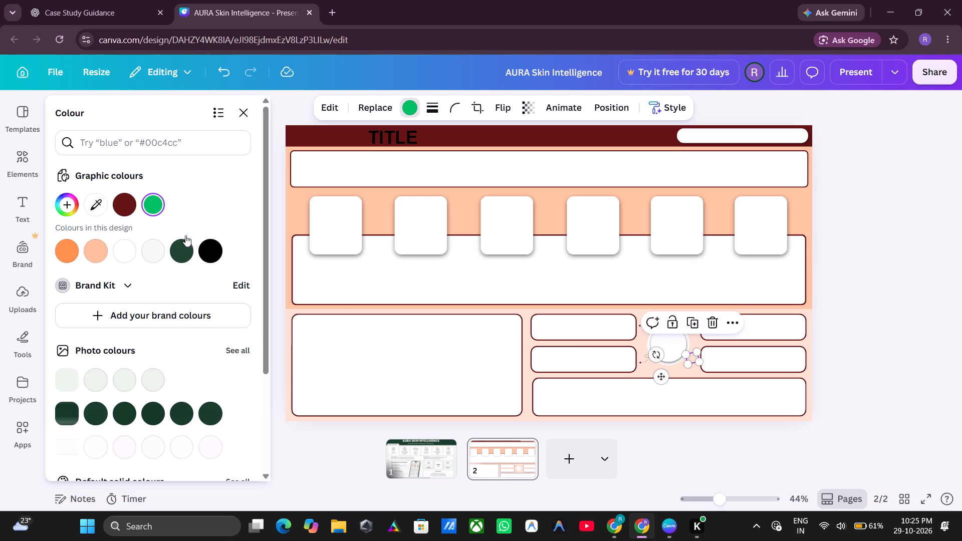
{"action": "left_click", "coordinate": [132, 208]}
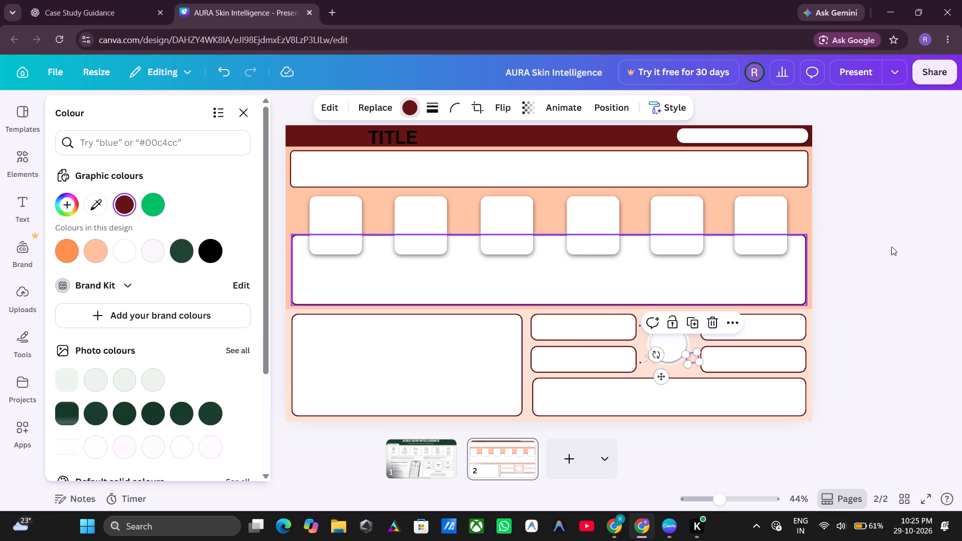
{"action": "left_click", "coordinate": [891, 246]}
{"action": "left_click", "coordinate": [894, 246]}
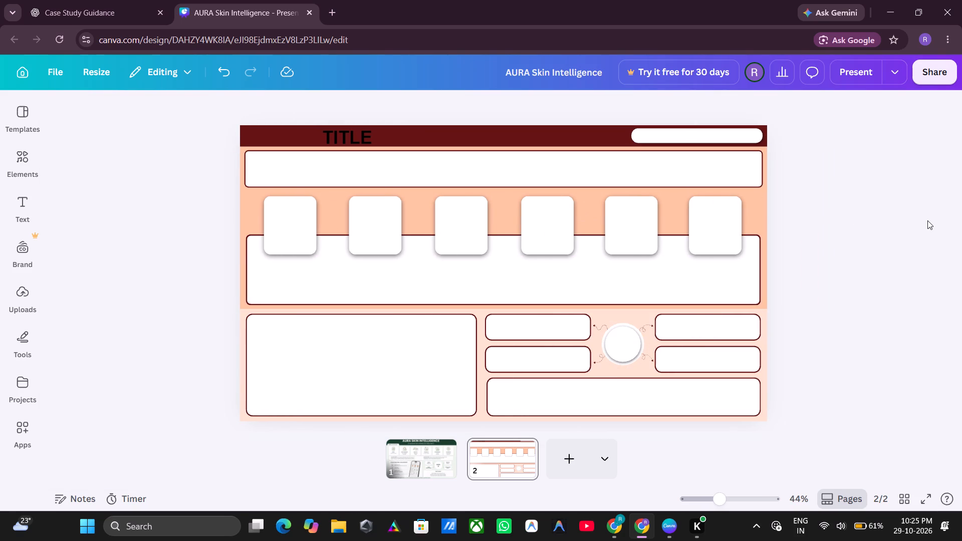
Change the colour of the TITLE text in the maroon title bar to white.
{"action": "scroll", "coordinate": [928, 223], "scroll_direction": "up", "scroll_amount": 3}
{"action": "scroll", "coordinate": [929, 225], "scroll_direction": "down", "scroll_amount": 4}
{"action": "left_click", "coordinate": [352, 128]}
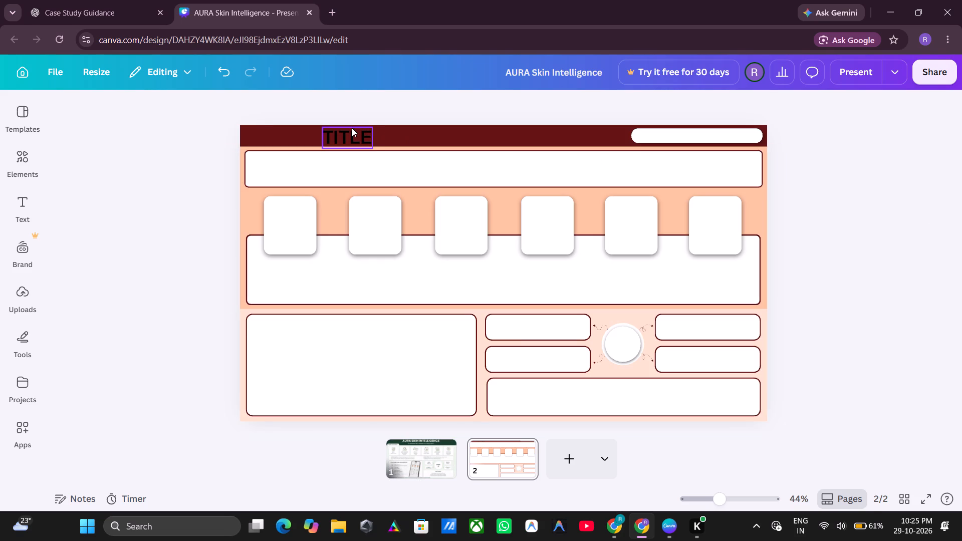
{"action": "left_click", "coordinate": [352, 131]}
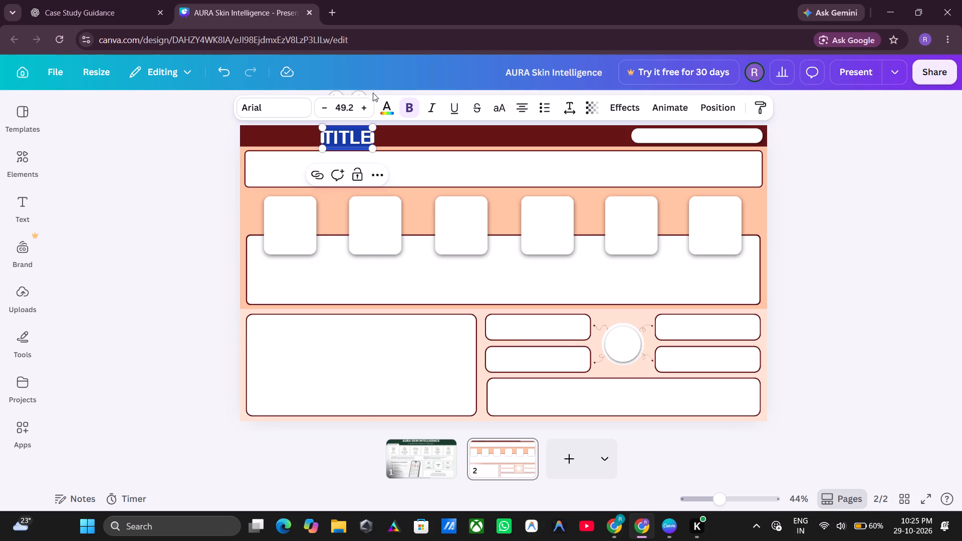
{"action": "left_click", "coordinate": [380, 106]}
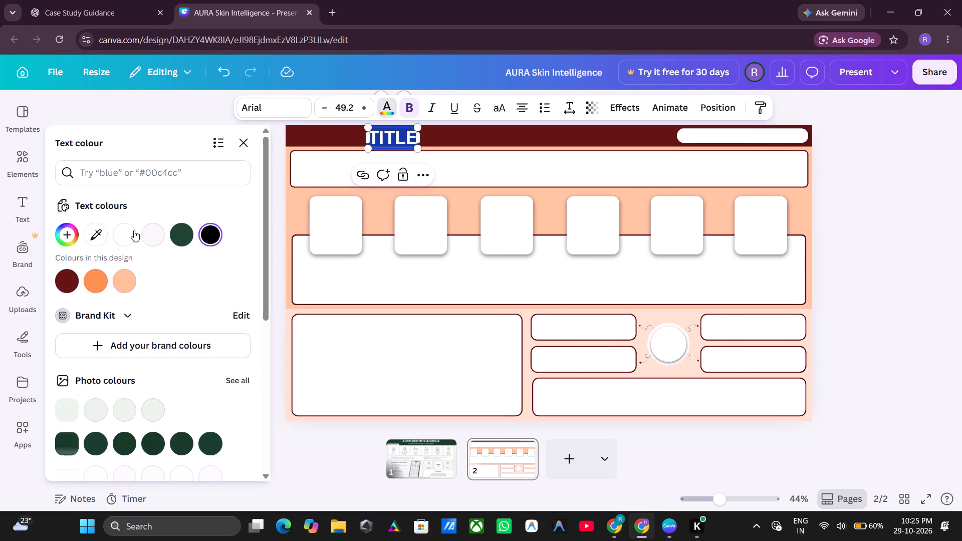
{"action": "left_click", "coordinate": [128, 232]}
{"action": "double_click", "coordinate": [882, 226]}
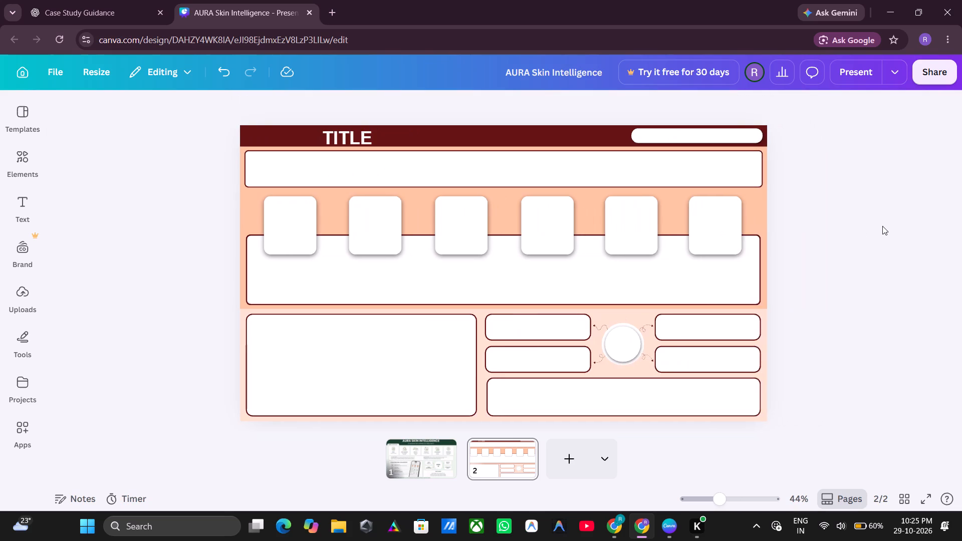
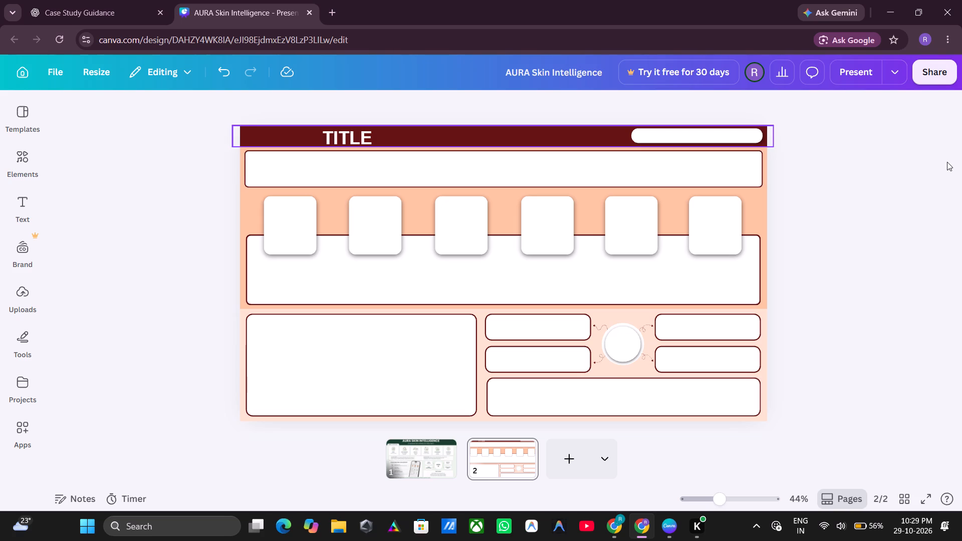
Set the border of the wide white box directly beneath the title bar to coral orange #cc4e00.
{"action": "left_click", "coordinate": [522, 167]}
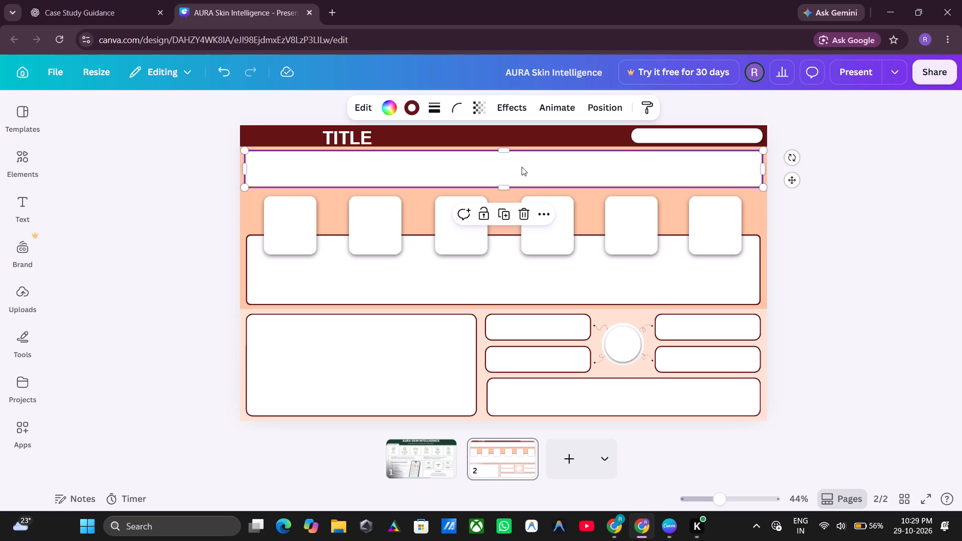
{"action": "left_click", "coordinate": [407, 113]}
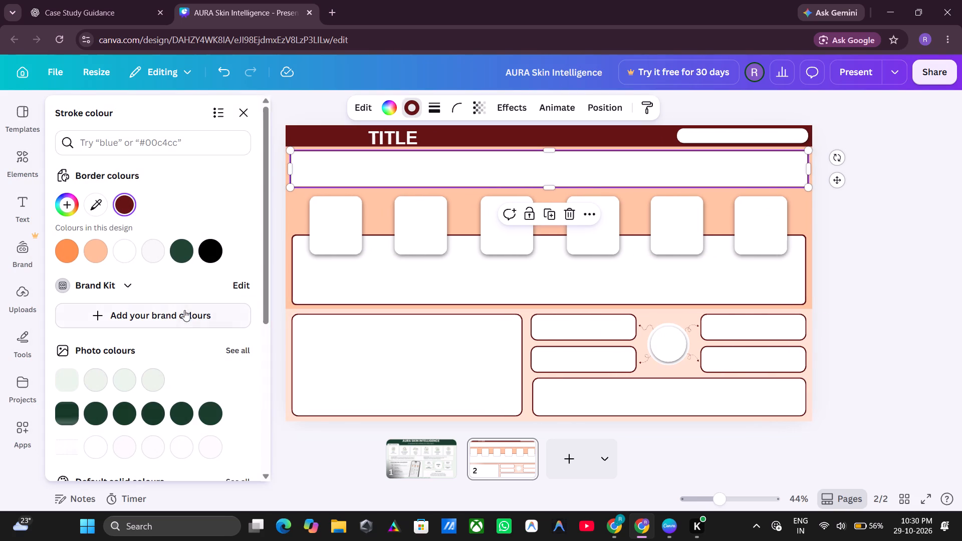
{"action": "scroll", "coordinate": [187, 302], "scroll_direction": "down", "scroll_amount": 4}
{"action": "left_click", "coordinate": [241, 232]}
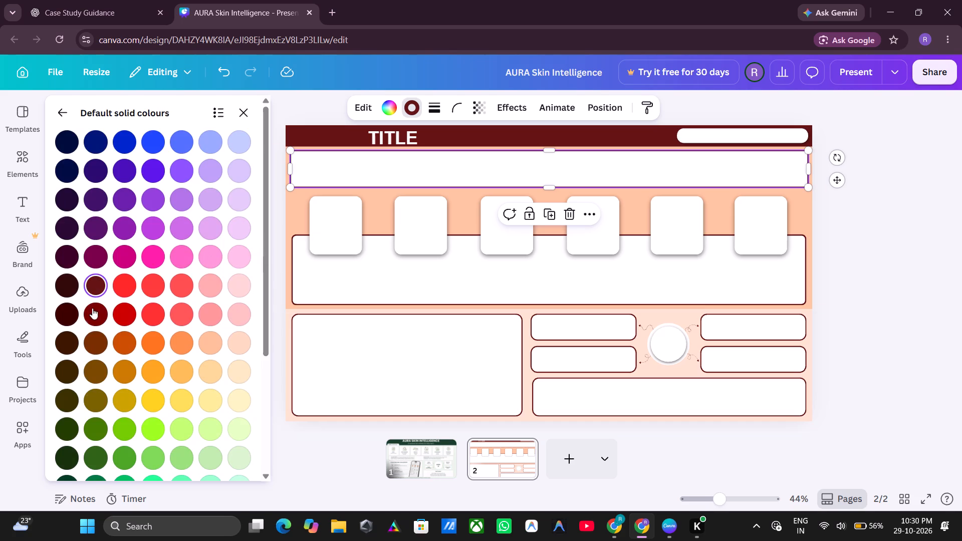
{"action": "left_click", "coordinate": [126, 350]}
{"action": "left_click", "coordinate": [861, 252]}
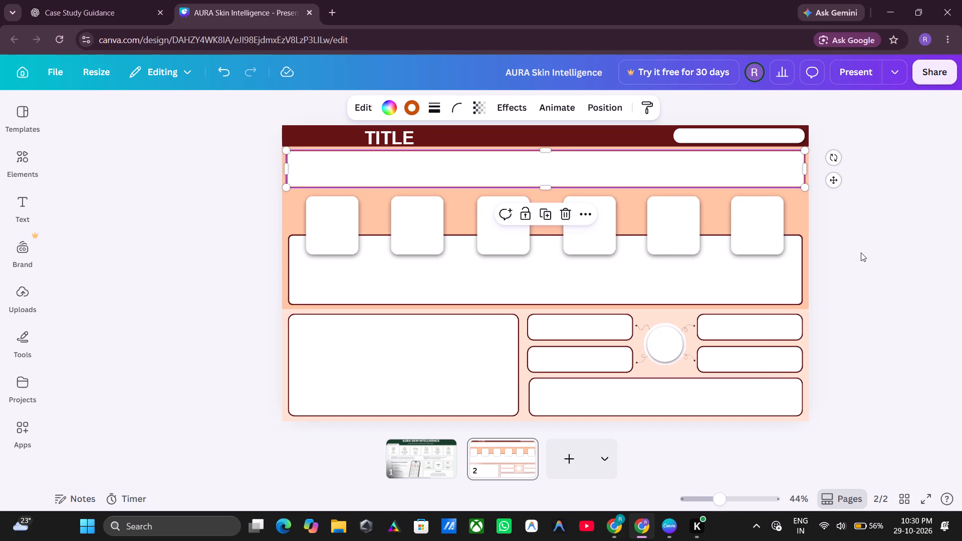
{"action": "left_click", "coordinate": [861, 252]}
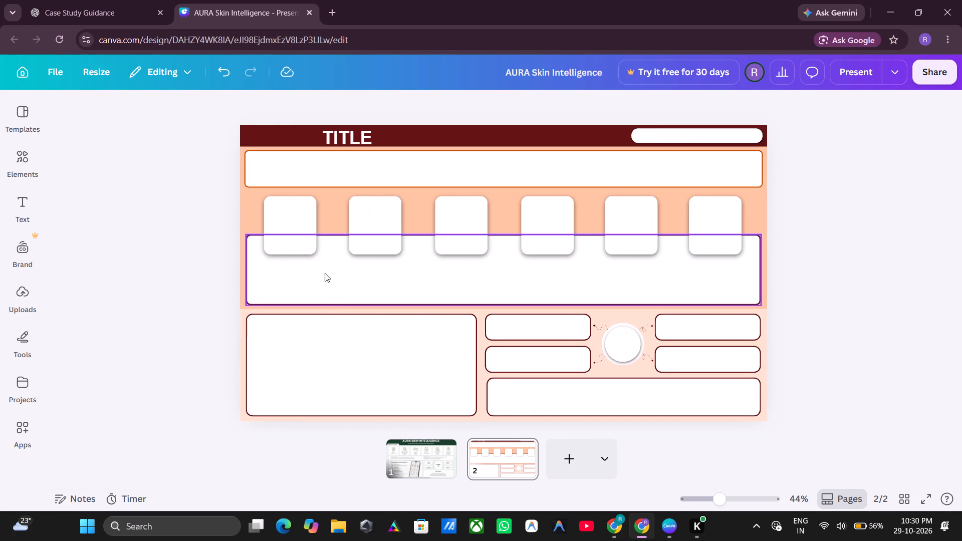
Set the border of the wide box behind the six cards to the same coral orange.
{"action": "left_click", "coordinate": [350, 175]}
{"action": "left_click", "coordinate": [336, 283]}
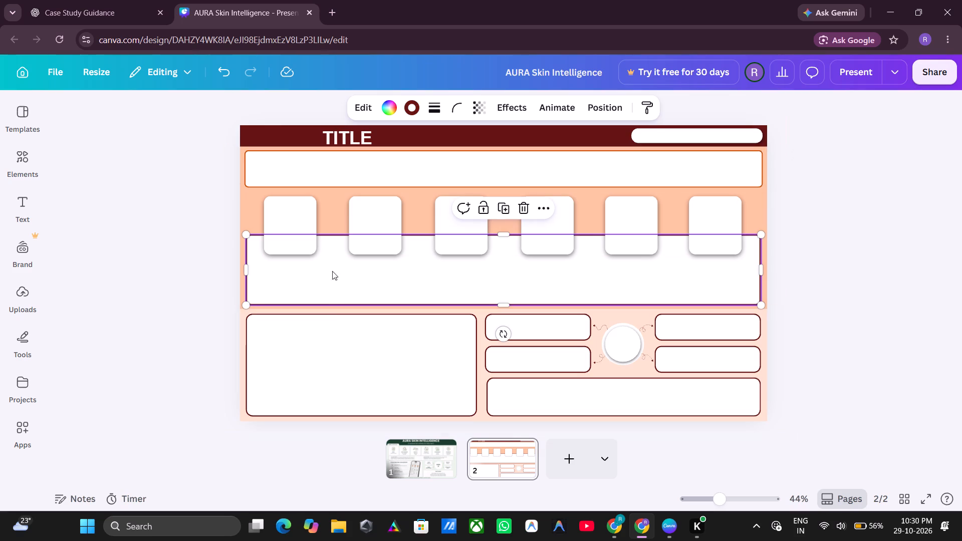
{"action": "left_click", "coordinate": [418, 102]}
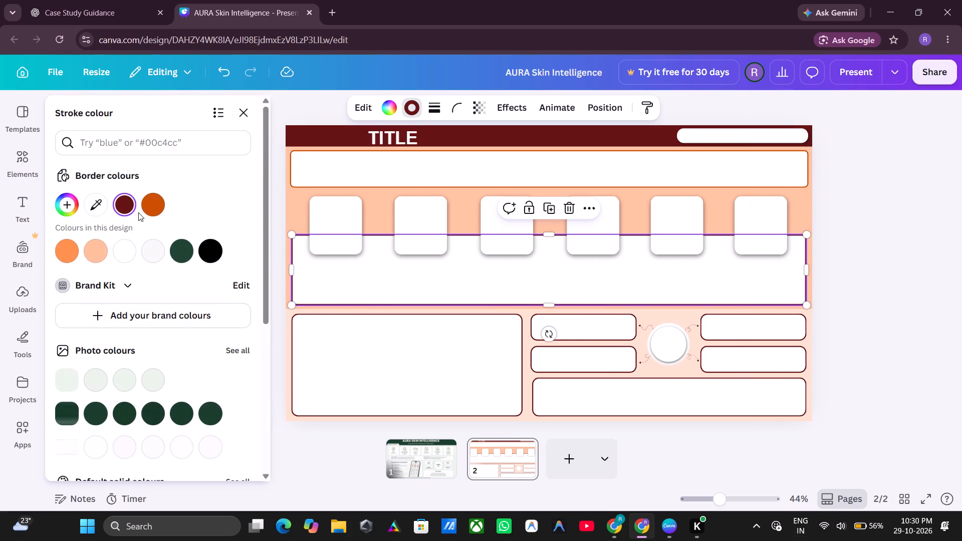
{"action": "left_click", "coordinate": [150, 205]}
{"action": "left_click", "coordinate": [864, 238]}
{"action": "left_click", "coordinate": [864, 238]}
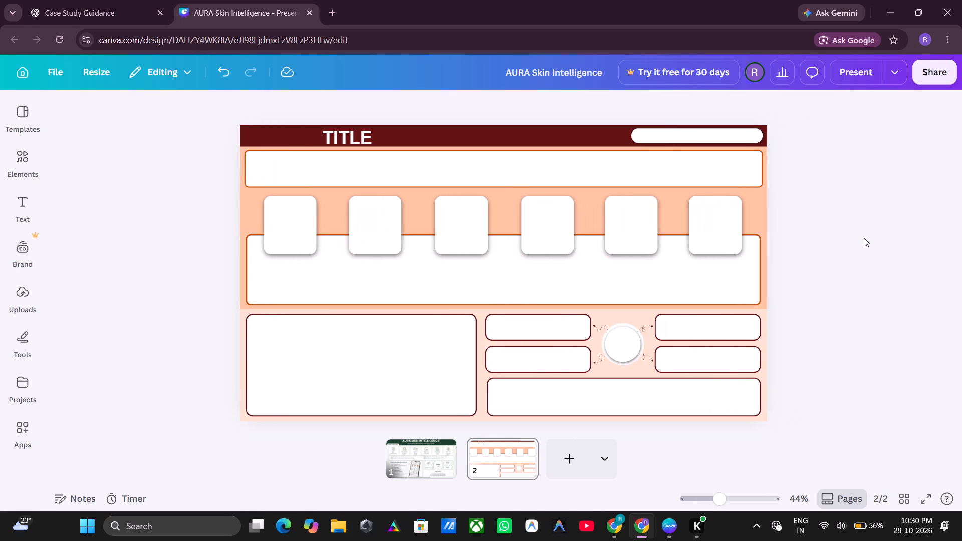
Set the border of the large lower-left box on the slide to the same coral orange.
{"action": "left_click", "coordinate": [388, 397]}
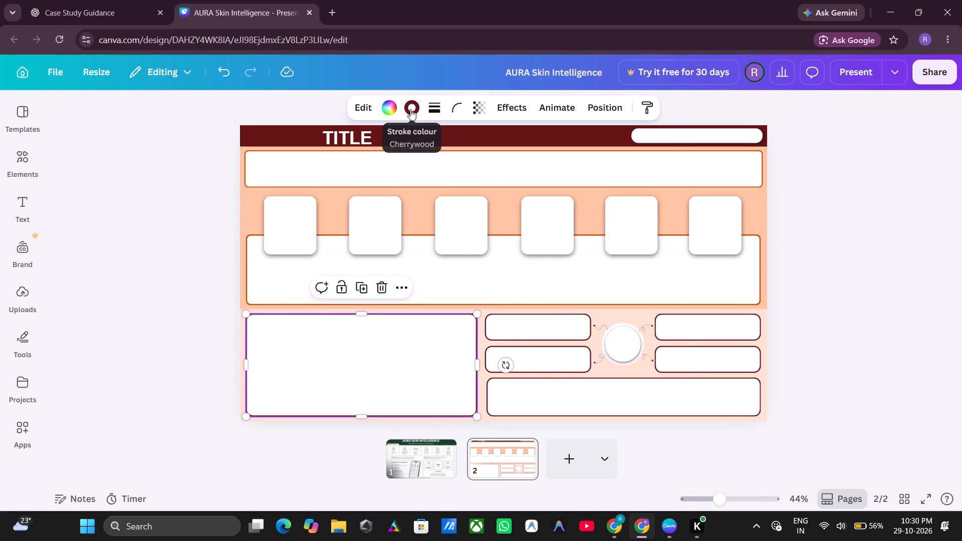
{"action": "left_click", "coordinate": [410, 109]}
{"action": "left_click", "coordinate": [159, 209]}
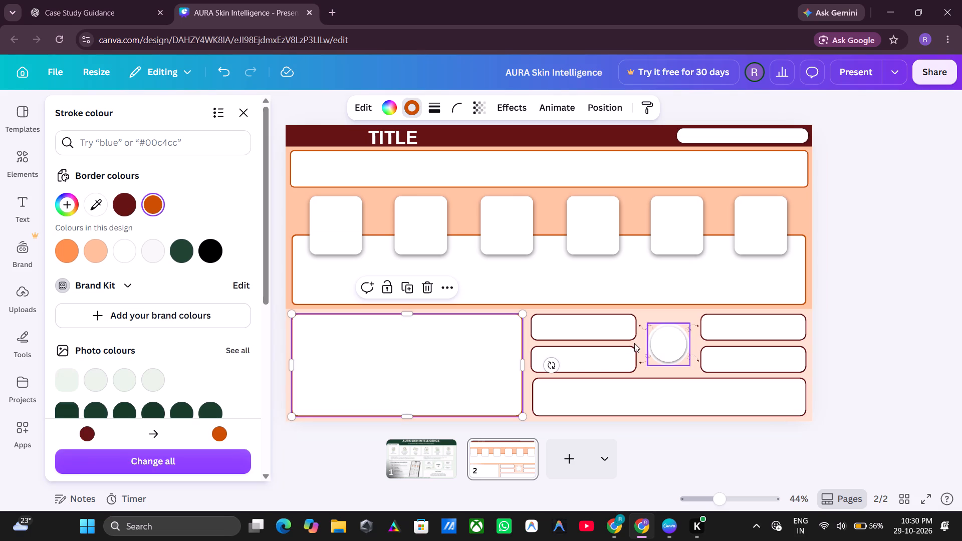
Recolour the borders of the four small boxes around the central circle in the same coral orange.
{"action": "left_click", "coordinate": [616, 336]}
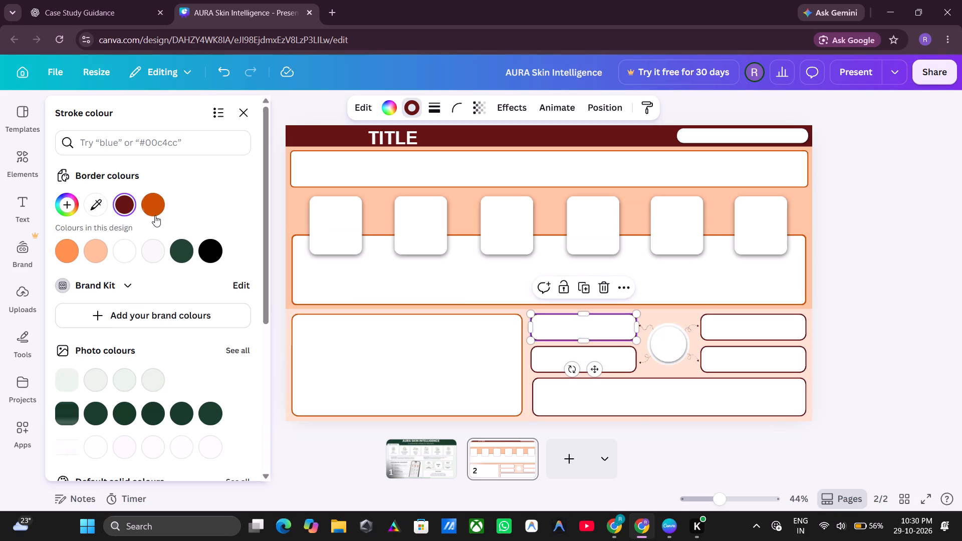
{"action": "left_click", "coordinate": [155, 215]}
{"action": "left_click", "coordinate": [560, 356]}
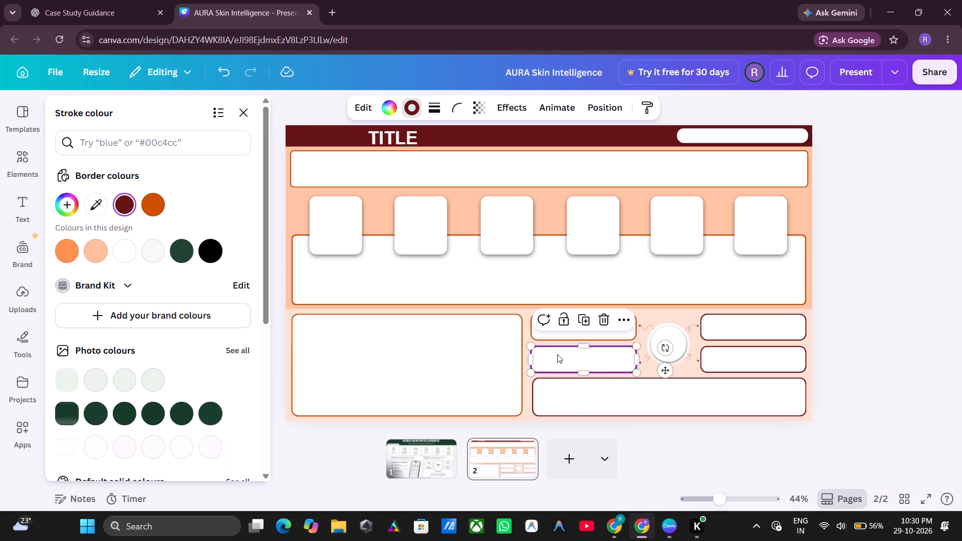
{"action": "left_click", "coordinate": [152, 207]}
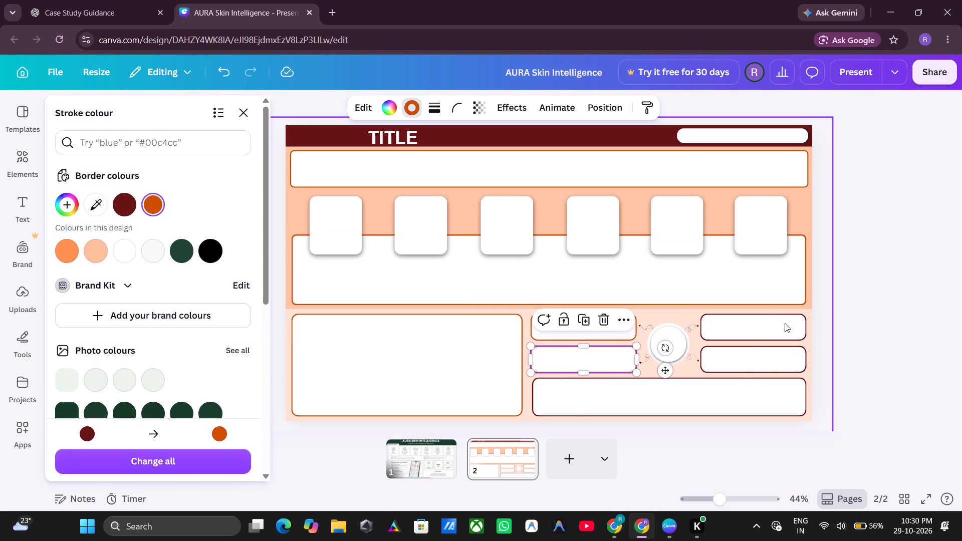
{"action": "left_click", "coordinate": [785, 323]}
{"action": "left_click", "coordinate": [161, 197]}
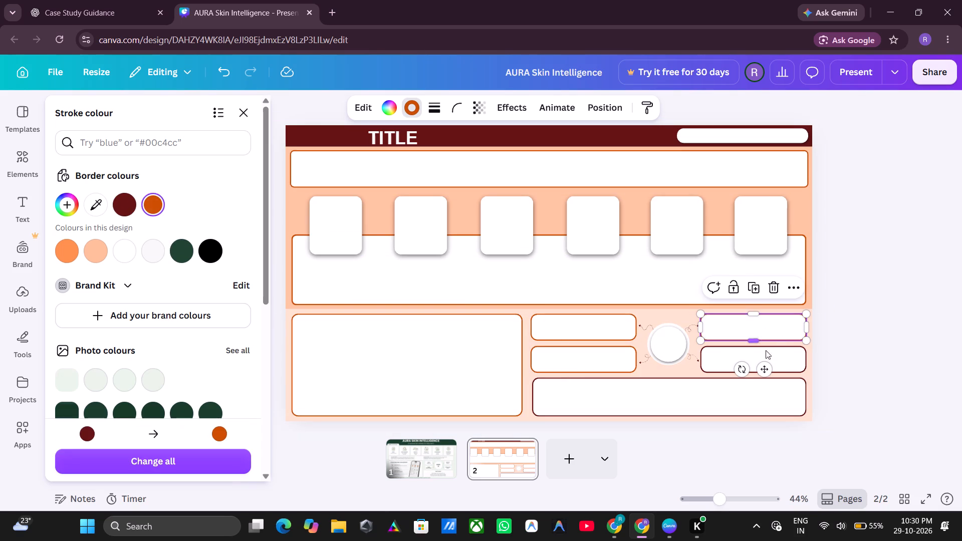
{"action": "left_click", "coordinate": [760, 353]}
{"action": "left_click", "coordinate": [162, 208]}
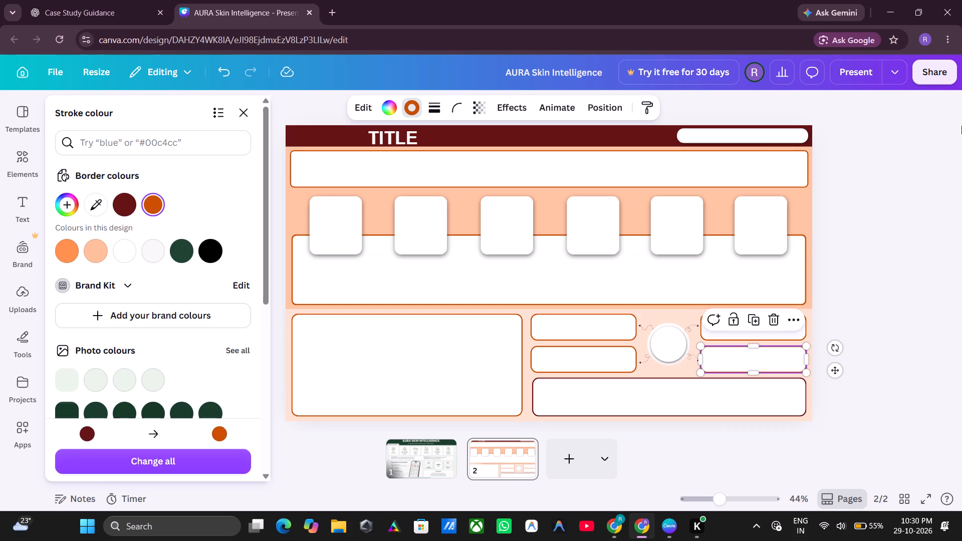
Set the border of the wide box beneath the circle diagram to the same coral orange.
{"action": "left_click", "coordinate": [604, 397]}
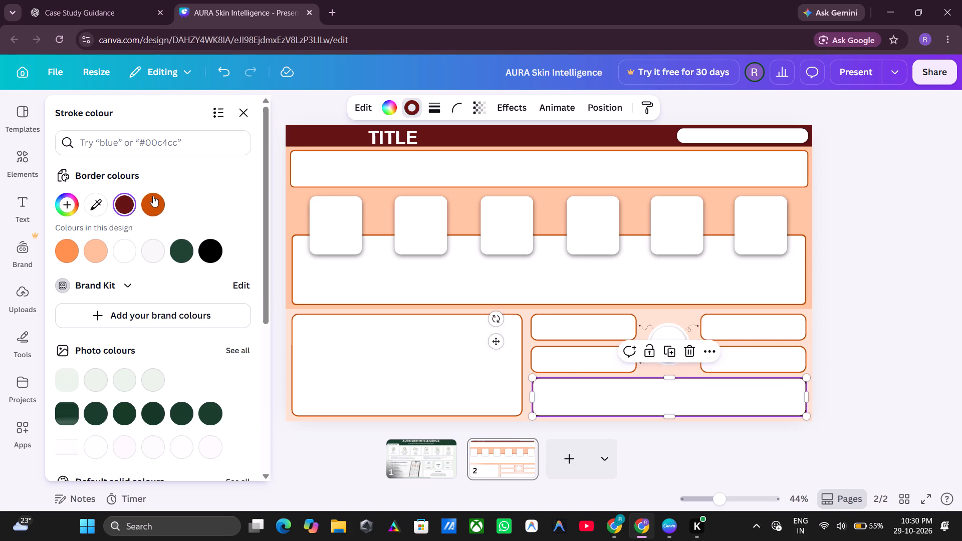
{"action": "left_click", "coordinate": [153, 196]}
{"action": "left_click", "coordinate": [889, 321]}
{"action": "left_click", "coordinate": [889, 321]}
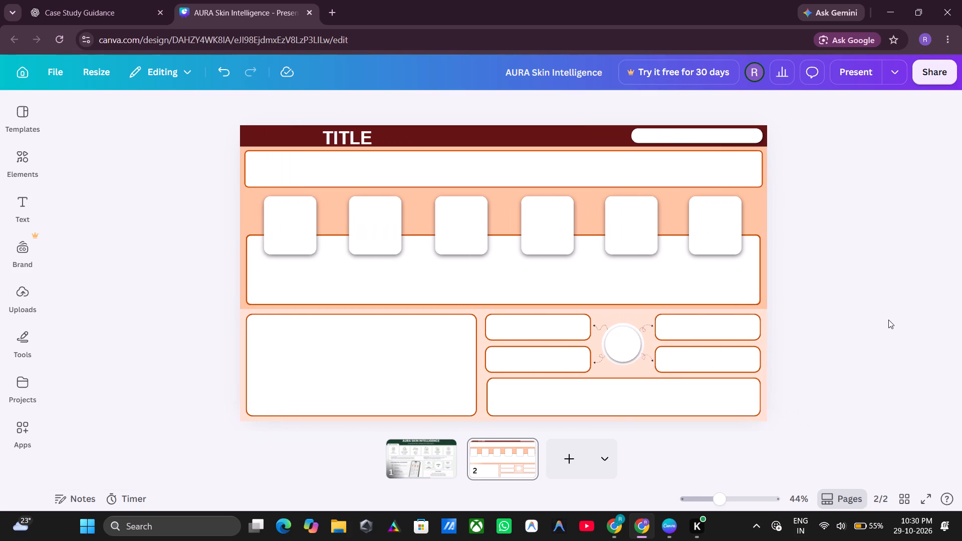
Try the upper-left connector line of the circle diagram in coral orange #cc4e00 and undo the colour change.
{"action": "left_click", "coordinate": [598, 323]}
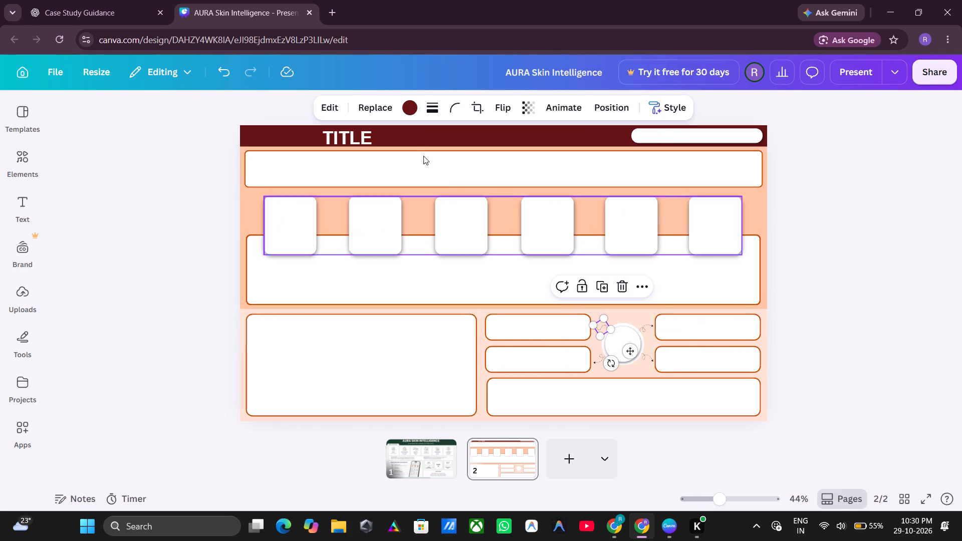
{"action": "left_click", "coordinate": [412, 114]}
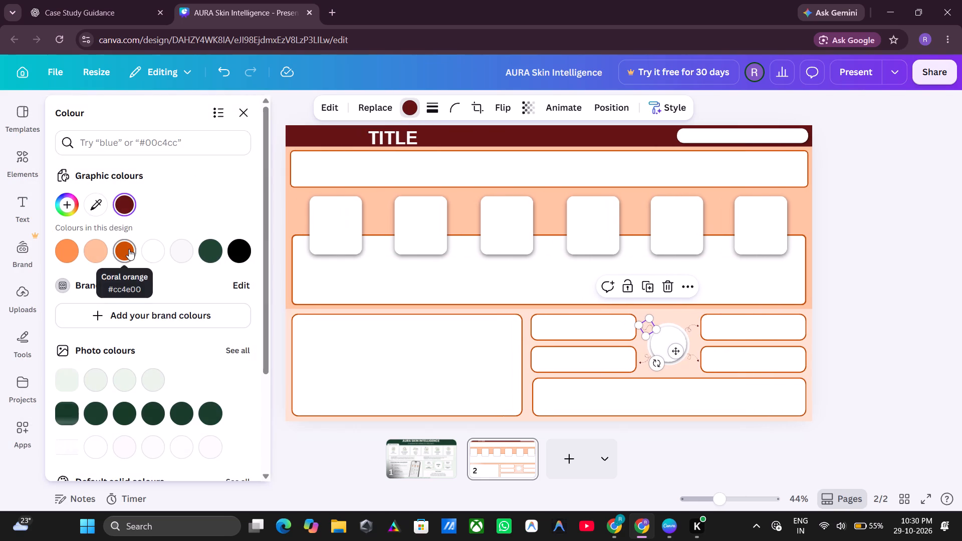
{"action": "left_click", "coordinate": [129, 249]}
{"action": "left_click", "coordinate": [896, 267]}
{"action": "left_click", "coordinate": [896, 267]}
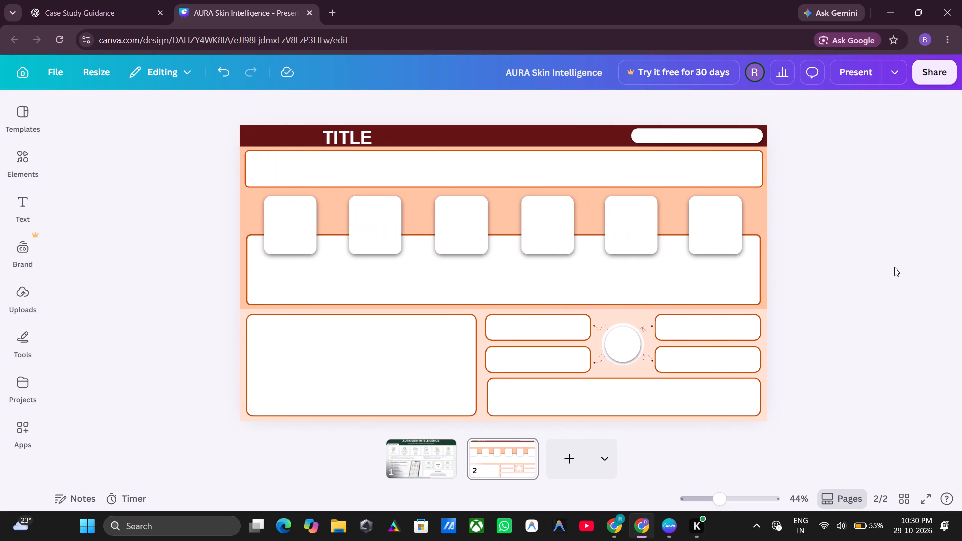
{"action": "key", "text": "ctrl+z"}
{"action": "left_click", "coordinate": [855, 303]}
Switch to the ChatGPT case study guidance and try to select the icons on the Selfie and Skin Needs cards.
{"action": "left_click", "coordinate": [118, 14]}
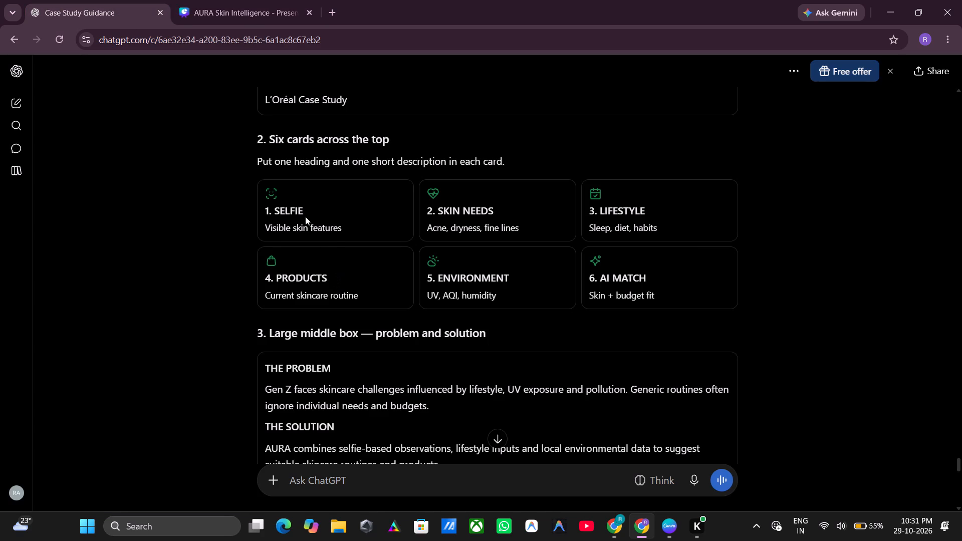
{"action": "left_click_drag", "start_coordinate": [309, 207], "coordinate": [248, 204]}
{"action": "left_click", "coordinate": [874, 230]}
{"action": "left_click_drag", "start_coordinate": [438, 190], "coordinate": [433, 195]}
{"action": "left_click", "coordinate": [843, 221]}
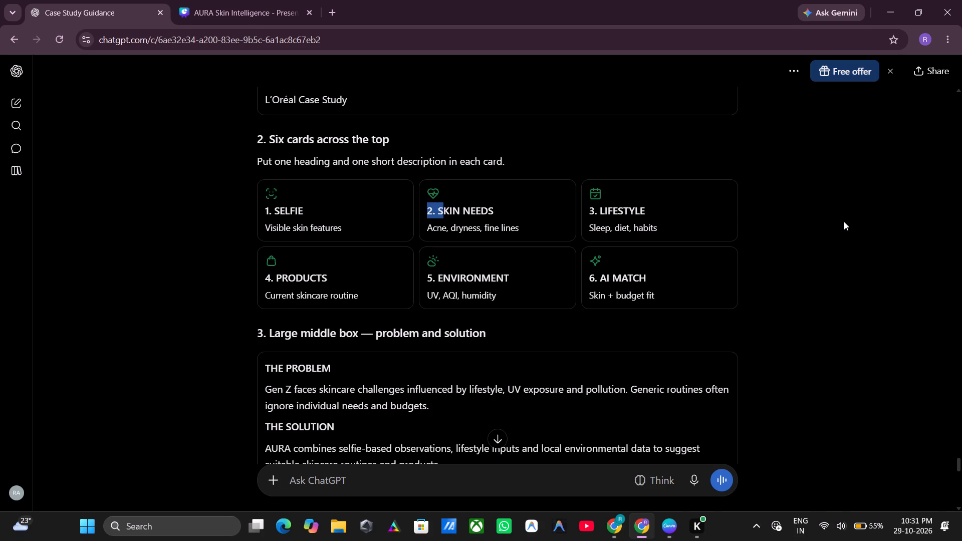
Inspect the Selfie card's icon in the page code to locate its SVG element.
{"action": "right_click", "coordinate": [774, 210]}
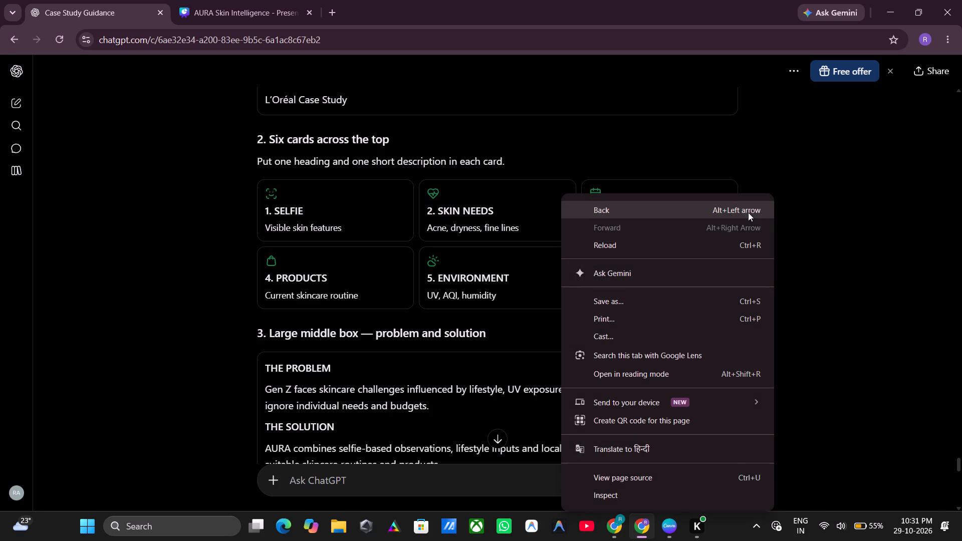
{"action": "left_click", "coordinate": [651, 489]}
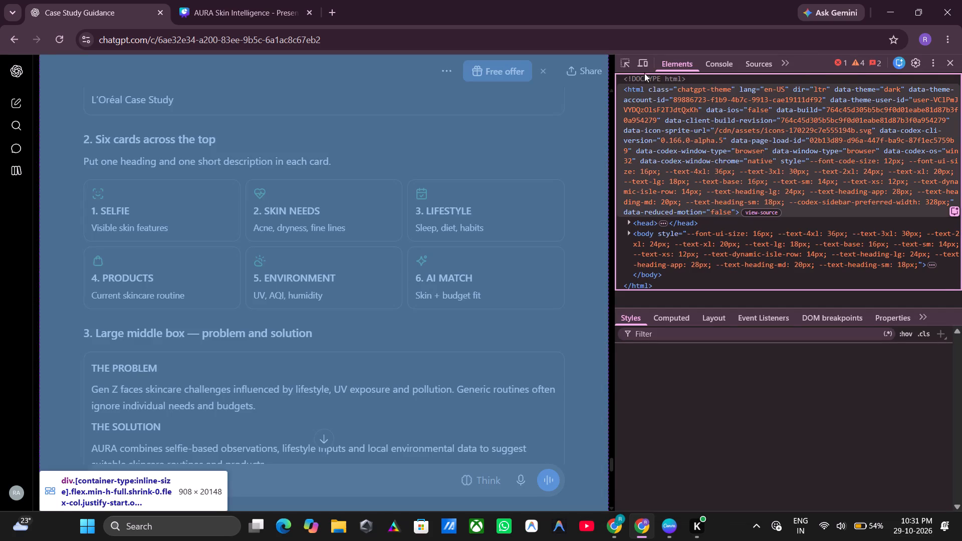
{"action": "left_click", "coordinate": [623, 63]}
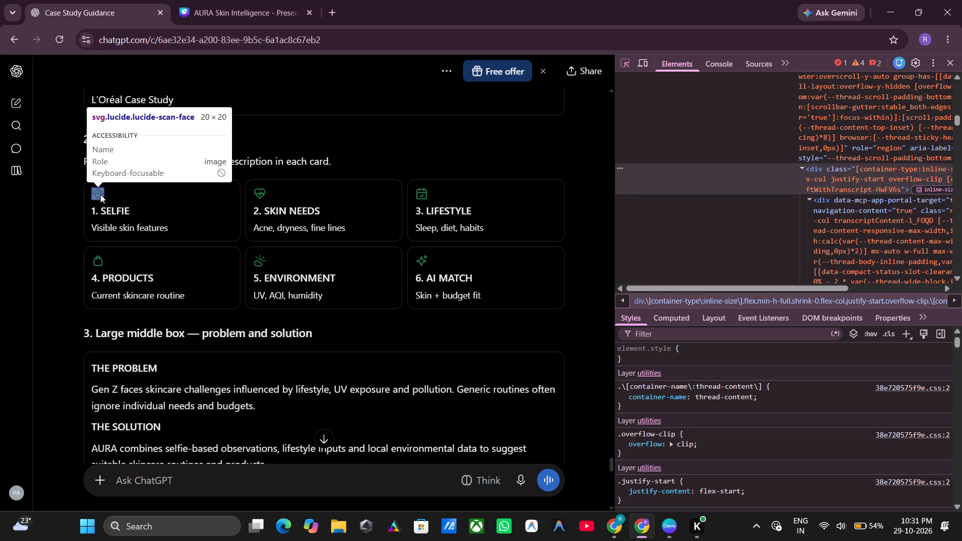
{"action": "left_click", "coordinate": [100, 194]}
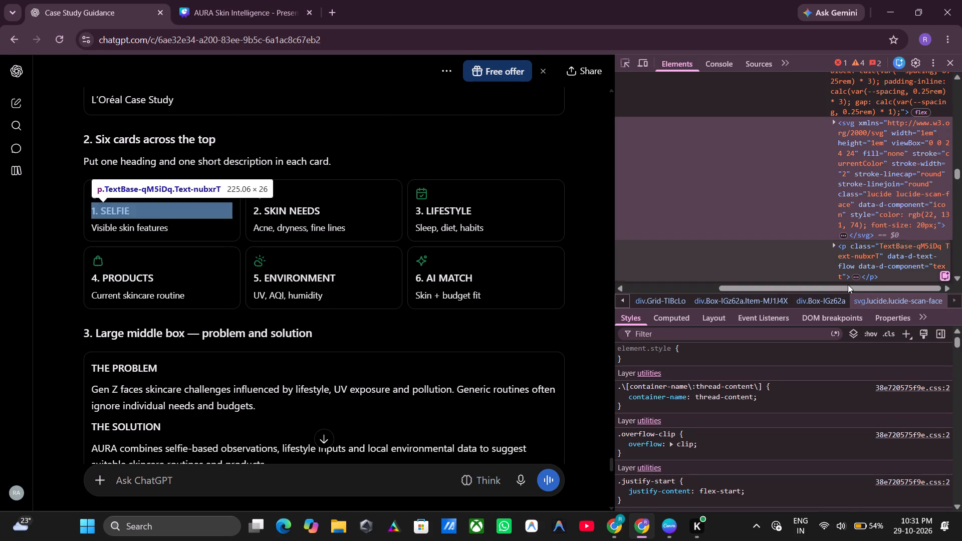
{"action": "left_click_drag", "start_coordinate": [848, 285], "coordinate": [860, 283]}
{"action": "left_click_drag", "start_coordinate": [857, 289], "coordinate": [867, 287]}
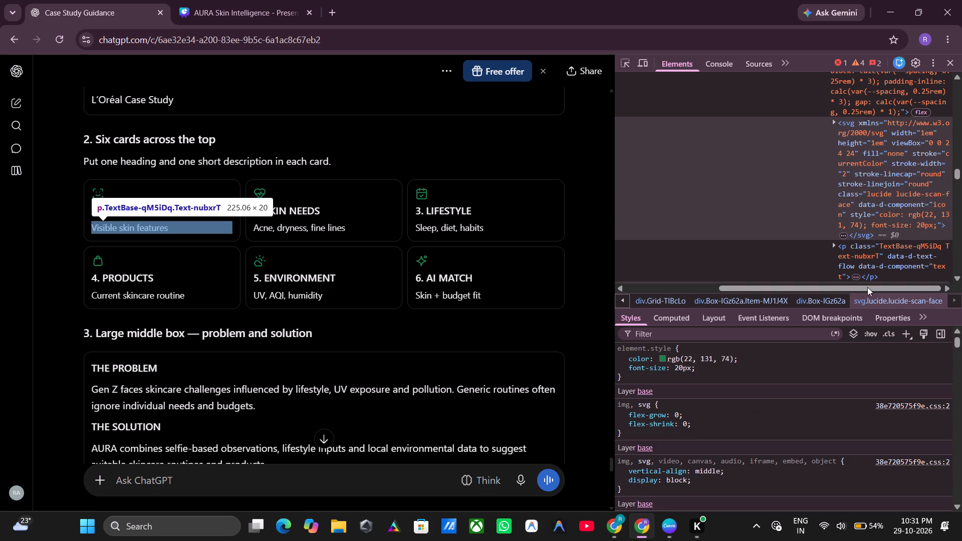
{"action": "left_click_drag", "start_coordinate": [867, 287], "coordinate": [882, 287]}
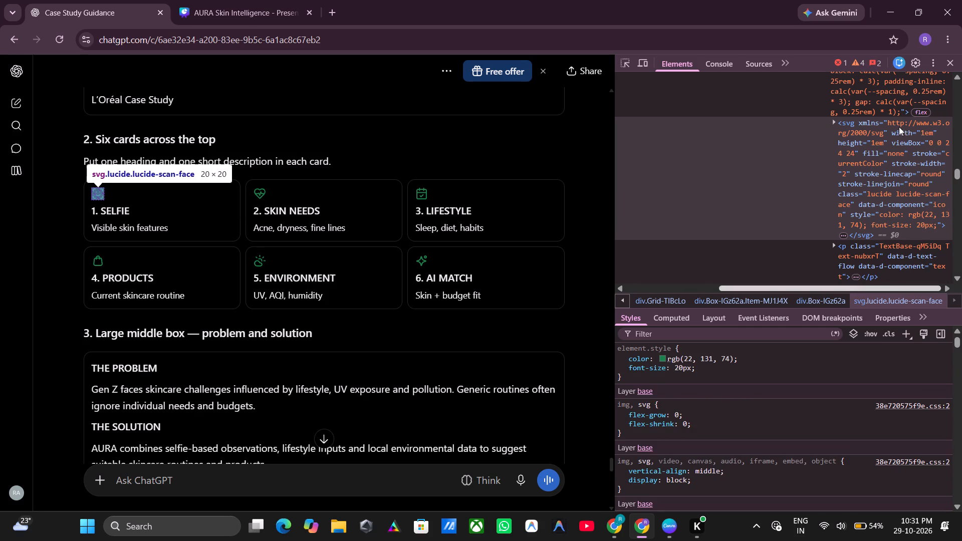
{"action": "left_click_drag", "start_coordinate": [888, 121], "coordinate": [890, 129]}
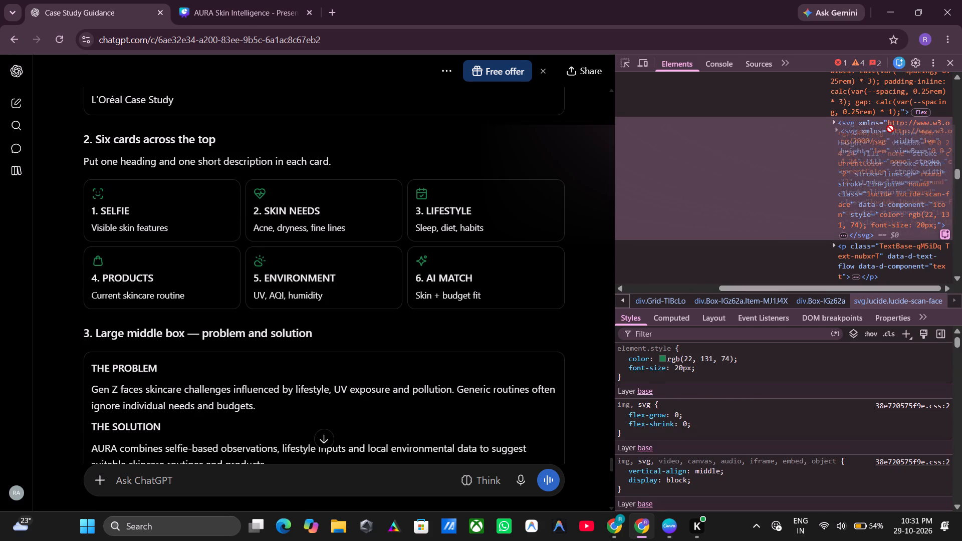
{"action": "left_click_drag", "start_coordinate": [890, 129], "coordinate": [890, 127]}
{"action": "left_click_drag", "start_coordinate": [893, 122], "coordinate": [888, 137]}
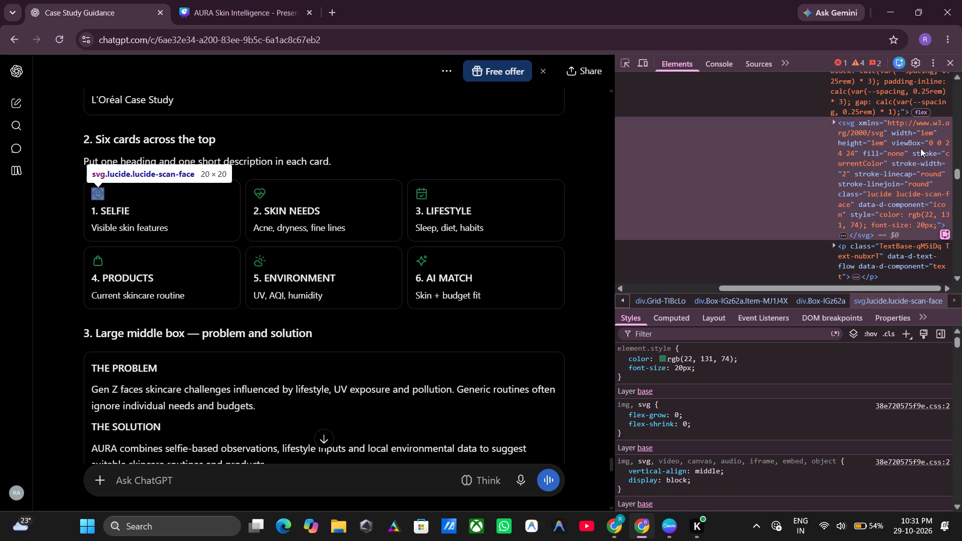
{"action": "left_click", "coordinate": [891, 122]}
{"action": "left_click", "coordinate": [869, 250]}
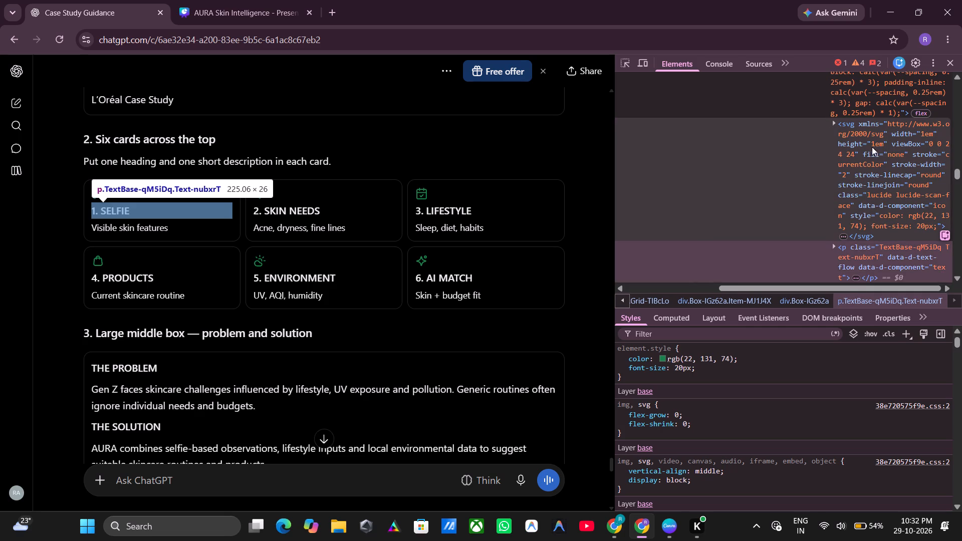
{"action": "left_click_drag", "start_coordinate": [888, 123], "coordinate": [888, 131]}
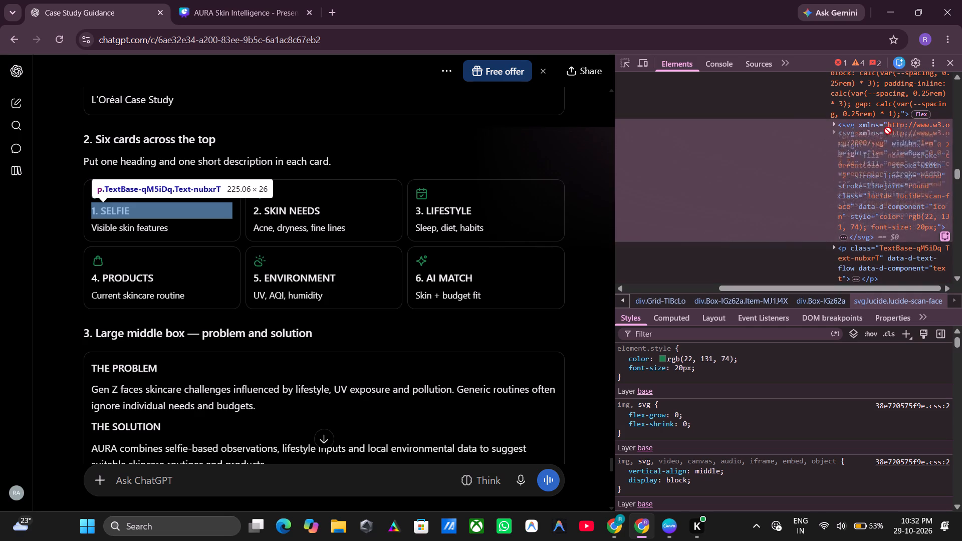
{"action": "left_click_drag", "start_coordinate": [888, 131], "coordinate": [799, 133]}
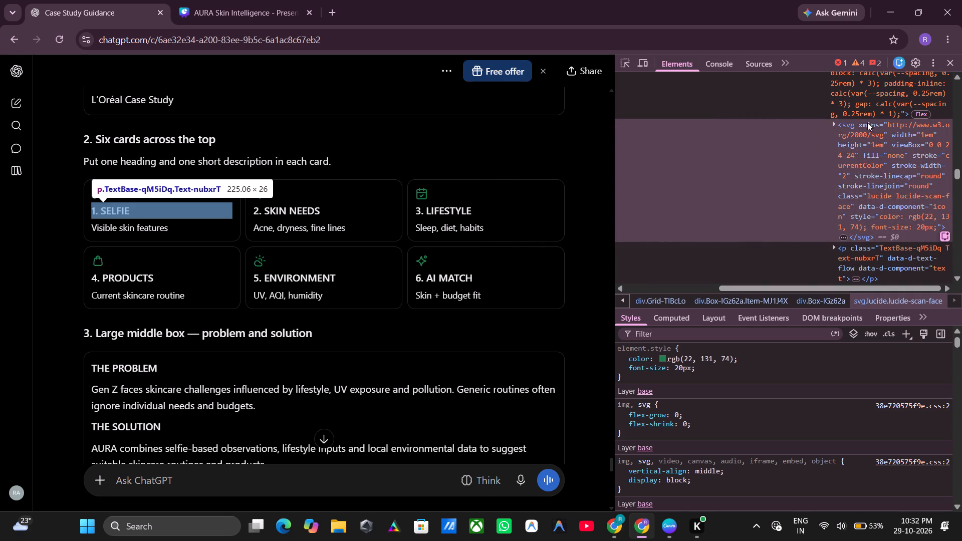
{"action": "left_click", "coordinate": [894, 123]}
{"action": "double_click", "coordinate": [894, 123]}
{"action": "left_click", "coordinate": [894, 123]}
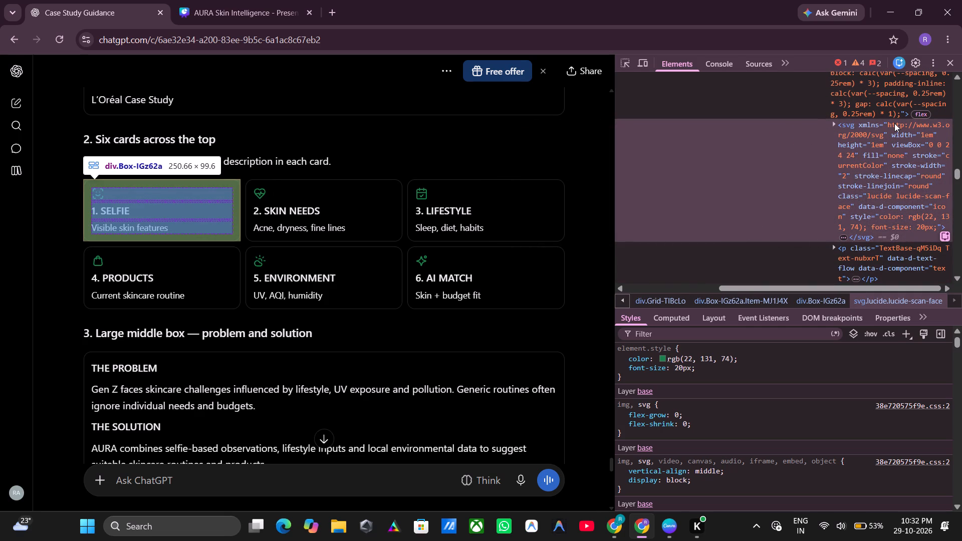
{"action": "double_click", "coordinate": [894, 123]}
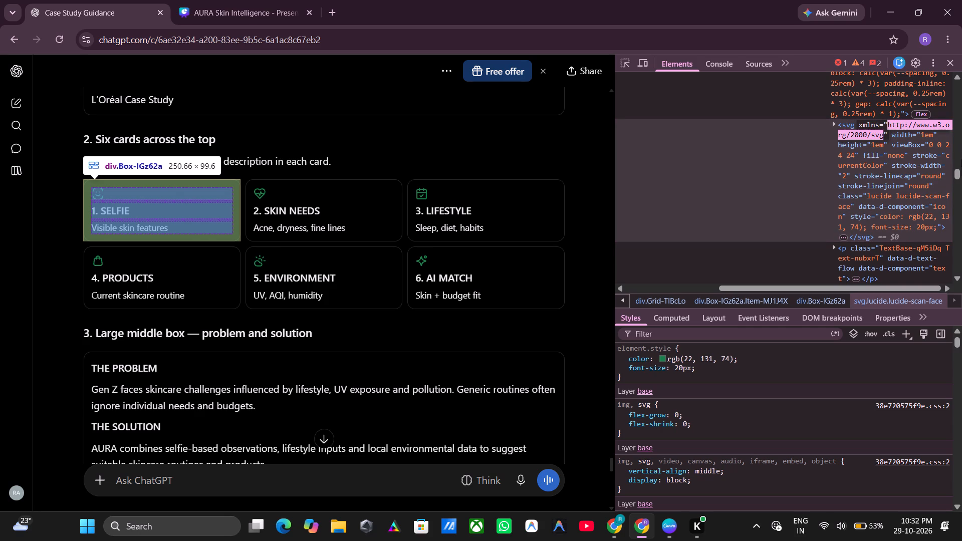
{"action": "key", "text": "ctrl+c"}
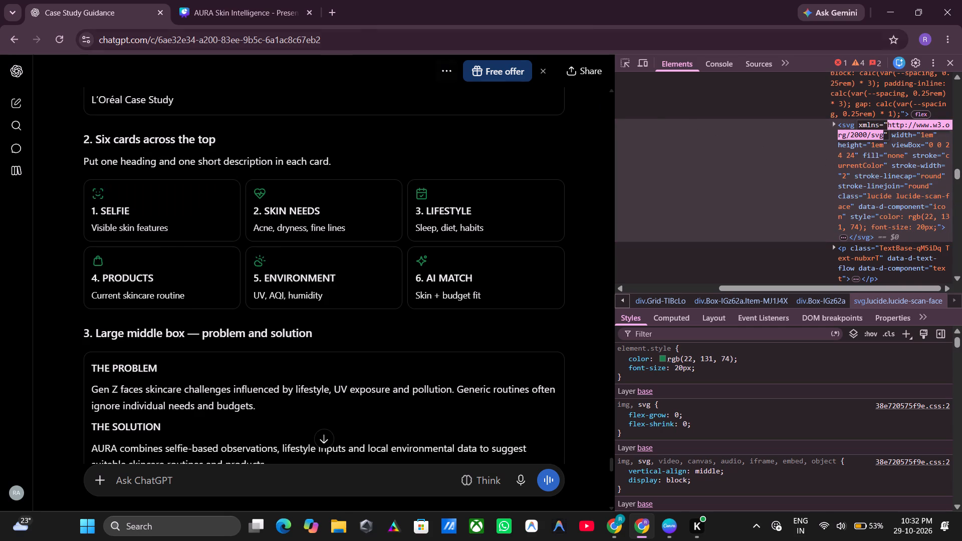
{"action": "left_click", "coordinate": [332, 18]}
{"action": "left_click", "coordinate": [410, 272]}
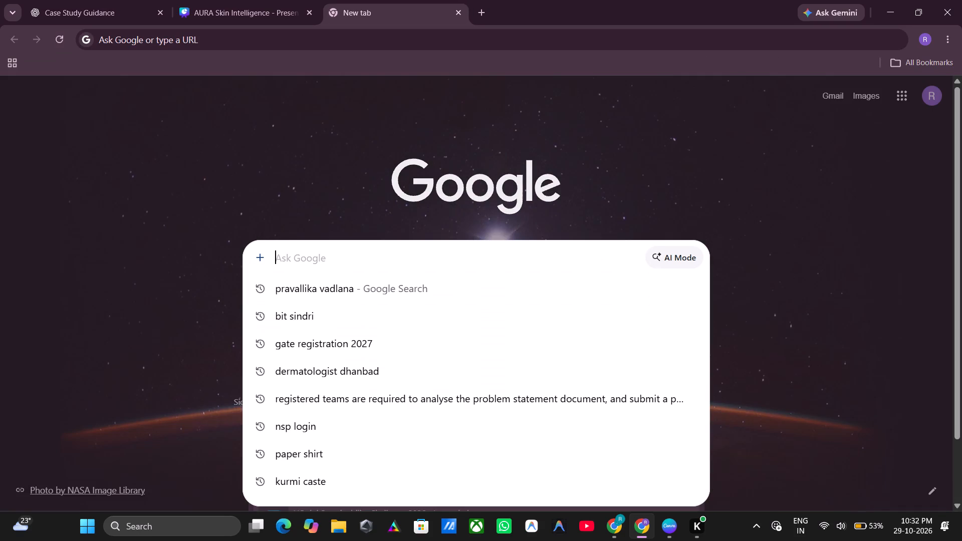
{"action": "key", "text": "ctrl+v"}
{"action": "key", "text": "Return"}
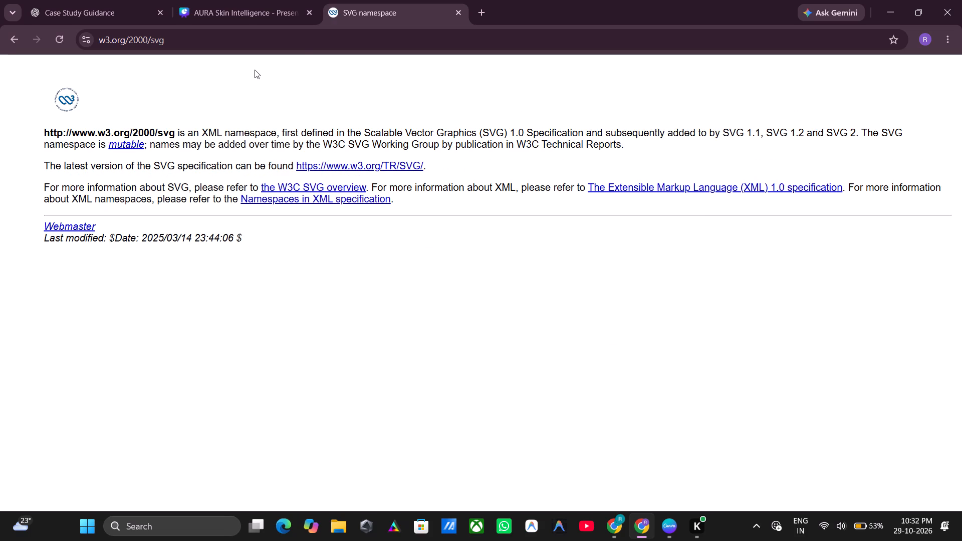
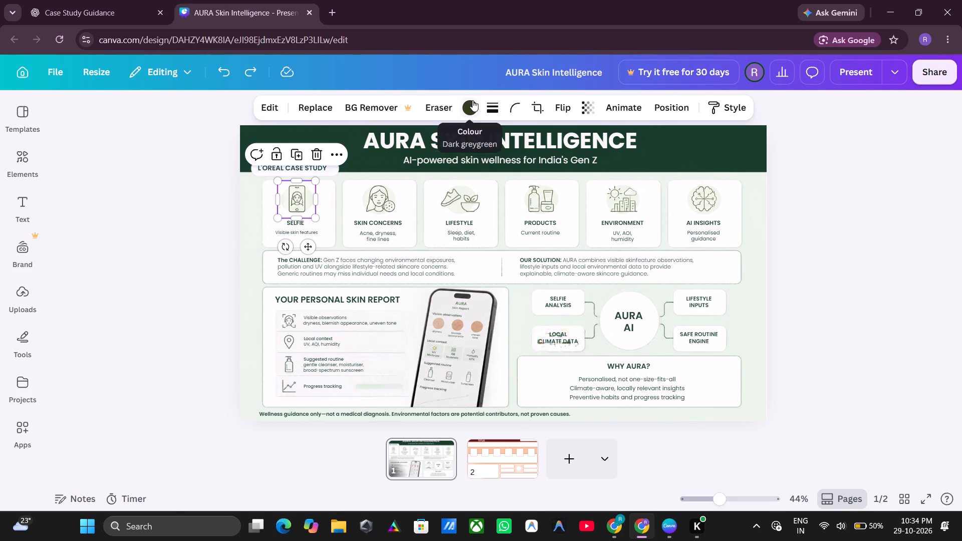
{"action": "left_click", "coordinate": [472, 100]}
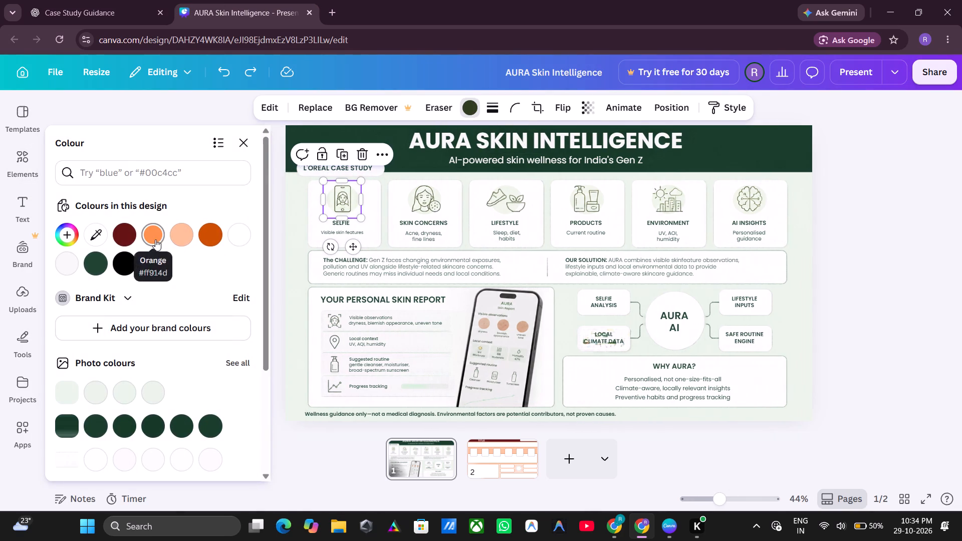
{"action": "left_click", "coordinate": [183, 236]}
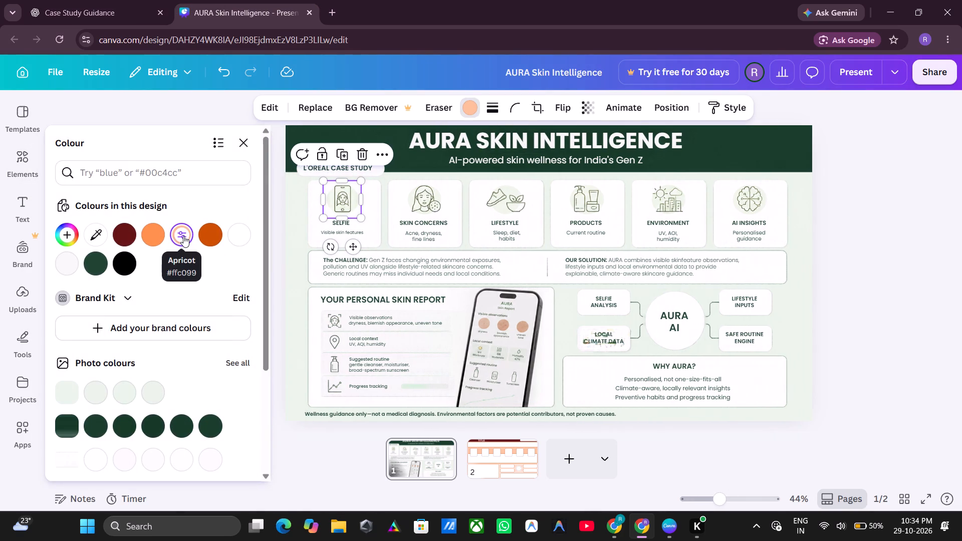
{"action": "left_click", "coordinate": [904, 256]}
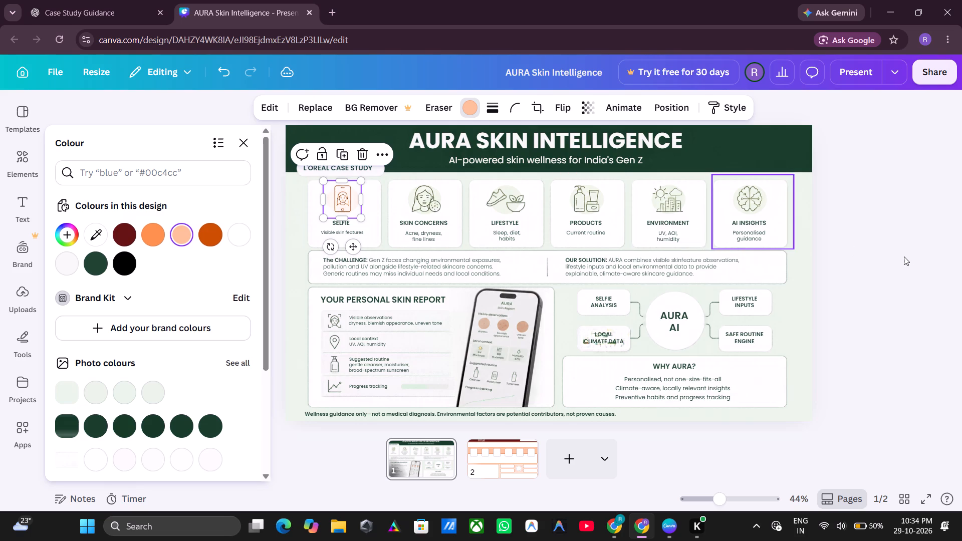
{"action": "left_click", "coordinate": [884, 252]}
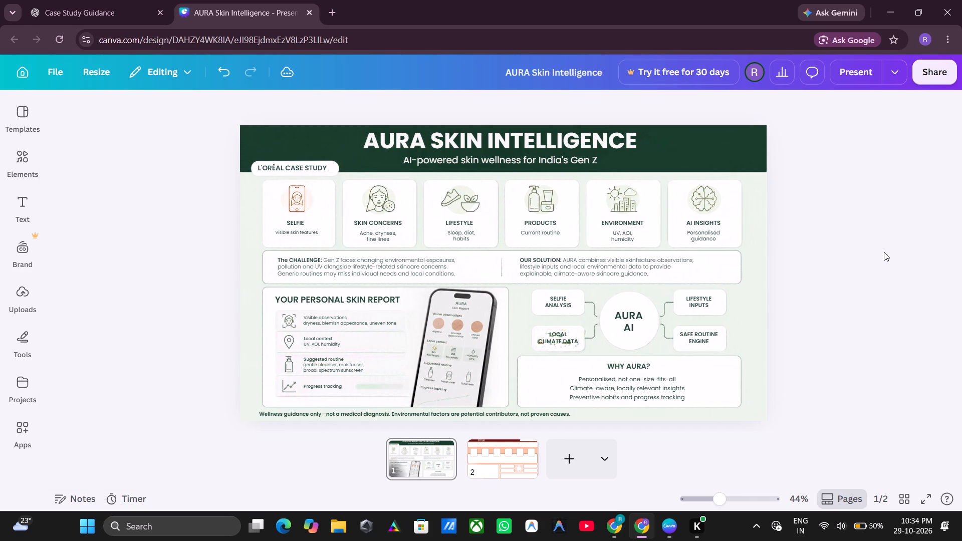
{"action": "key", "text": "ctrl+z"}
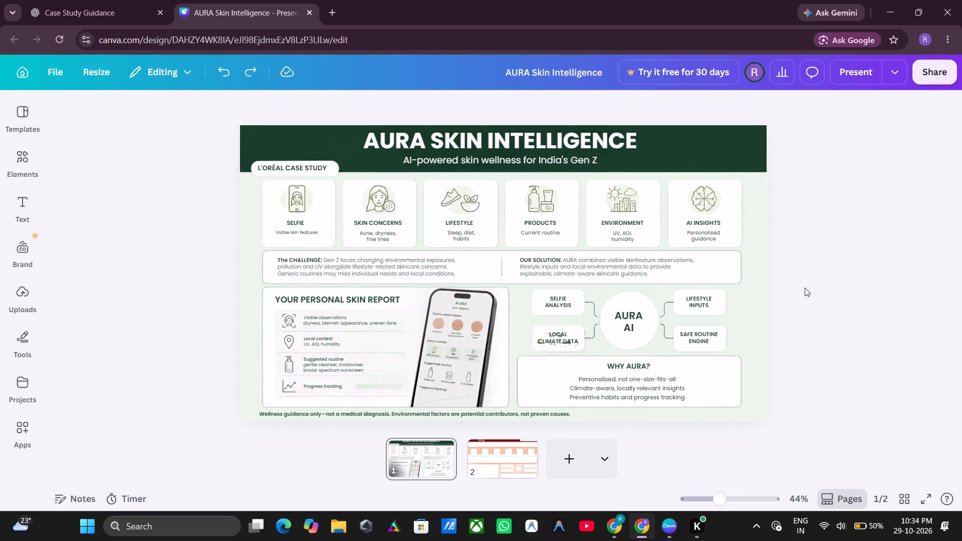
Copy the Selfie card's phone icon in its original colour from page 1 and go to page 2.
{"action": "left_click", "coordinate": [797, 274]}
{"action": "left_click", "coordinate": [286, 204]}
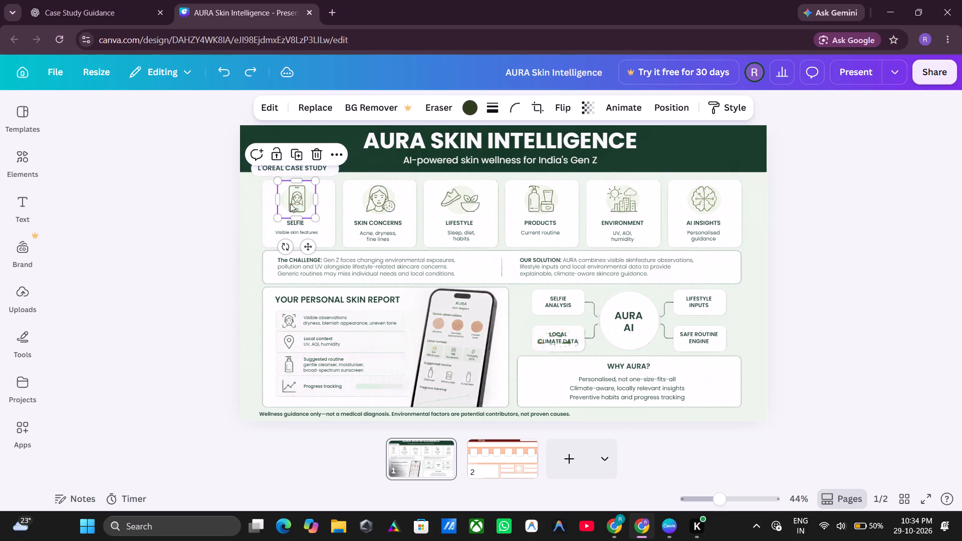
{"action": "key", "text": "ctrl+c"}
{"action": "left_click", "coordinate": [481, 442]}
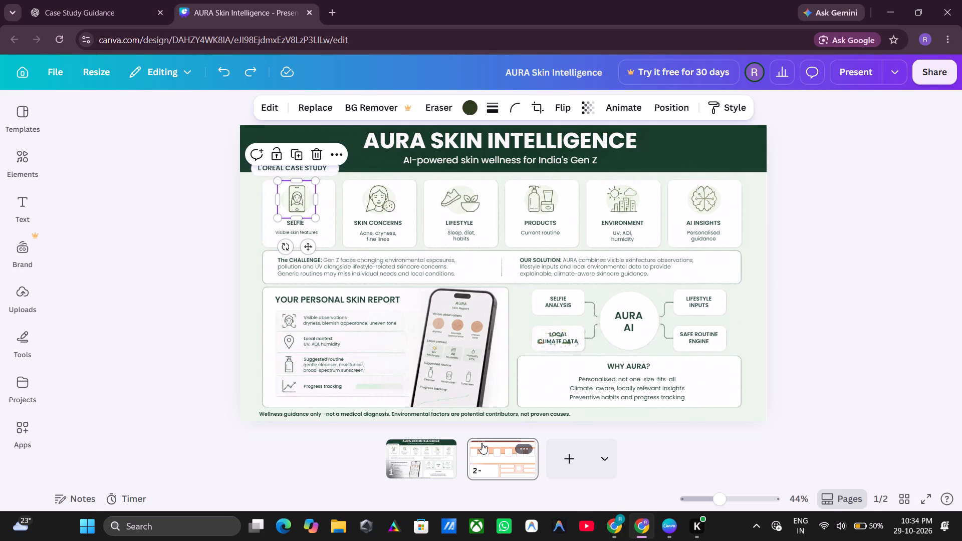
Ungroup the row of six white cards on page 2.
{"action": "left_click", "coordinate": [303, 213]}
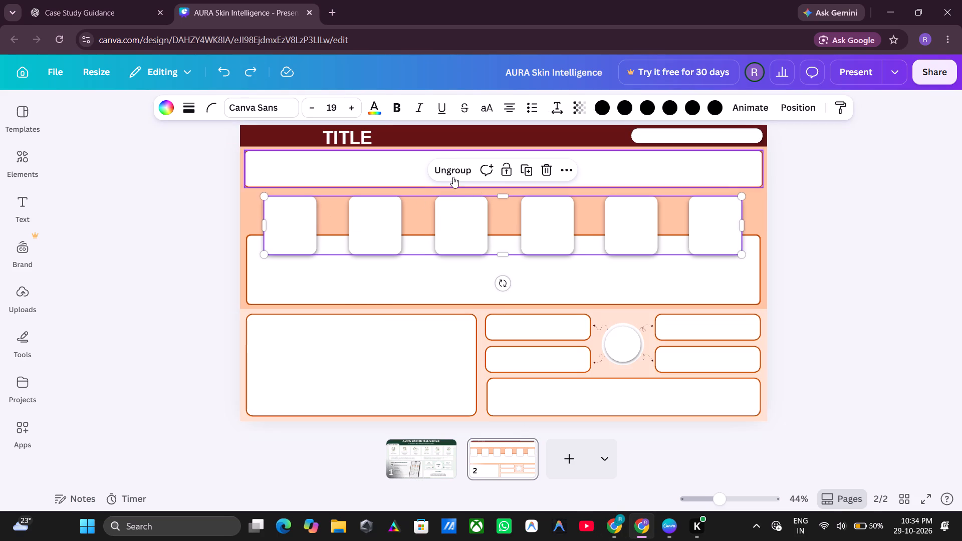
{"action": "left_click", "coordinate": [451, 174]}
{"action": "left_click", "coordinate": [803, 233]}
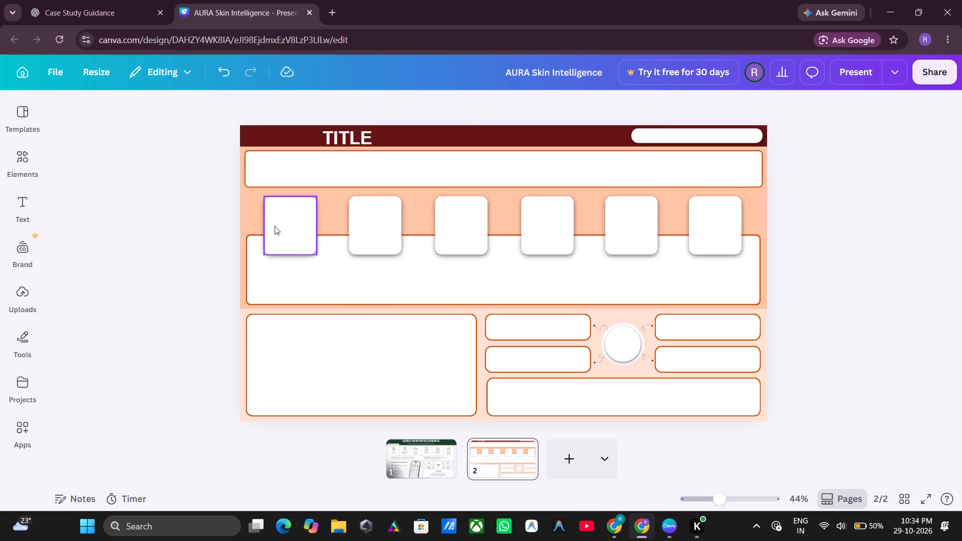
Paste the Selfie icon onto page 2 and shrink it to fit in the upper-left corner of the first white card.
{"action": "left_click", "coordinate": [275, 226]}
{"action": "key", "text": "ctrl+v"}
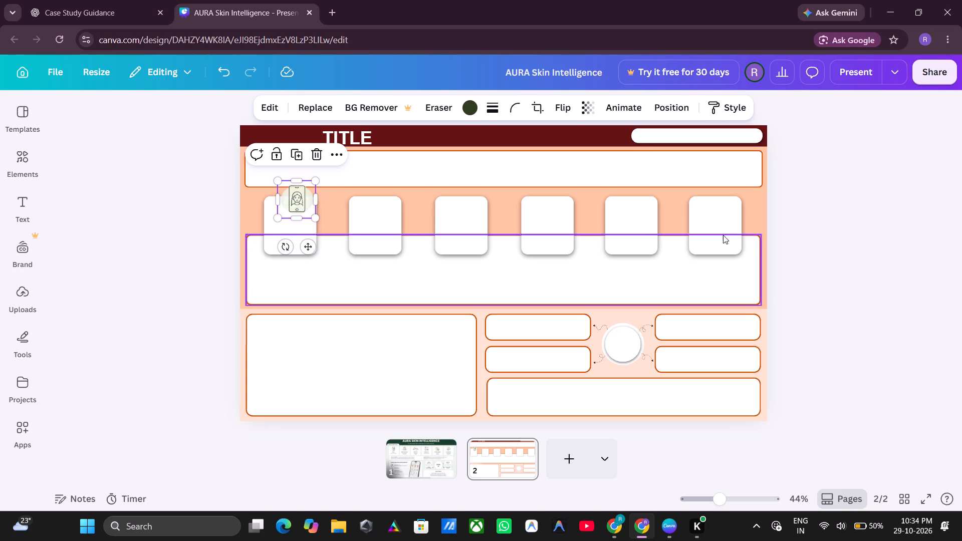
{"action": "left_click_drag", "start_coordinate": [300, 205], "coordinate": [291, 221]}
{"action": "left_click_drag", "start_coordinate": [308, 233], "coordinate": [290, 216]}
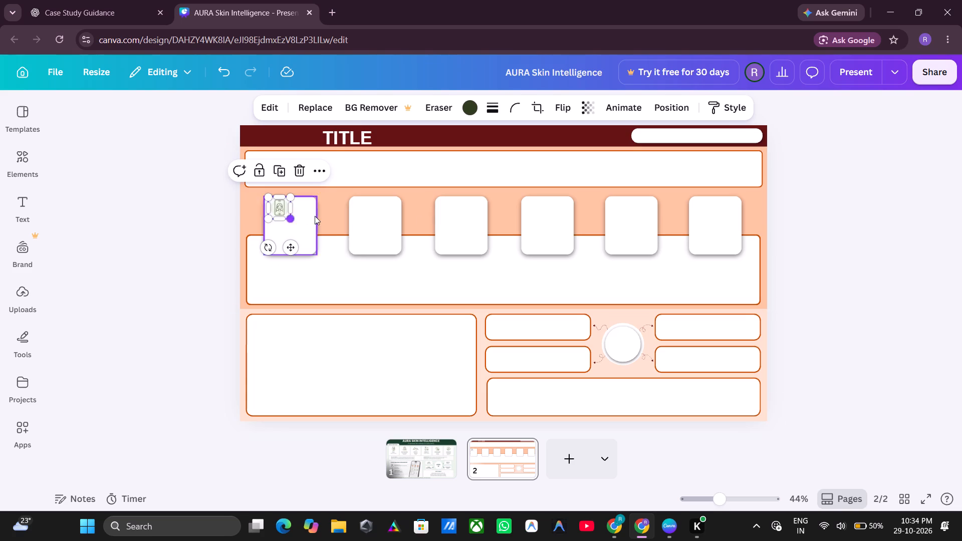
{"action": "left_click", "coordinate": [849, 250]}
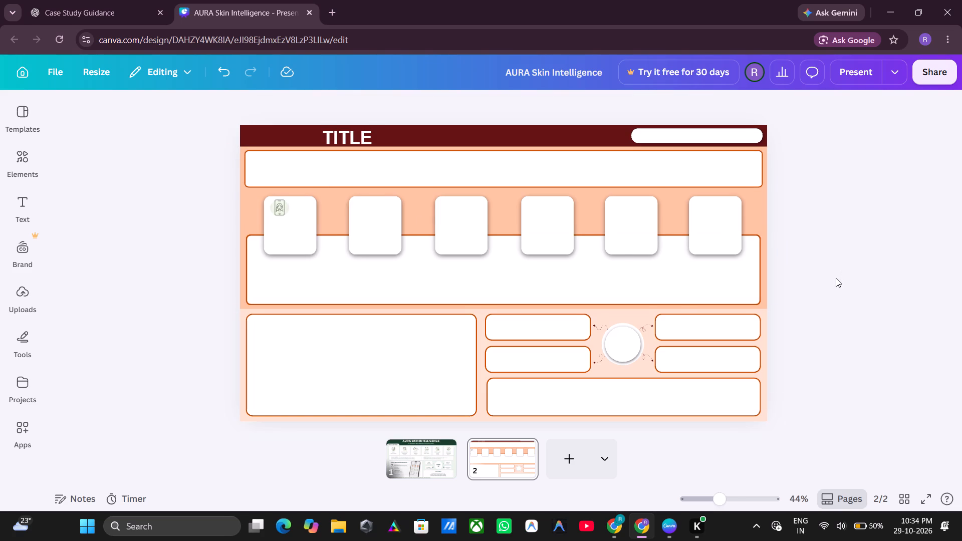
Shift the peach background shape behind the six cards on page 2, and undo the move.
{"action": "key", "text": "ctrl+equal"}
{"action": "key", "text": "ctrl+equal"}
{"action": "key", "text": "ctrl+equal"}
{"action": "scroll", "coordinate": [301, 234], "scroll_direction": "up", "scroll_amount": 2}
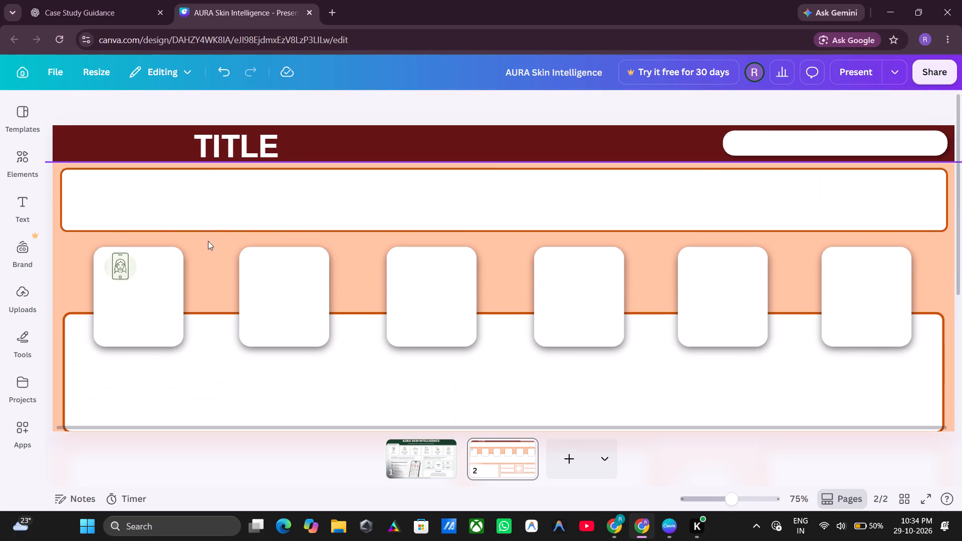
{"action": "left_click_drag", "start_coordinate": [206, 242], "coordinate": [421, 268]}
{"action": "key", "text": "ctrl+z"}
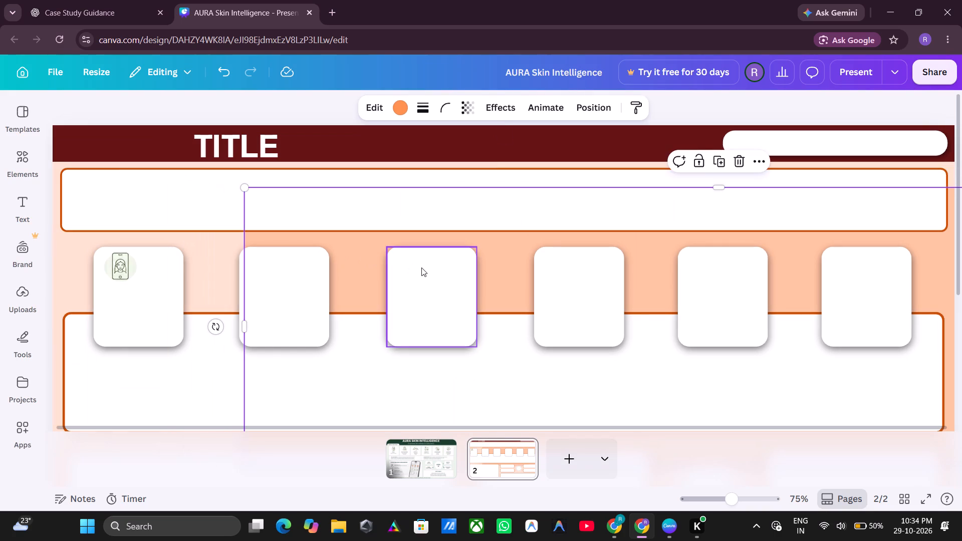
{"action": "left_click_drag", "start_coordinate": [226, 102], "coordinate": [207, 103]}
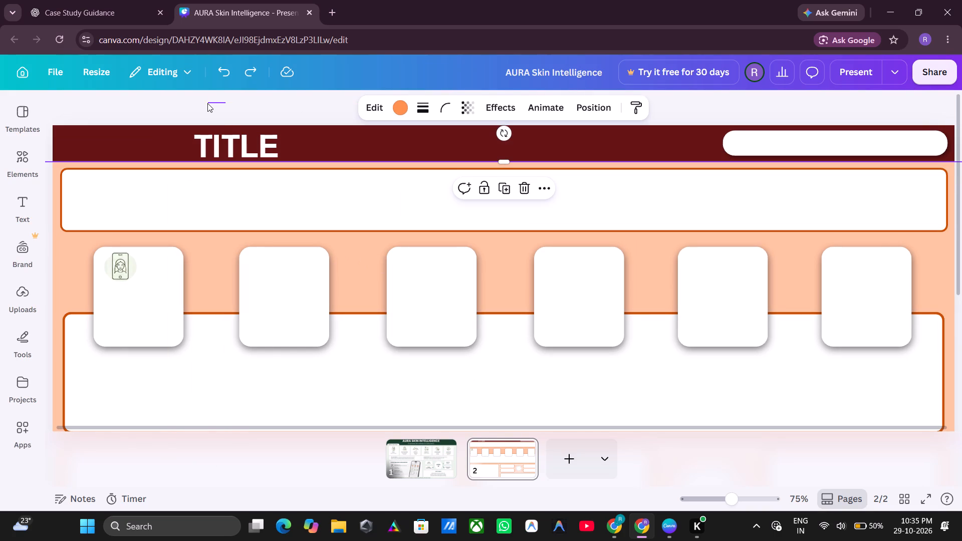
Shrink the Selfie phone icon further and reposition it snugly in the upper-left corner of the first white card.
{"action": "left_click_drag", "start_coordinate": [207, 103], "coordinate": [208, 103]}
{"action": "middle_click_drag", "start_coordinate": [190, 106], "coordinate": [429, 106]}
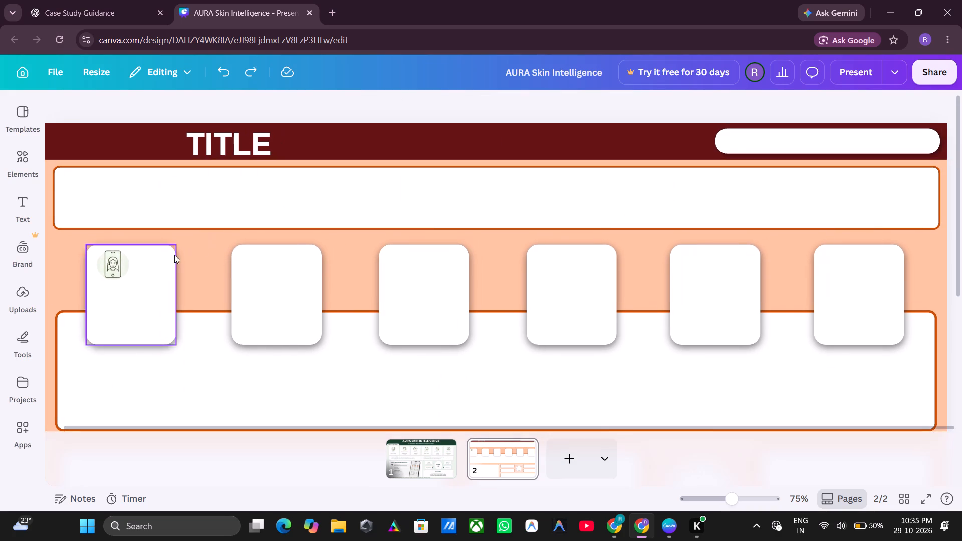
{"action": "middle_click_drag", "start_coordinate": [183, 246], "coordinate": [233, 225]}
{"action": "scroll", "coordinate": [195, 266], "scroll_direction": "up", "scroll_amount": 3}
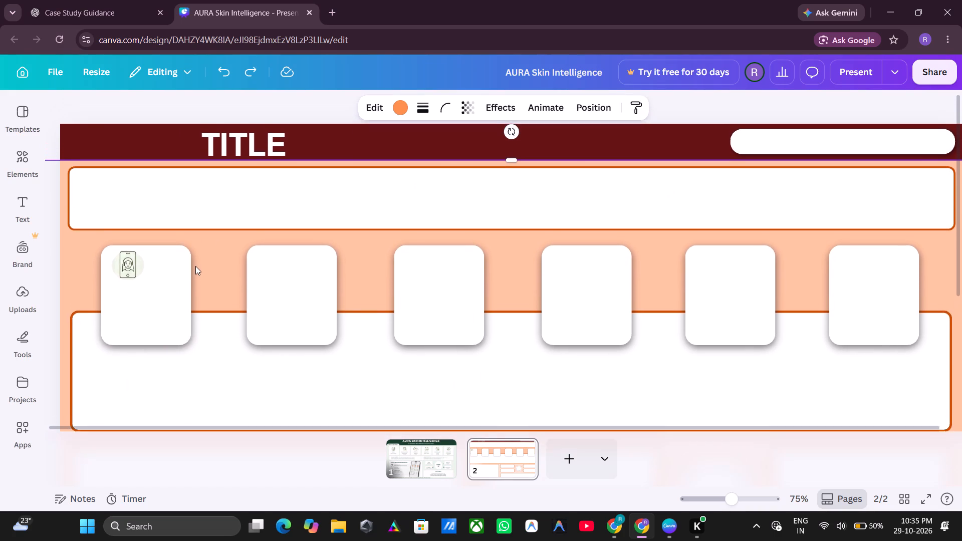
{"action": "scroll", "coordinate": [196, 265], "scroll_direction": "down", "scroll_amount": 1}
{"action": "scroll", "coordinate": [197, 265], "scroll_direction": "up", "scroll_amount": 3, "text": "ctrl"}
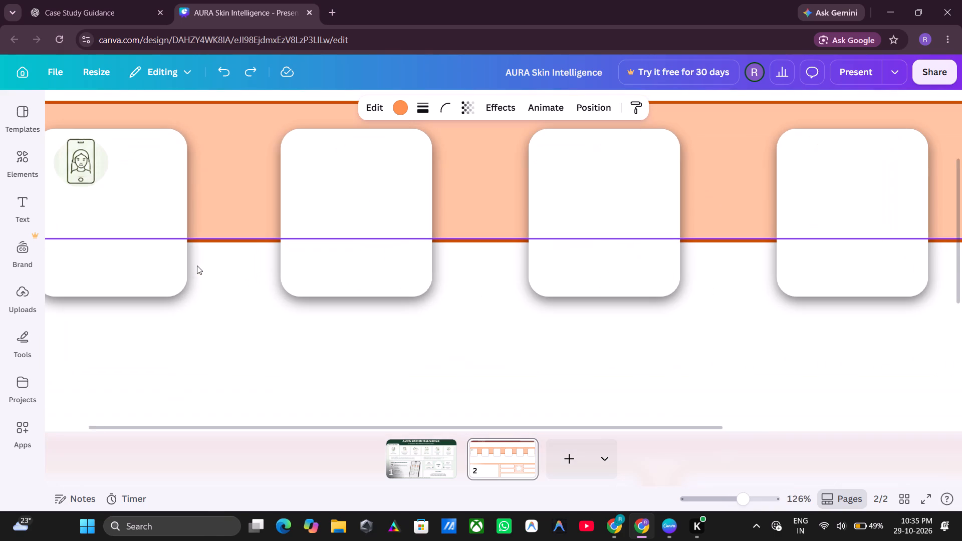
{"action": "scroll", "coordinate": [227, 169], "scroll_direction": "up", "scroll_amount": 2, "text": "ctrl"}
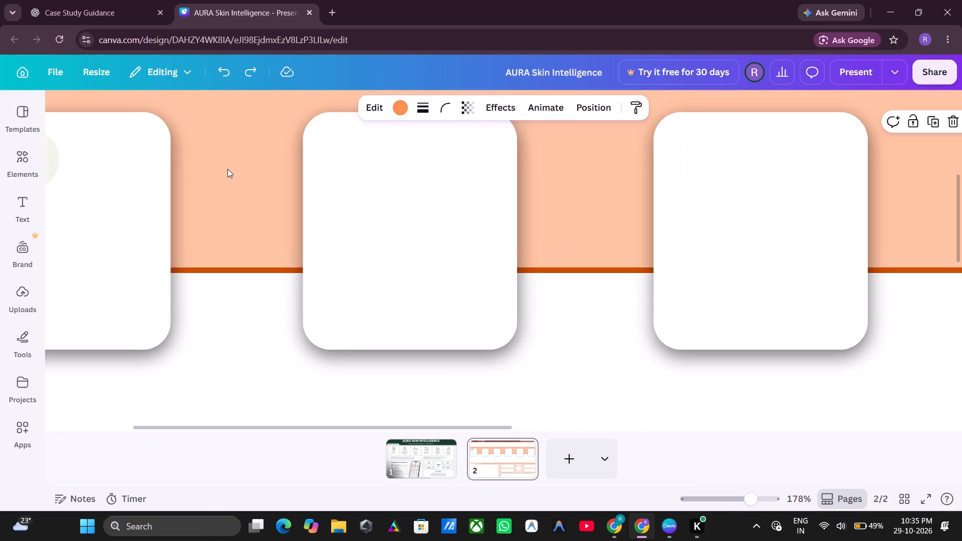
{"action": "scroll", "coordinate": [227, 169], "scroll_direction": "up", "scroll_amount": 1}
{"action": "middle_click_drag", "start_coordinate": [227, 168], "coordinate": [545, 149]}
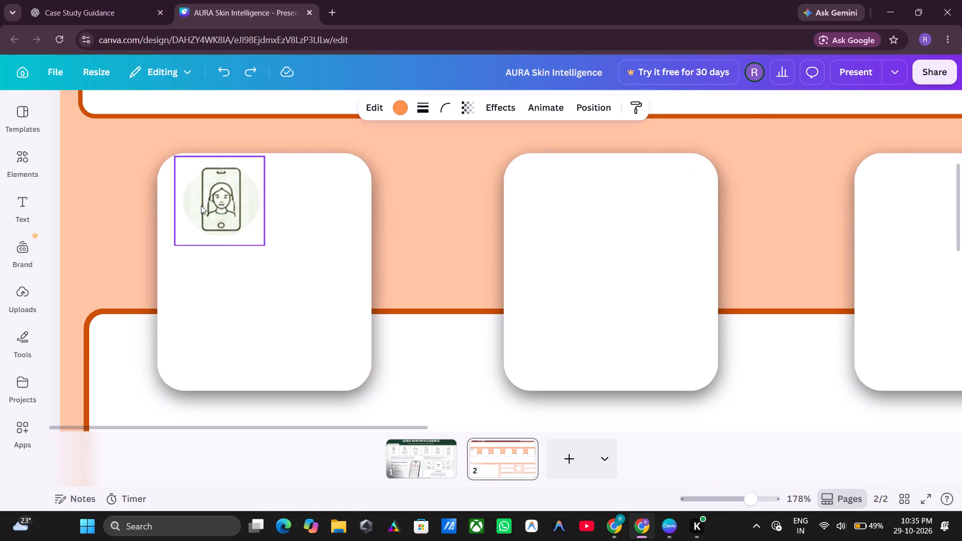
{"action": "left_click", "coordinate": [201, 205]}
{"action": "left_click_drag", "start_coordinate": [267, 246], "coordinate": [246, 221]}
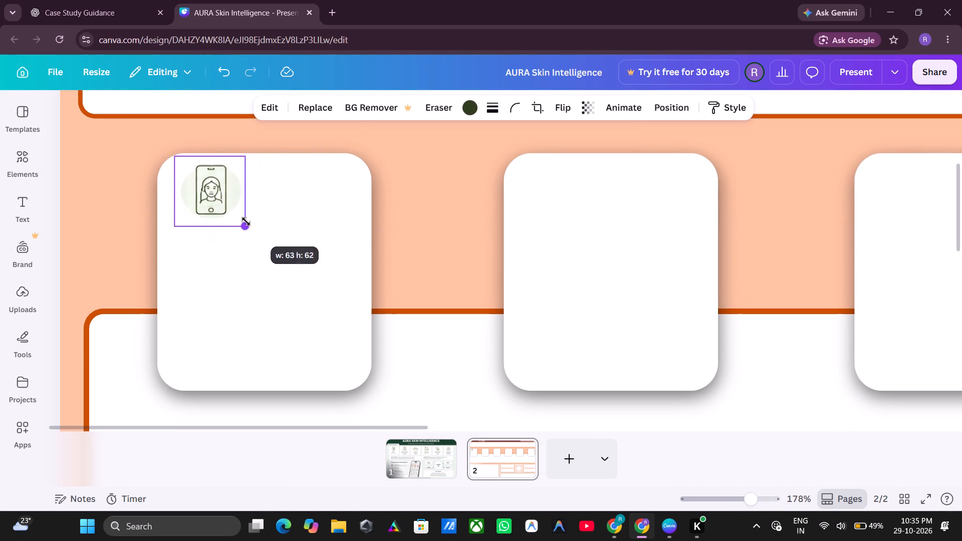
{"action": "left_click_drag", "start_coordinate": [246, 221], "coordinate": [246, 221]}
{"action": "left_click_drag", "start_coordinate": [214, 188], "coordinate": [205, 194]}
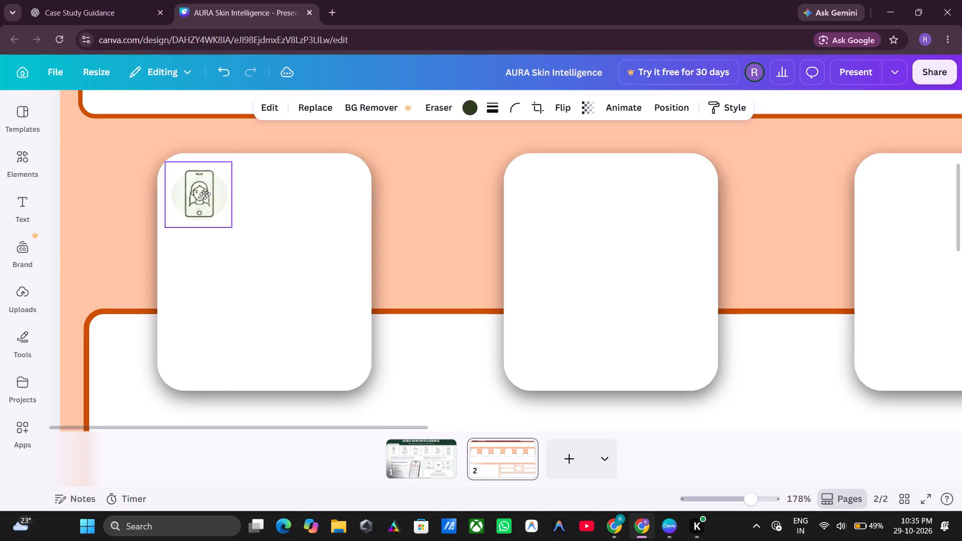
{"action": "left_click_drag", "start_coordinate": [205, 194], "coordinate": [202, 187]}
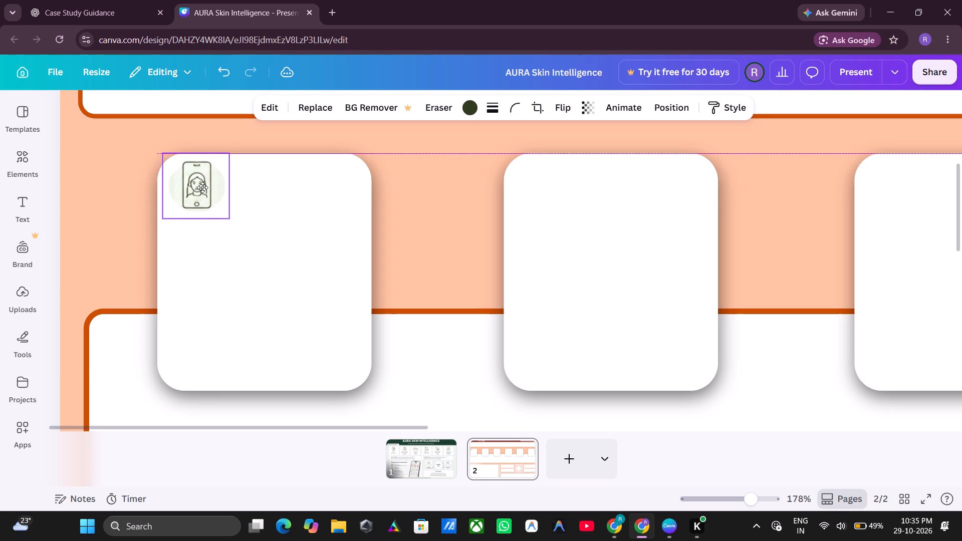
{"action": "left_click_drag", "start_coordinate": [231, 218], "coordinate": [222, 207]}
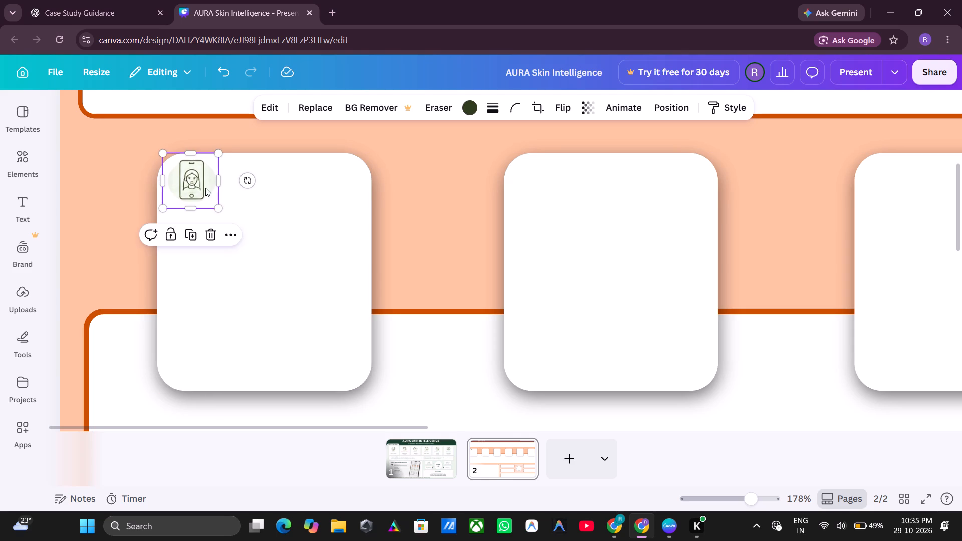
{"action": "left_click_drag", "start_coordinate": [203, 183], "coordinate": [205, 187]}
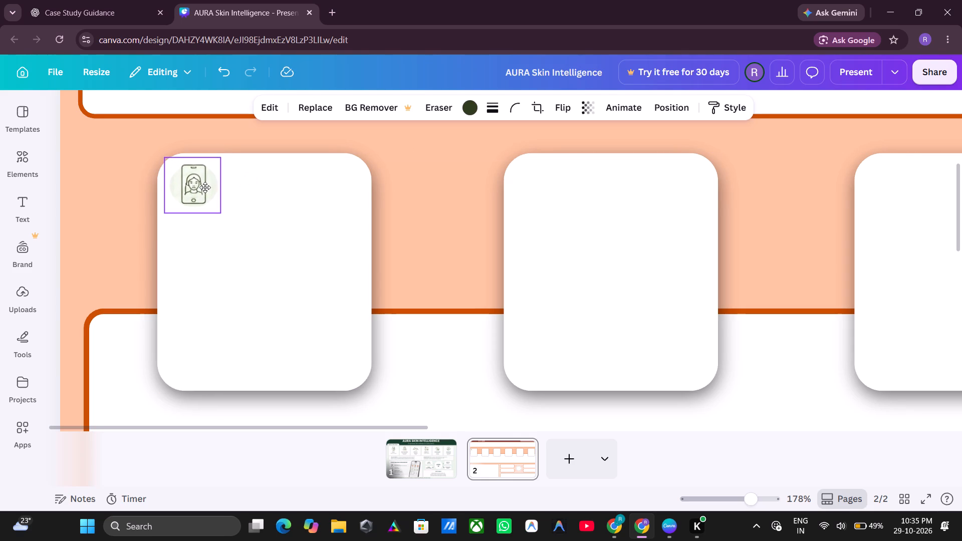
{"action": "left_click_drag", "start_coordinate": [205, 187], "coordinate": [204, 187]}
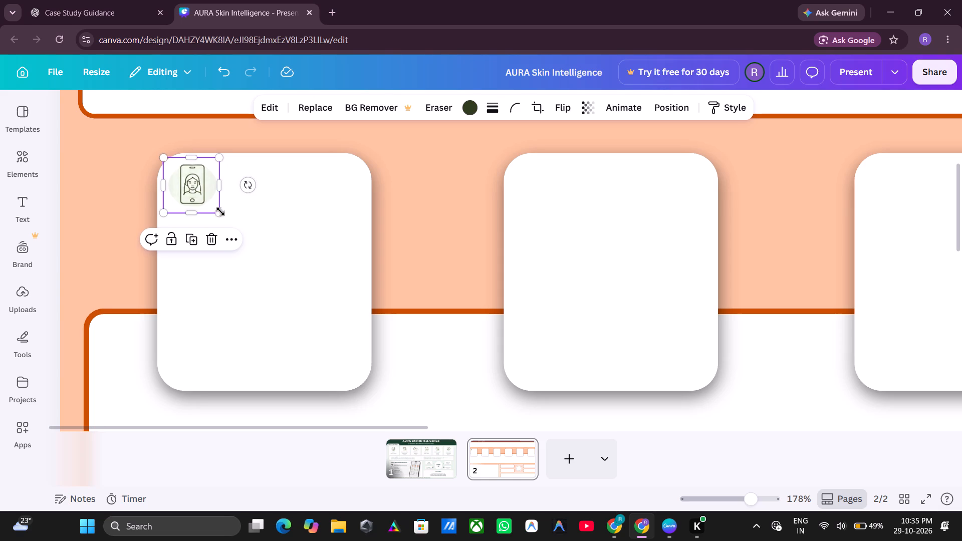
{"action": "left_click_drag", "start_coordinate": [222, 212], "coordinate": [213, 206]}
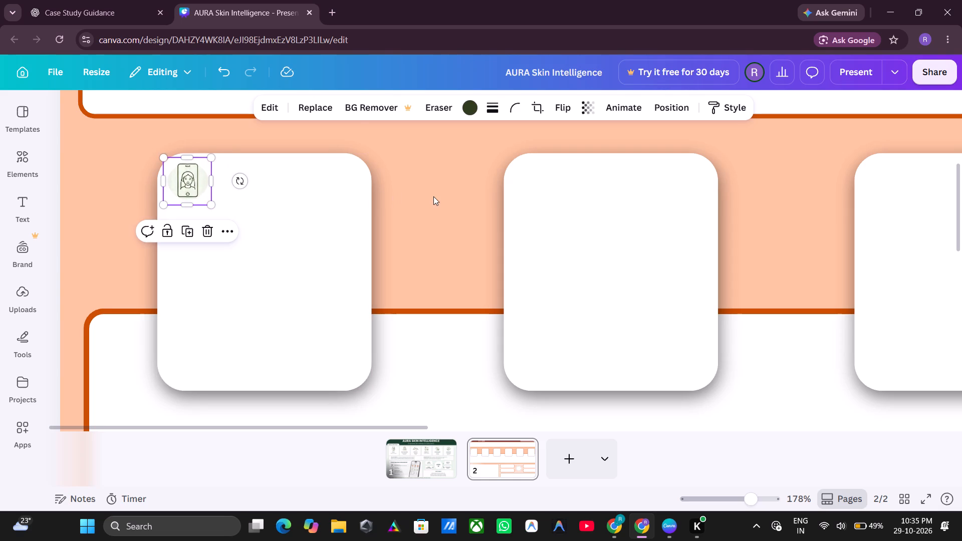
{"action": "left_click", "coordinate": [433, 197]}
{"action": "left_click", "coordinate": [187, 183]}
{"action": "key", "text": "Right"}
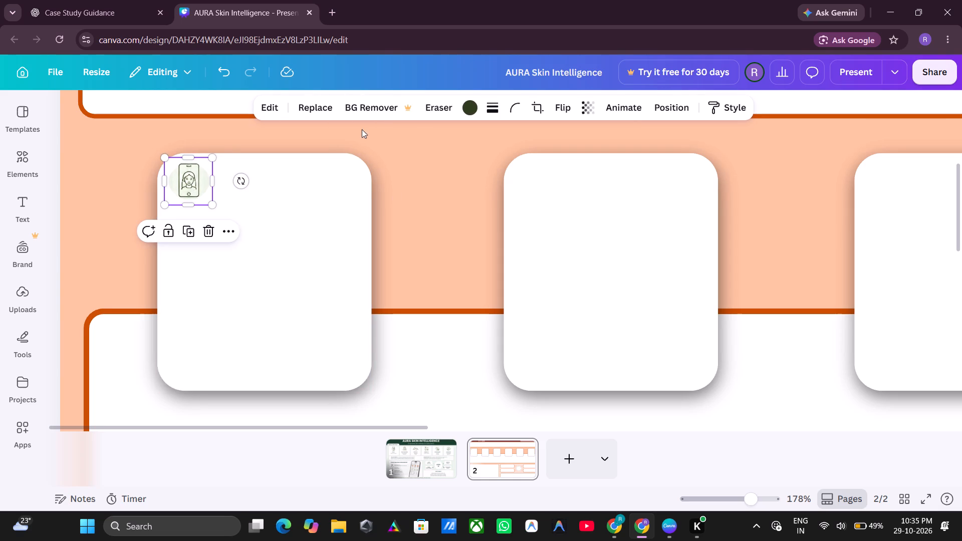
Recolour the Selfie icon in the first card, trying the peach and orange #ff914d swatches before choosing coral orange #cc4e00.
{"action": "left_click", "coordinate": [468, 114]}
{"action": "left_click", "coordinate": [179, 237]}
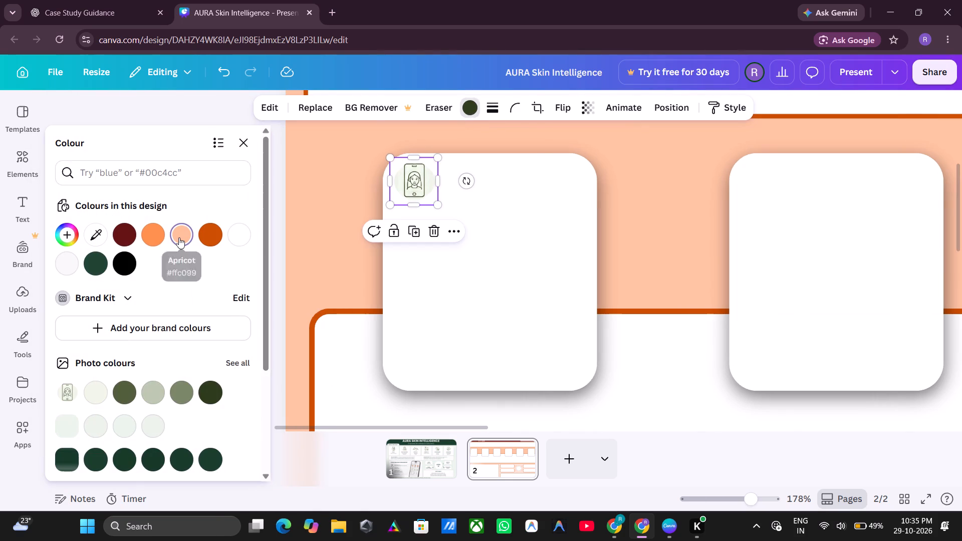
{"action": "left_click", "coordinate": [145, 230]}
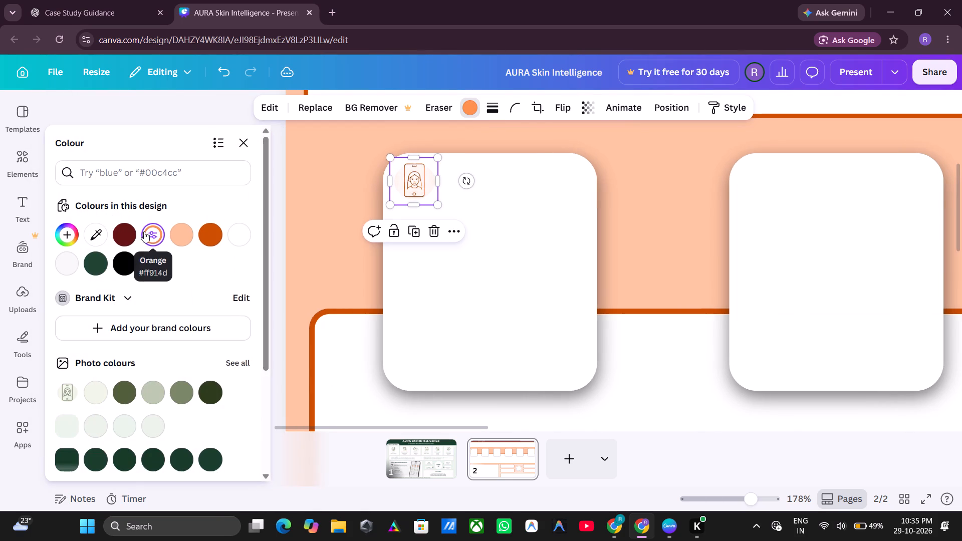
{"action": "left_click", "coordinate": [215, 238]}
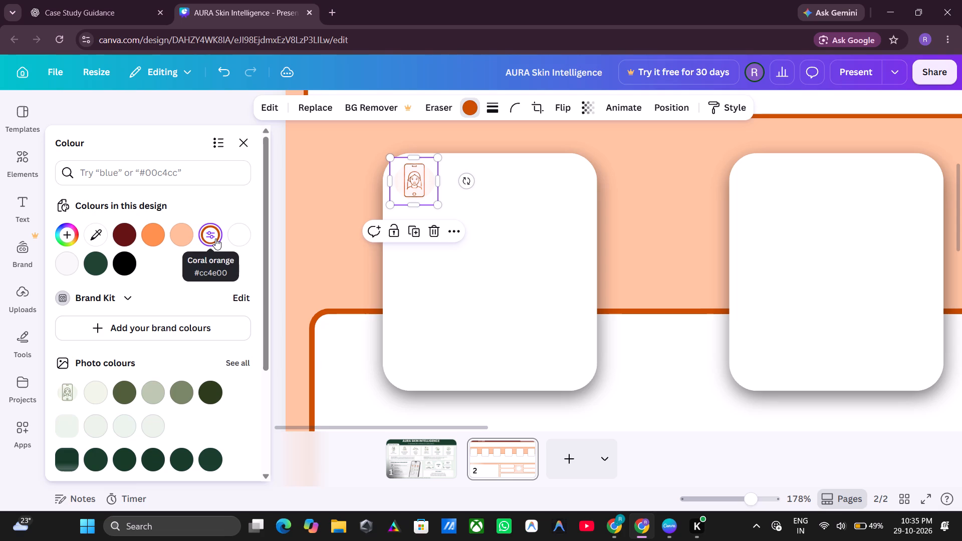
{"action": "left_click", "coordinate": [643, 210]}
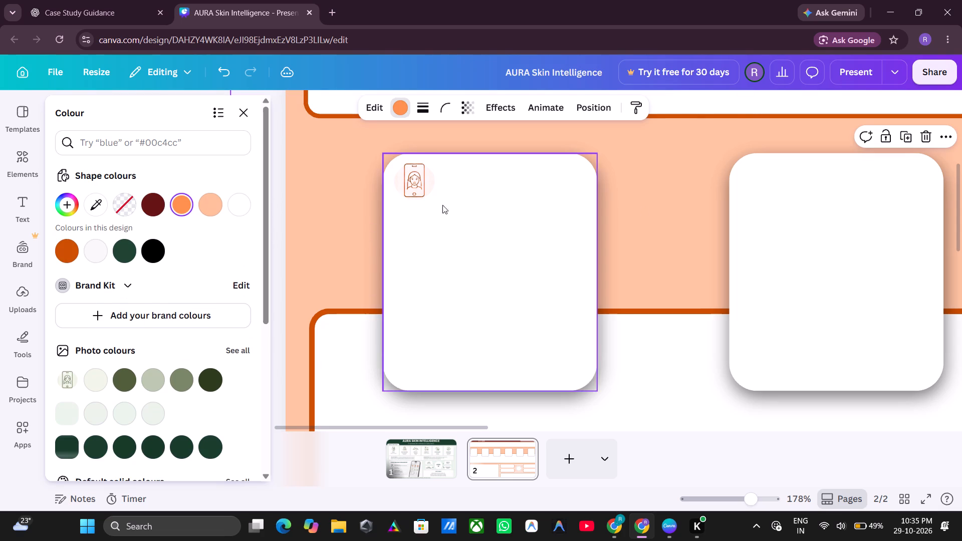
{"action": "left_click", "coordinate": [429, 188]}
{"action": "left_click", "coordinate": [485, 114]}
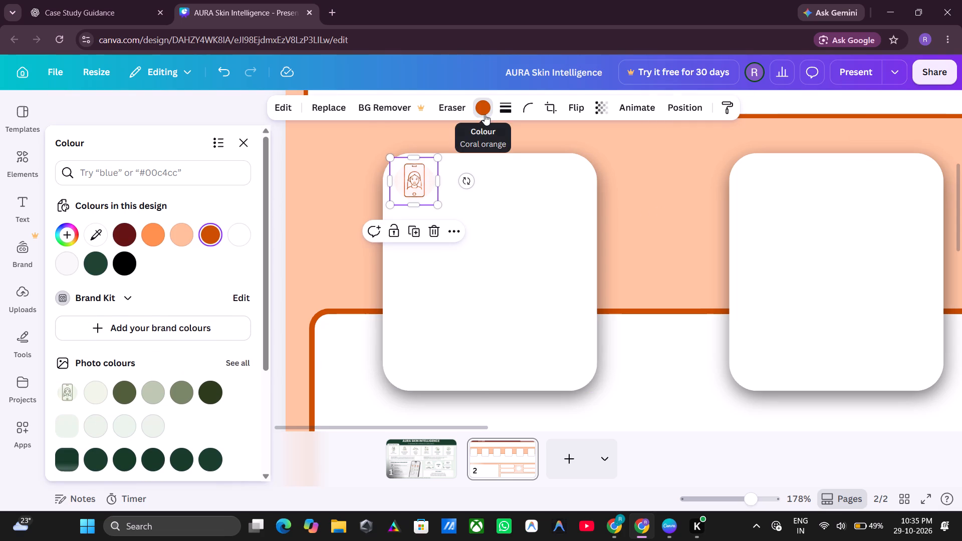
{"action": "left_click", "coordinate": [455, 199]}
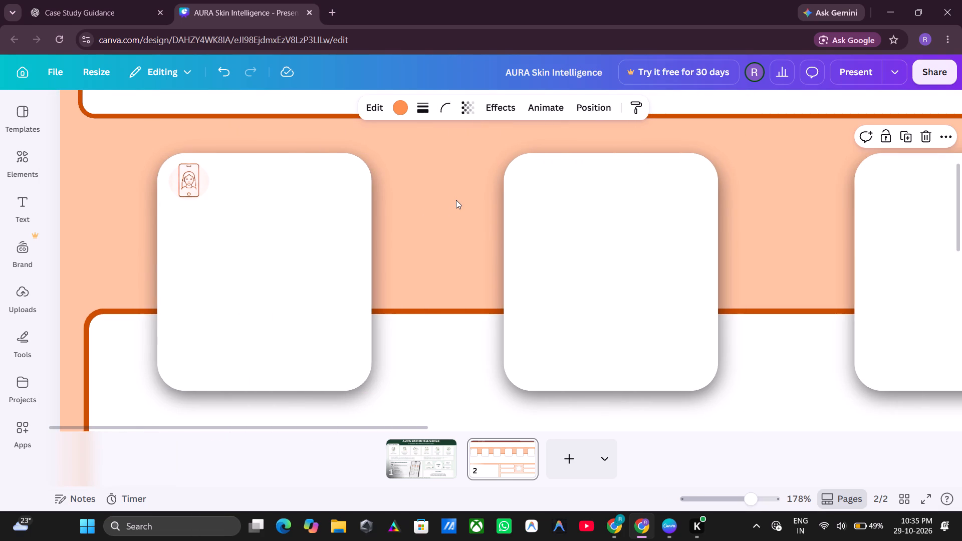
Delete the recoloured Selfie icon from the first white card on page 2.
{"action": "key", "text": "ctrl+minus"}
{"action": "key", "text": "ctrl+minus"}
{"action": "key", "text": "ctrl+minus"}
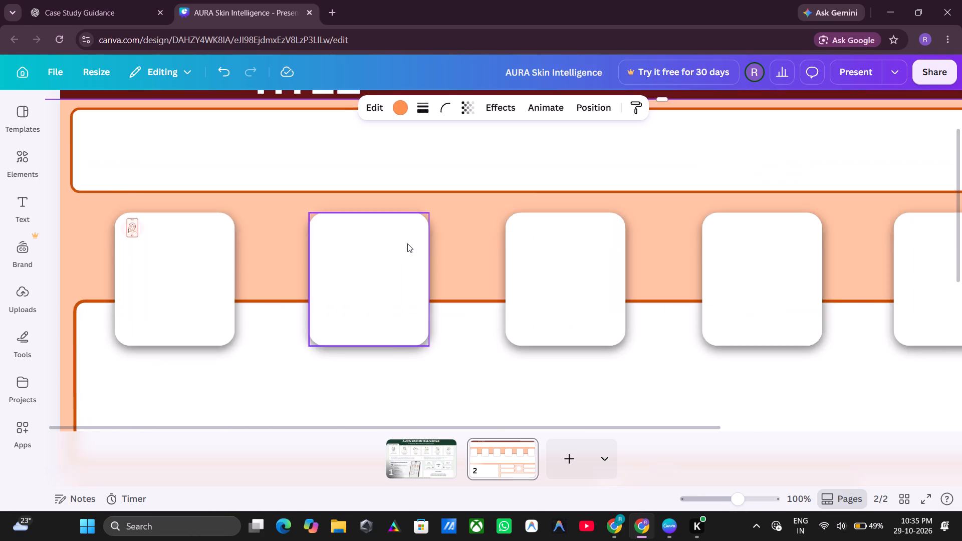
{"action": "key", "text": "ctrl+minus"}
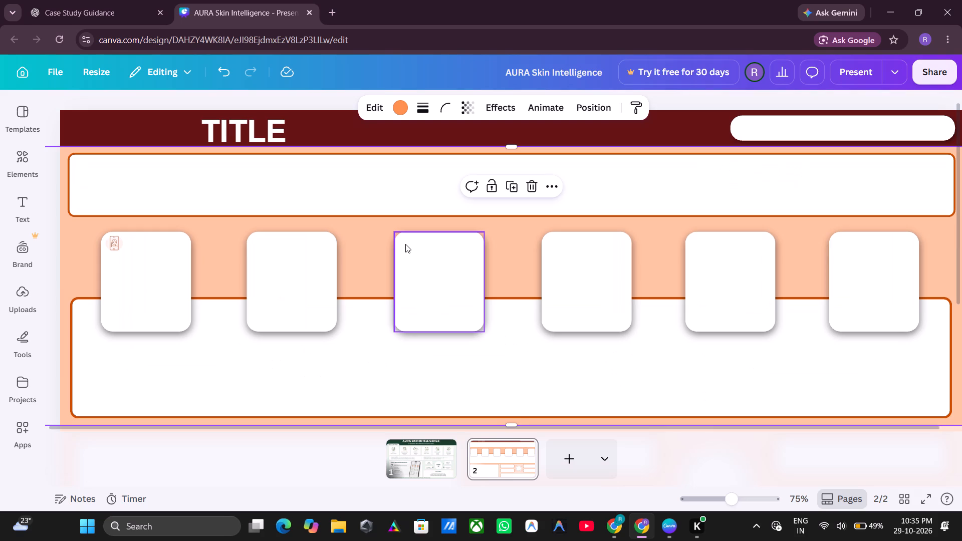
{"action": "key", "text": "ctrl+equal"}
{"action": "key", "text": "ctrl+equal"}
{"action": "key", "text": "ctrl+equal"}
{"action": "middle_click_drag", "start_coordinate": [237, 233], "coordinate": [245, 235]}
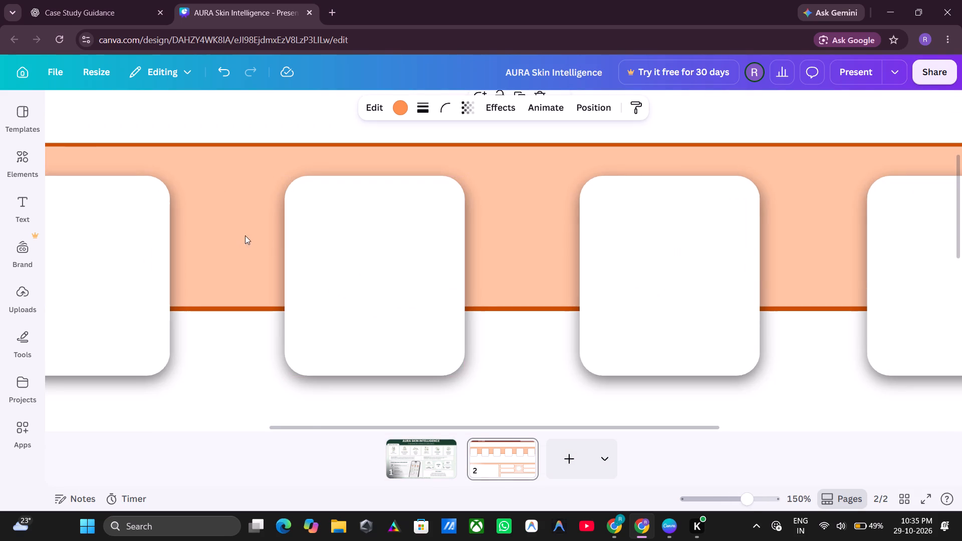
{"action": "middle_click_drag", "start_coordinate": [245, 235], "coordinate": [633, 234]}
{"action": "middle_click_drag", "start_coordinate": [345, 218], "coordinate": [456, 220]}
{"action": "left_click", "coordinate": [169, 205]}
{"action": "left_click", "coordinate": [193, 155]}
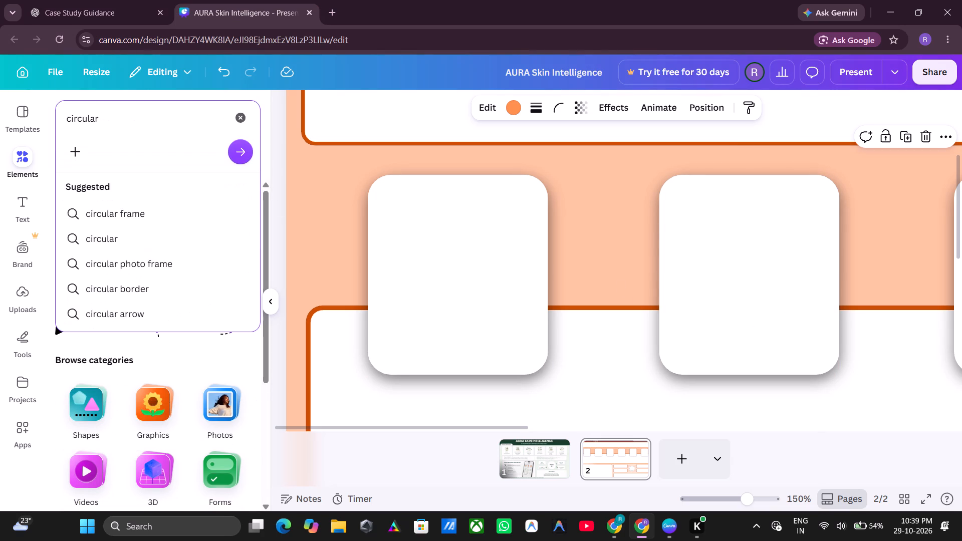
{"action": "type", "text": "frame"}
{"action": "key", "text": "Return"}
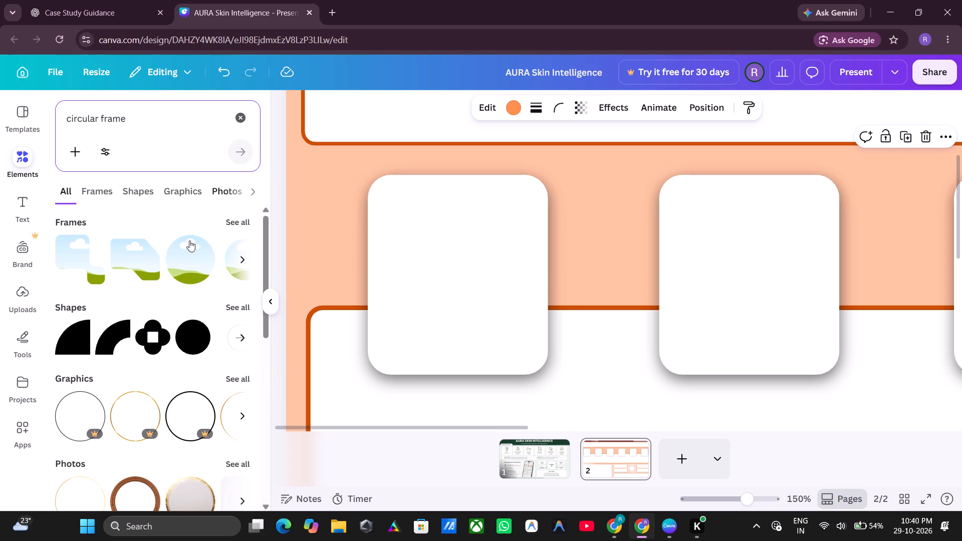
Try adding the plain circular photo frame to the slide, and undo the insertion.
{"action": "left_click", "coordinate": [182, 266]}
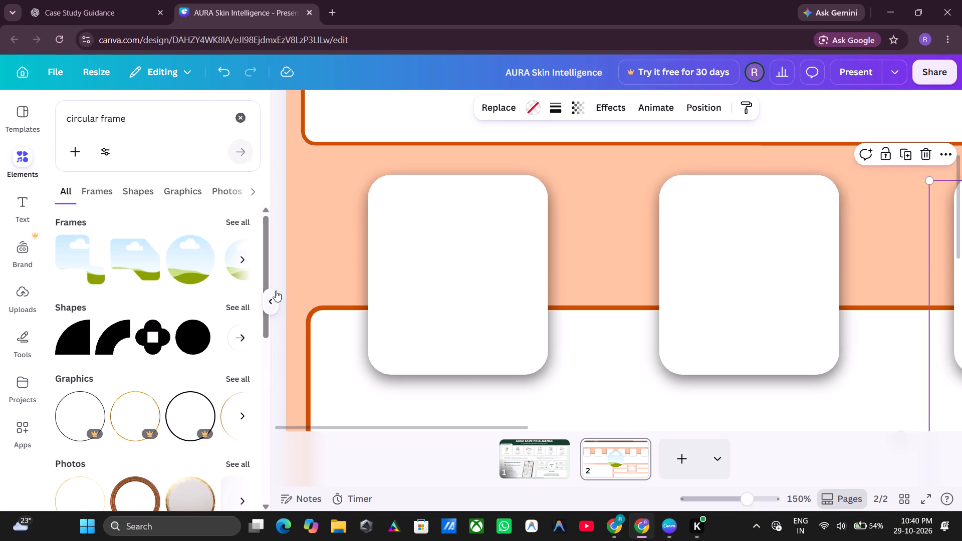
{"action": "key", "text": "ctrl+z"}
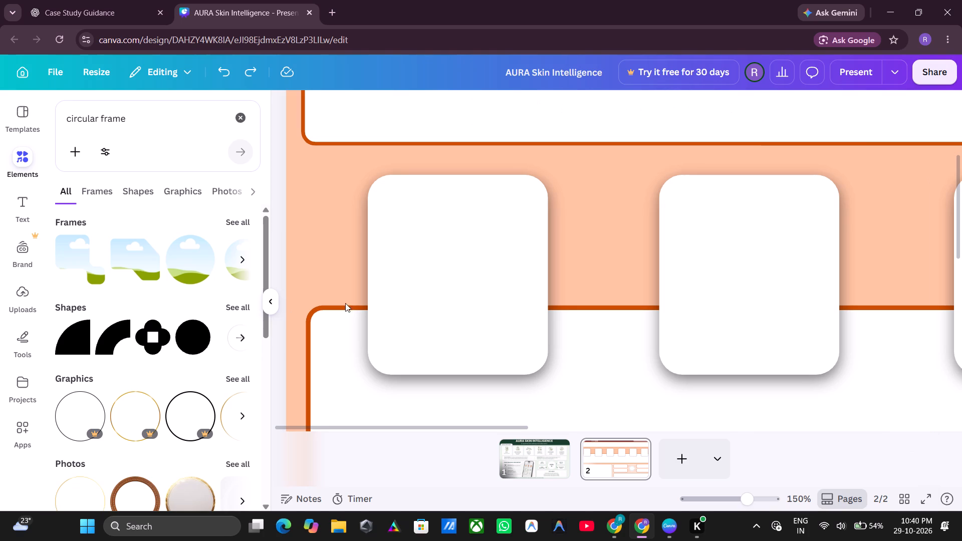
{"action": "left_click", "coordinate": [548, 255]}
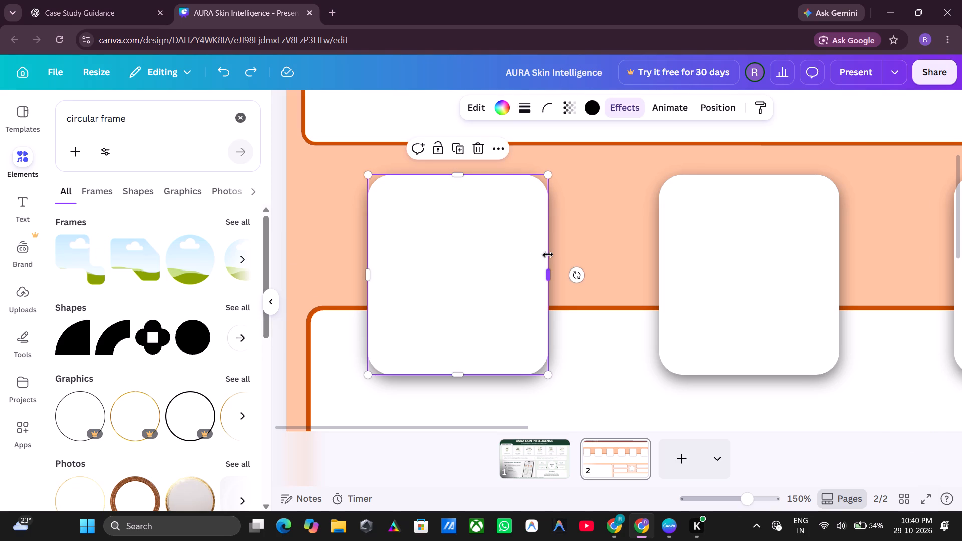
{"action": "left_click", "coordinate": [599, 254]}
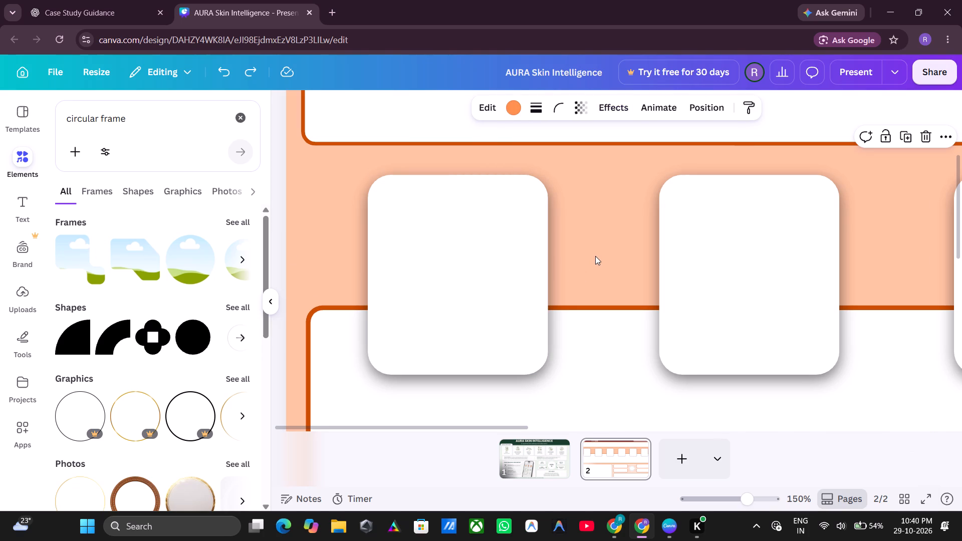
Insert the plain circular photo frame on page 2 and shrink it down at the first card's upper-left corner.
{"action": "scroll", "coordinate": [595, 256], "scroll_direction": "down", "scroll_amount": 6, "text": "ctrl"}
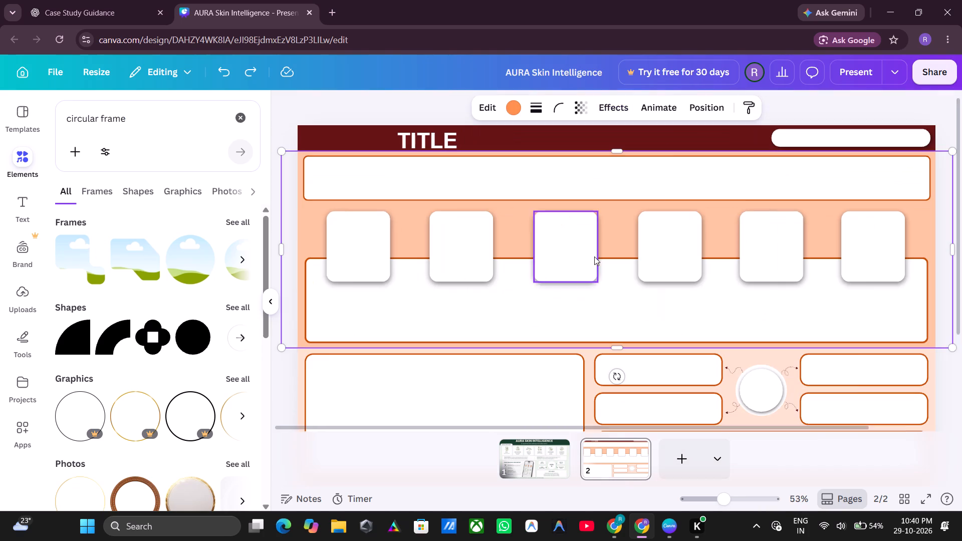
{"action": "left_click", "coordinate": [195, 263]}
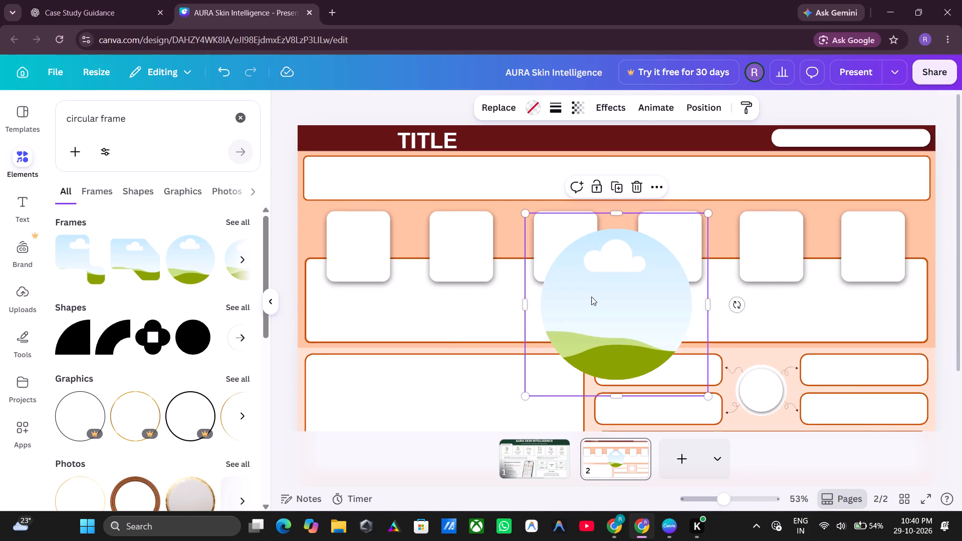
{"action": "left_click_drag", "start_coordinate": [591, 297], "coordinate": [523, 288]}
{"action": "left_click_drag", "start_coordinate": [638, 388], "coordinate": [545, 329]}
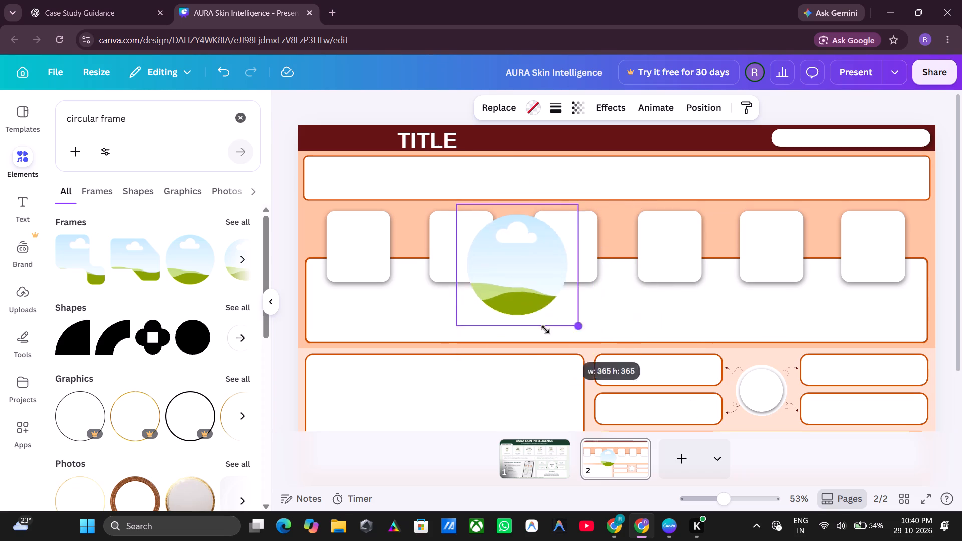
{"action": "left_click_drag", "start_coordinate": [545, 329], "coordinate": [511, 314]}
{"action": "left_click_drag", "start_coordinate": [499, 233], "coordinate": [352, 233]}
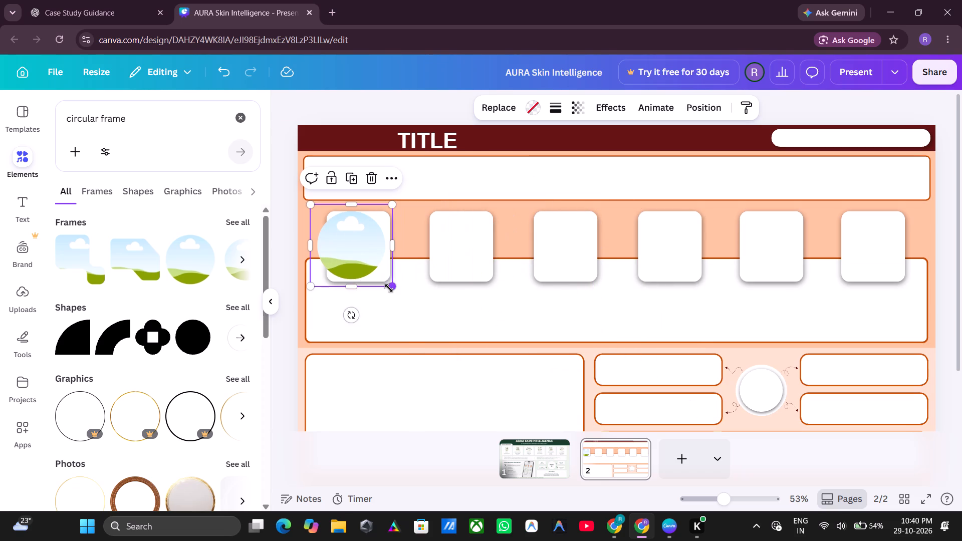
{"action": "left_click_drag", "start_coordinate": [389, 288], "coordinate": [353, 249]}
{"action": "left_click_drag", "start_coordinate": [321, 216], "coordinate": [335, 217]}
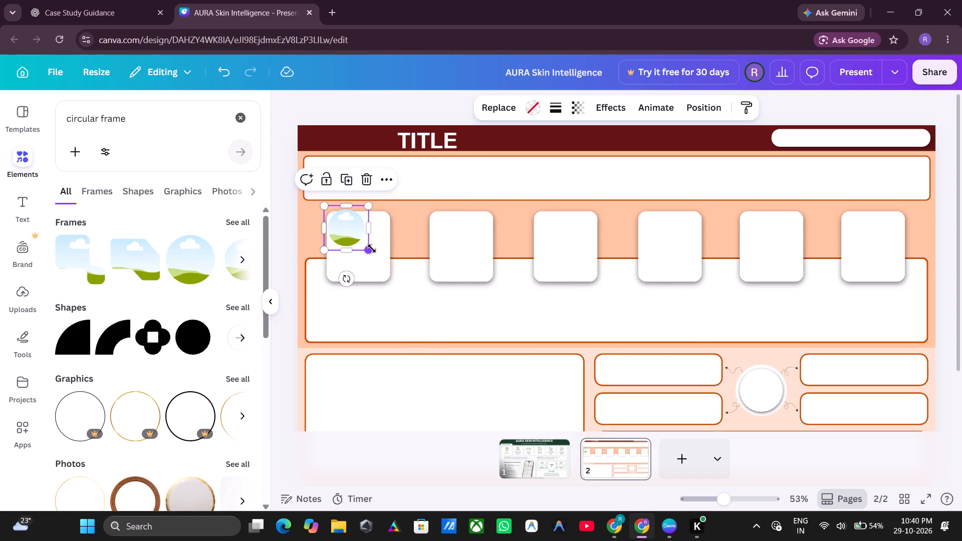
{"action": "left_click_drag", "start_coordinate": [372, 248], "coordinate": [357, 235]}
{"action": "left_click", "coordinate": [408, 241]}
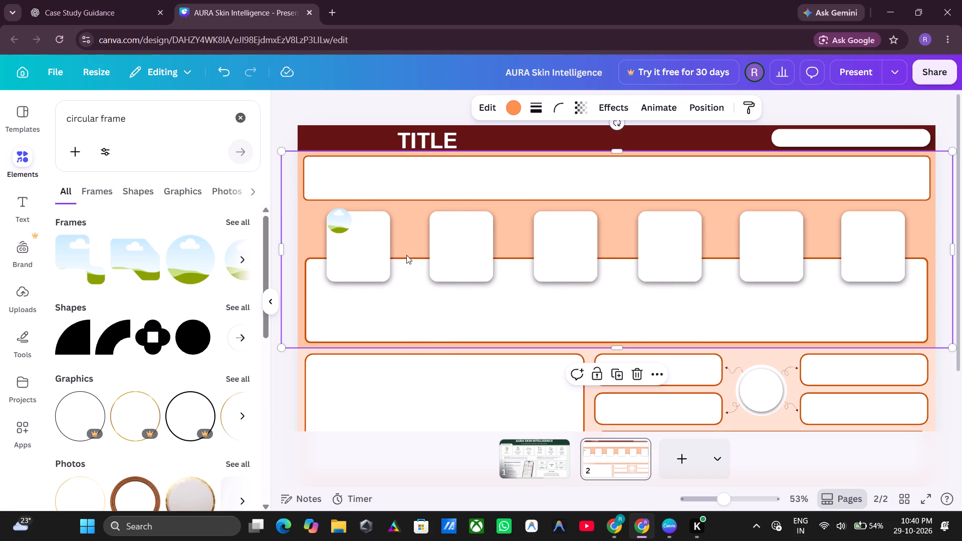
Shrink the circular frame further and position it just inside the first card's upper-left corner with a small margin.
{"action": "scroll", "coordinate": [391, 273], "scroll_direction": "up", "scroll_amount": 7, "text": "ctrl"}
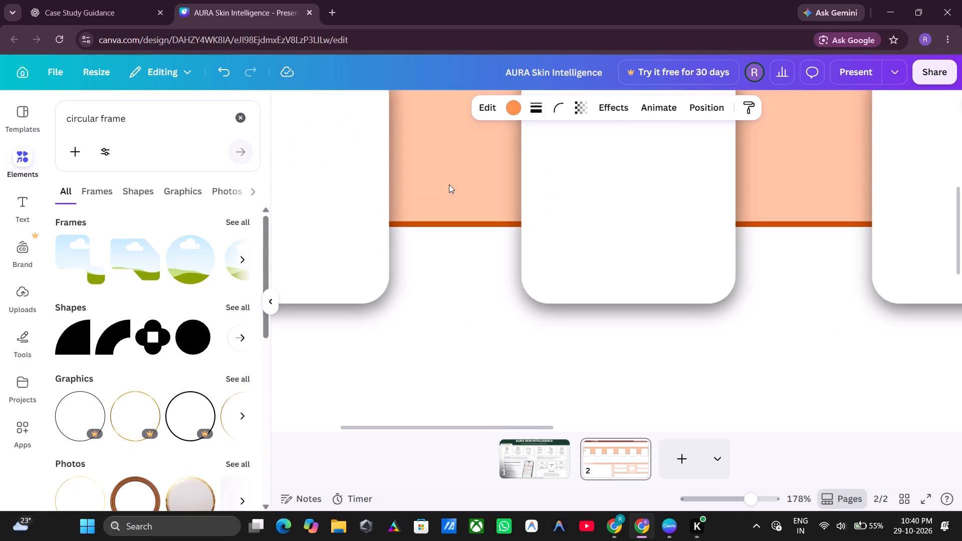
{"action": "scroll", "coordinate": [449, 184], "scroll_direction": "up", "scroll_amount": 1}
{"action": "middle_click_drag", "start_coordinate": [449, 184], "coordinate": [707, 239]}
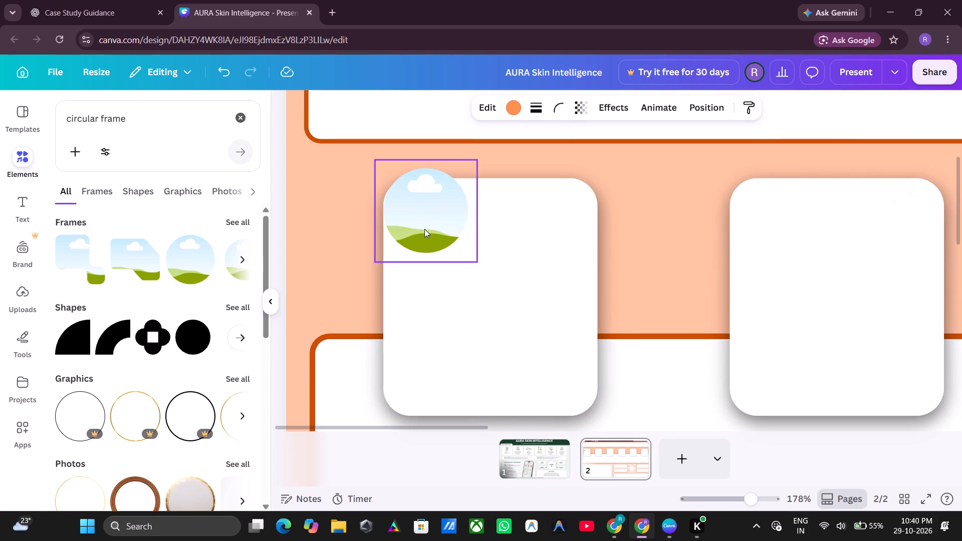
{"action": "left_click_drag", "start_coordinate": [424, 228], "coordinate": [430, 247]}
{"action": "left_click_drag", "start_coordinate": [485, 285], "coordinate": [433, 250]}
{"action": "left_click_drag", "start_coordinate": [407, 215], "coordinate": [417, 226]}
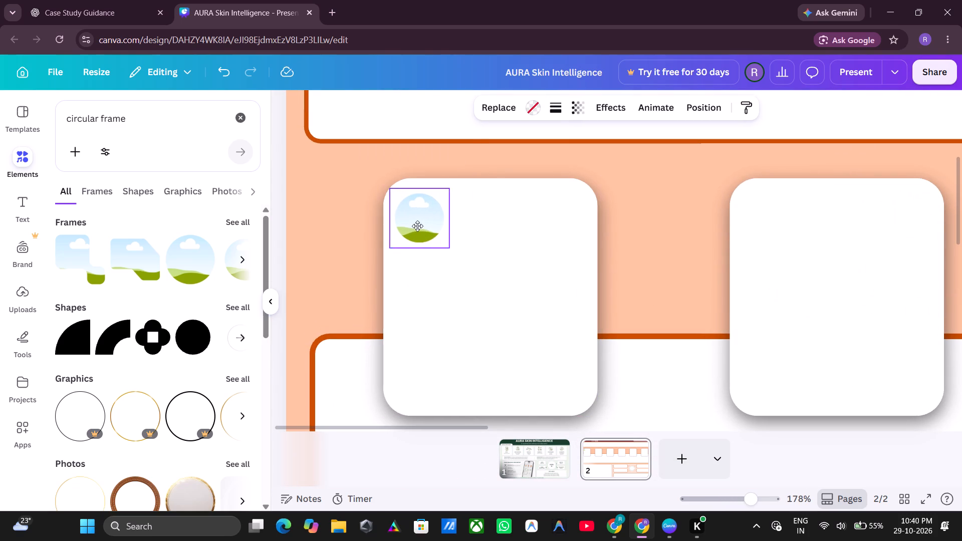
{"action": "left_click_drag", "start_coordinate": [417, 226], "coordinate": [414, 222]}
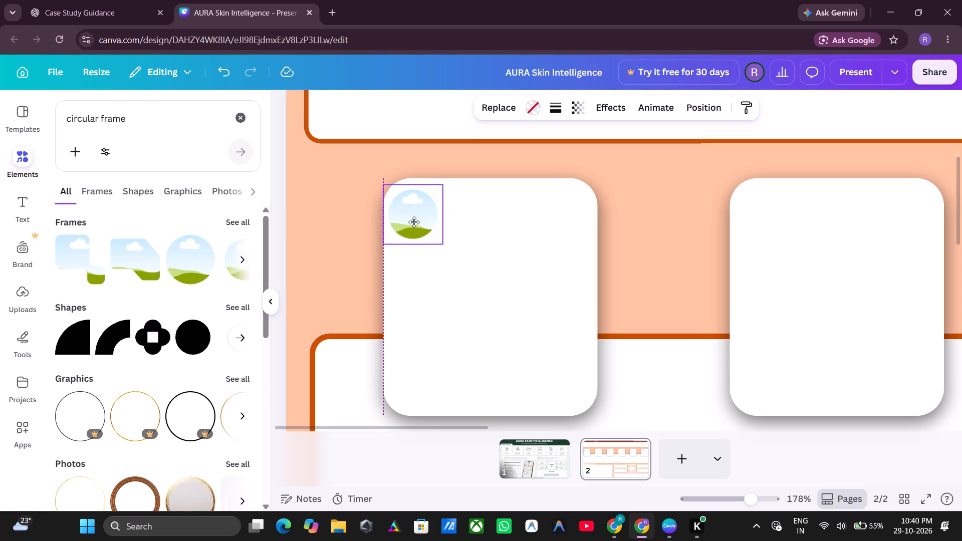
{"action": "left_click_drag", "start_coordinate": [414, 222], "coordinate": [415, 220]}
{"action": "left_click_drag", "start_coordinate": [447, 241], "coordinate": [436, 232]}
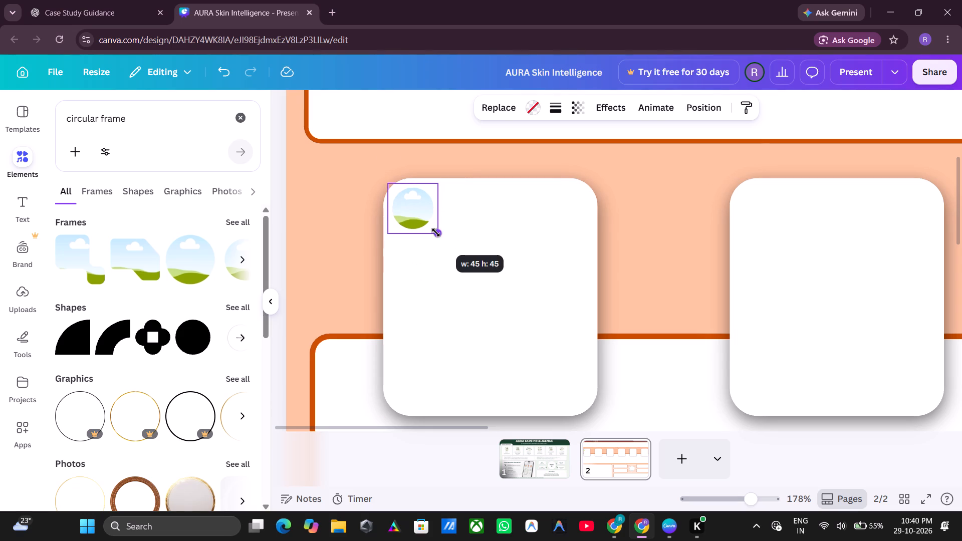
{"action": "left_click_drag", "start_coordinate": [436, 232], "coordinate": [442, 236]}
{"action": "left_click", "coordinate": [613, 236]}
{"action": "left_click", "coordinate": [421, 217]}
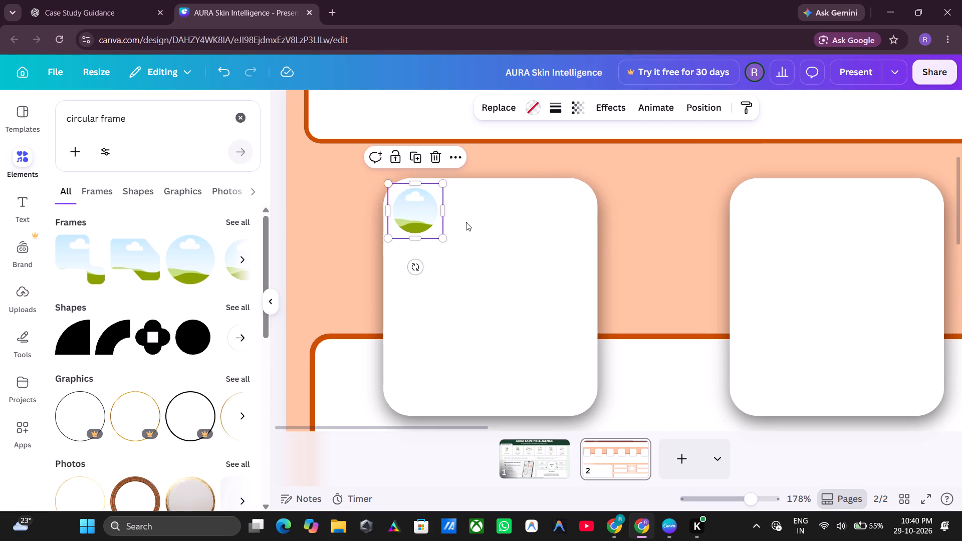
{"action": "left_click", "coordinate": [642, 227]}
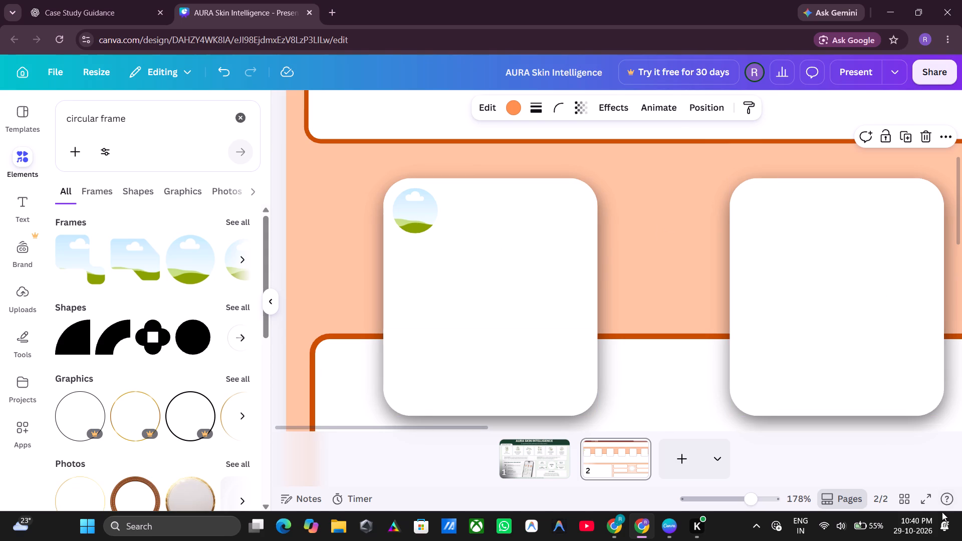
Preview the slide full screen to check the circular frame's size on the first card.
{"action": "left_click", "coordinate": [930, 504]}
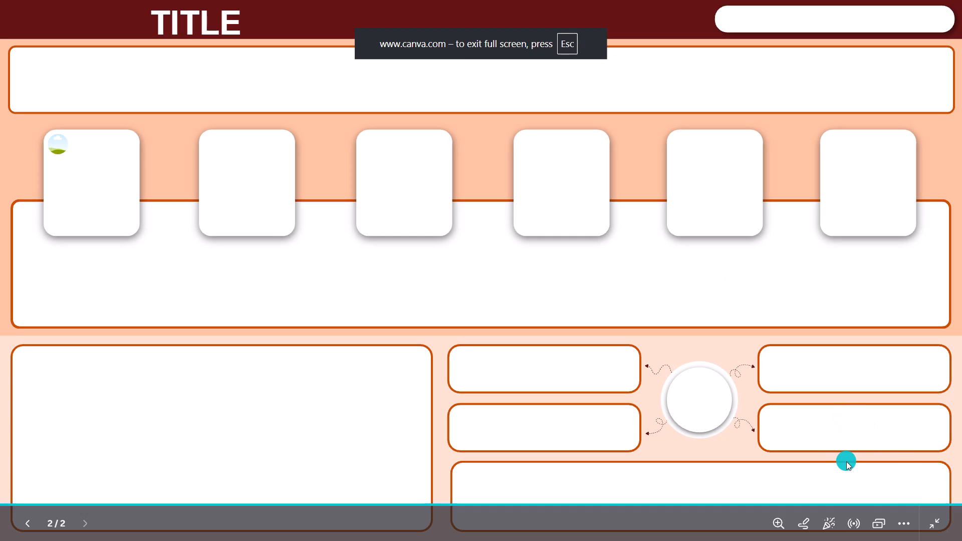
{"action": "left_click", "coordinate": [933, 526]}
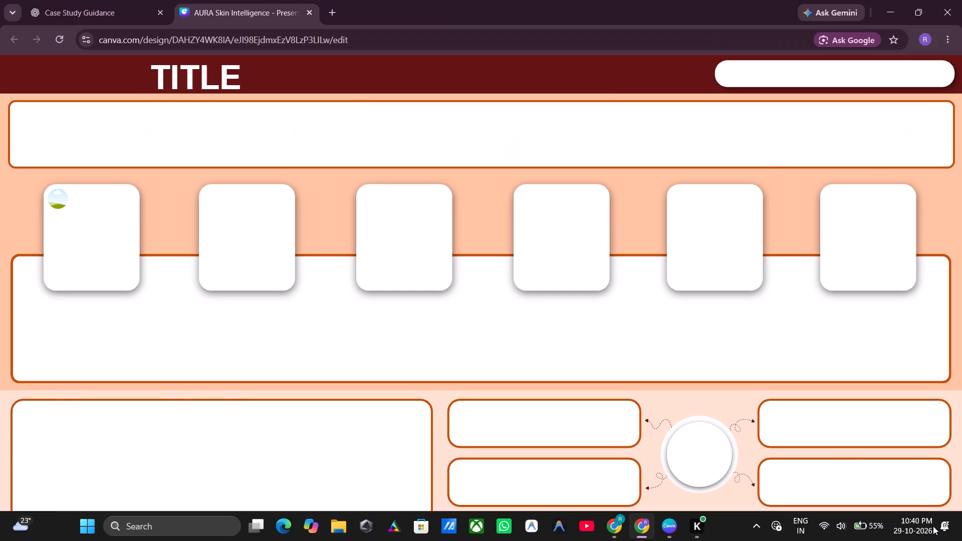
Duplicate the first card's circular frame and place the copy in the second card's upper-left corner, level with the original.
{"action": "left_click", "coordinate": [404, 212]}
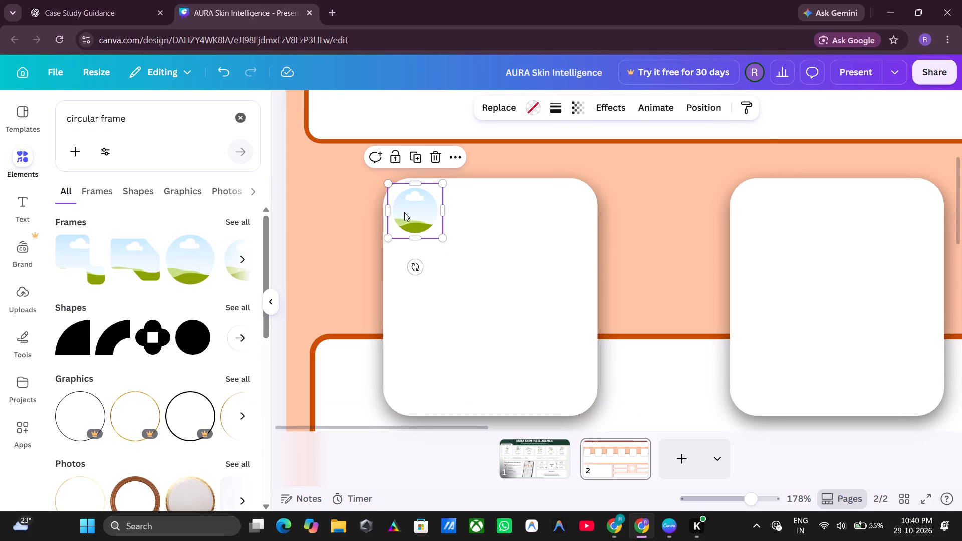
{"action": "left_click", "coordinate": [413, 156]}
{"action": "left_click_drag", "start_coordinate": [437, 232], "coordinate": [437, 231]}
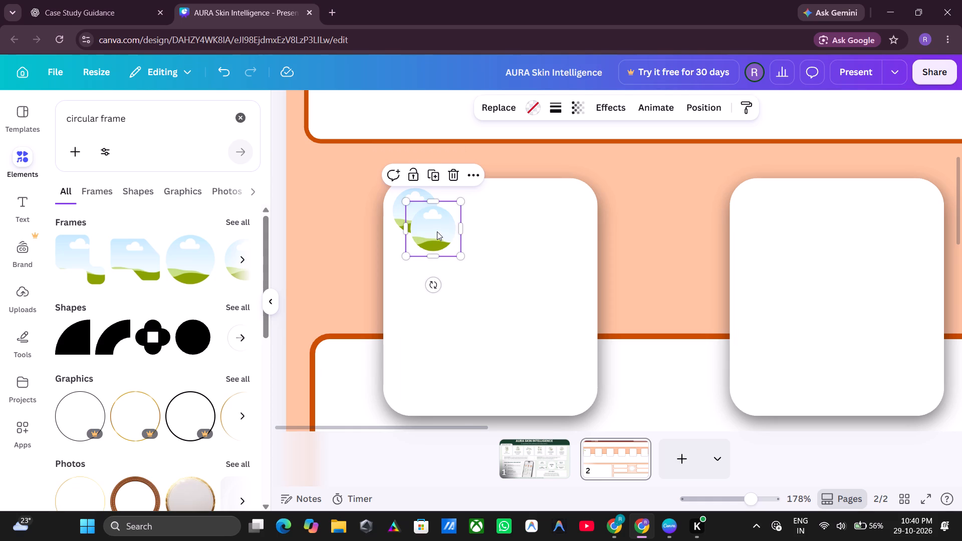
{"action": "left_click_drag", "start_coordinate": [437, 231], "coordinate": [771, 215]}
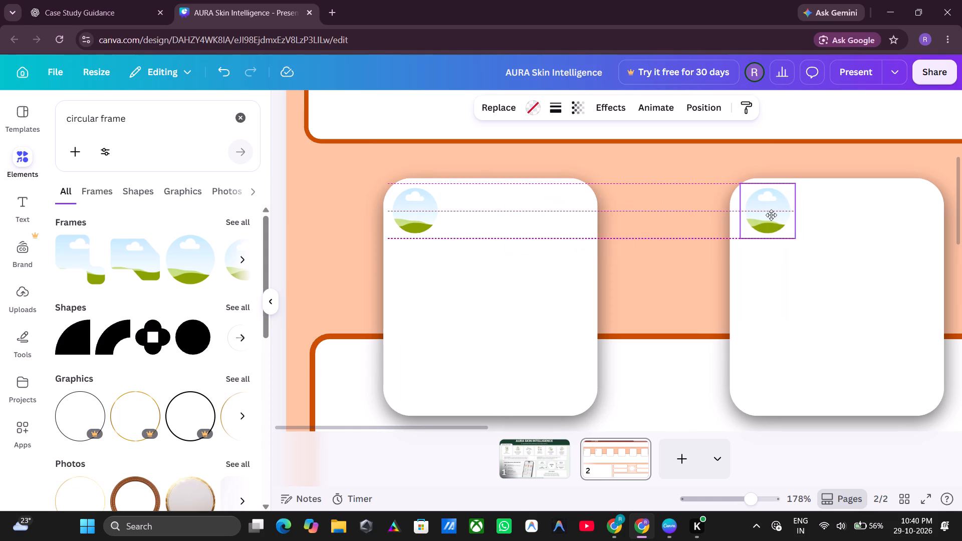
{"action": "left_click_drag", "start_coordinate": [771, 215], "coordinate": [764, 214]}
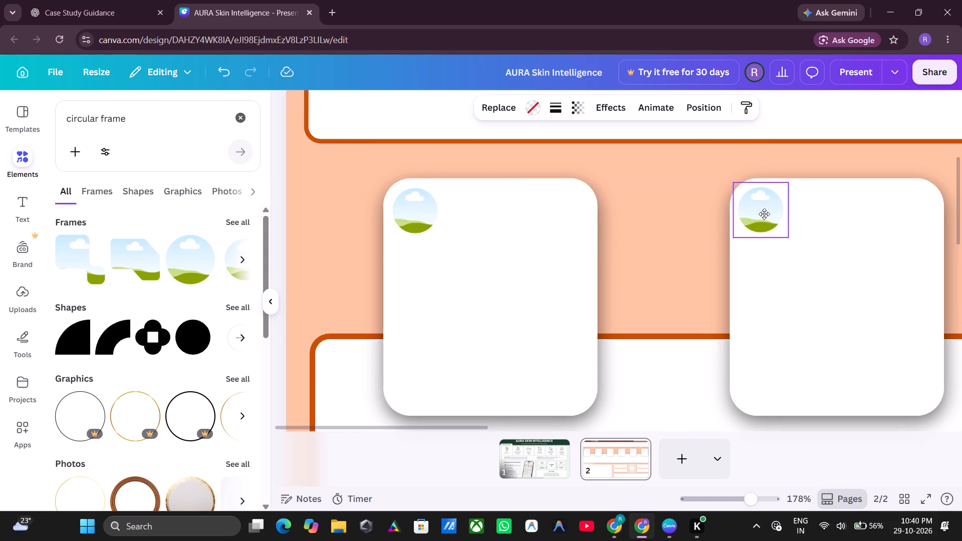
{"action": "left_click_drag", "start_coordinate": [764, 214], "coordinate": [766, 214]}
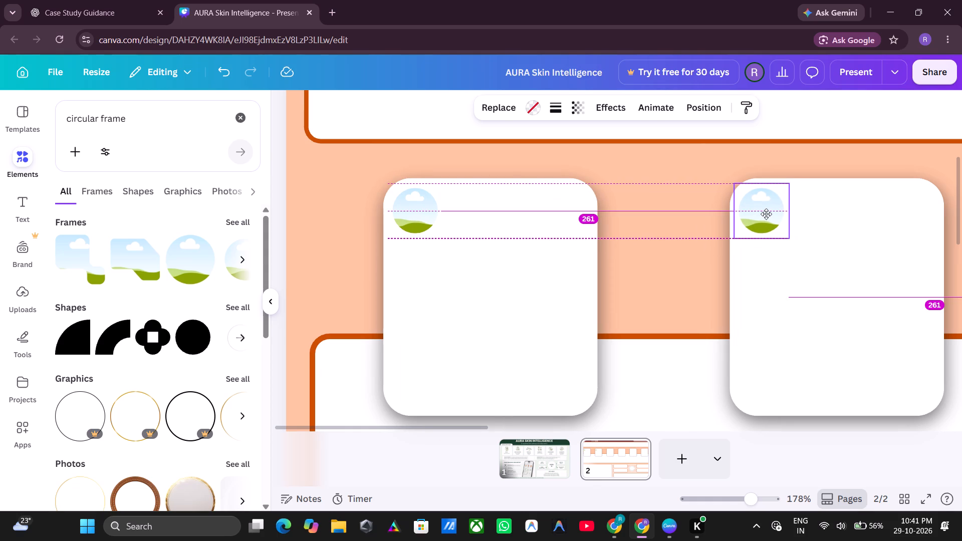
{"action": "left_click_drag", "start_coordinate": [766, 214], "coordinate": [765, 214]}
{"action": "left_click", "coordinate": [831, 156]}
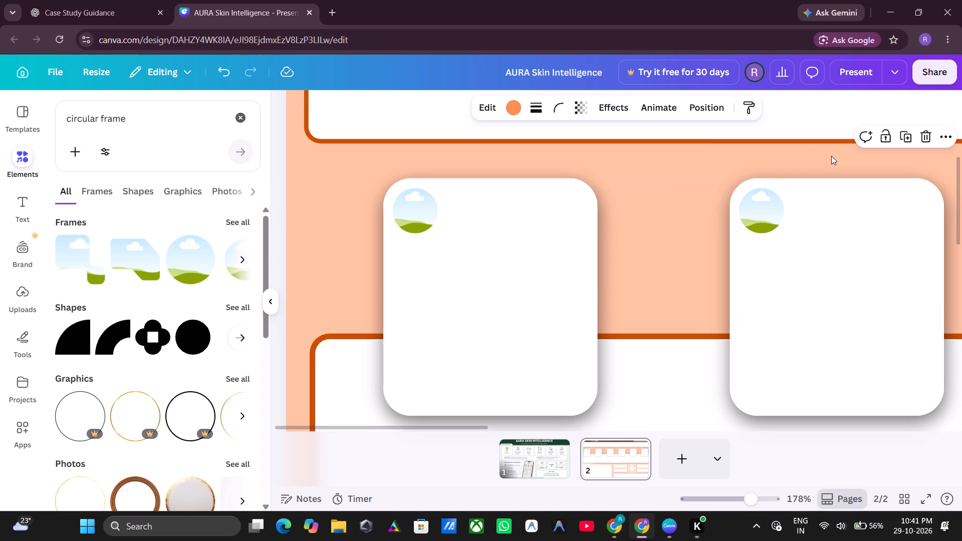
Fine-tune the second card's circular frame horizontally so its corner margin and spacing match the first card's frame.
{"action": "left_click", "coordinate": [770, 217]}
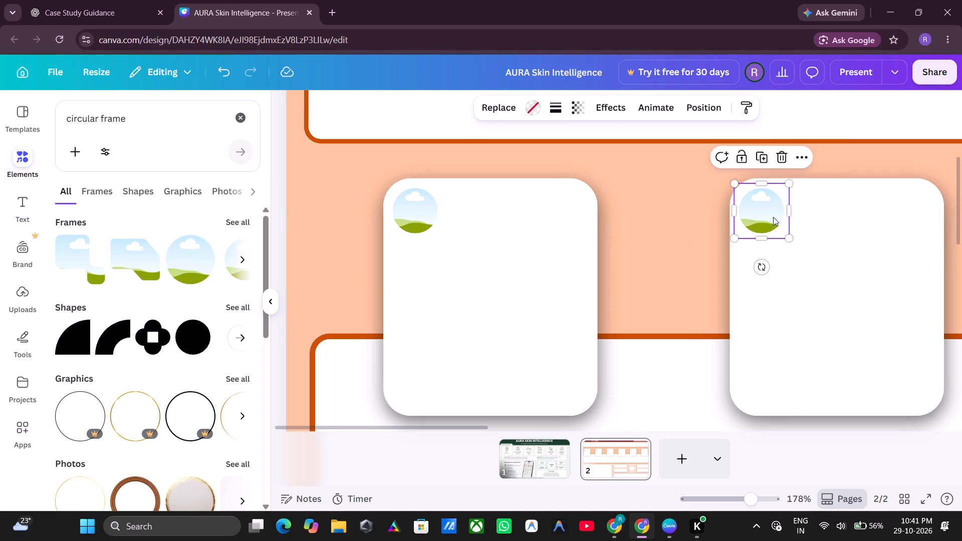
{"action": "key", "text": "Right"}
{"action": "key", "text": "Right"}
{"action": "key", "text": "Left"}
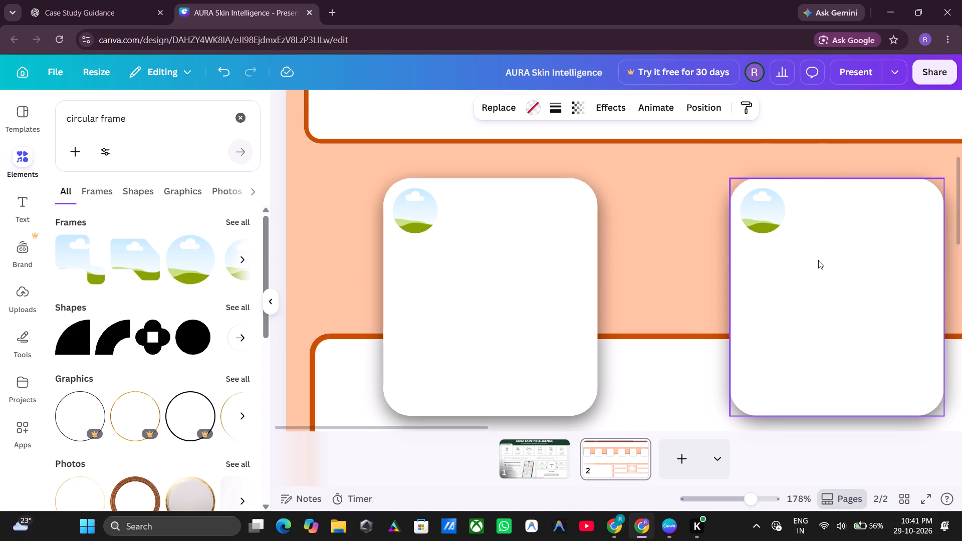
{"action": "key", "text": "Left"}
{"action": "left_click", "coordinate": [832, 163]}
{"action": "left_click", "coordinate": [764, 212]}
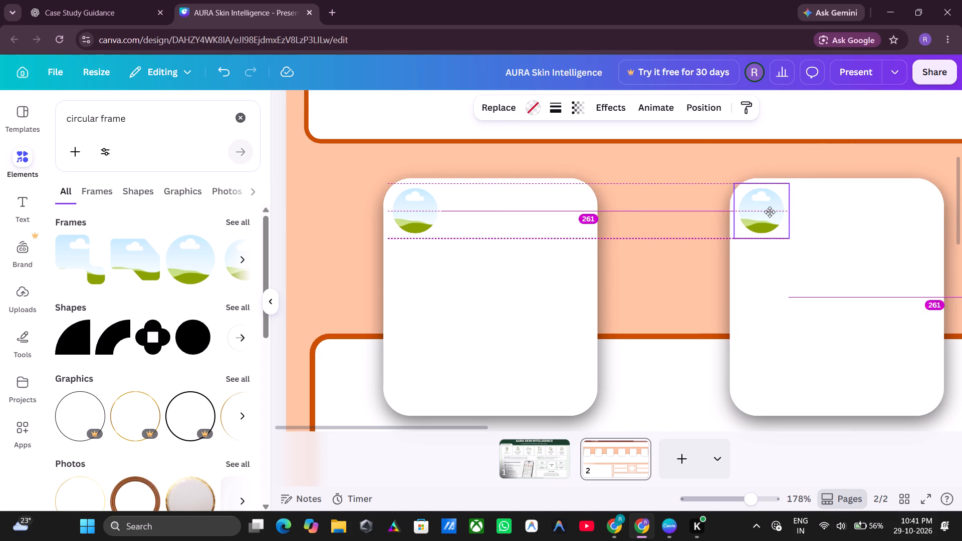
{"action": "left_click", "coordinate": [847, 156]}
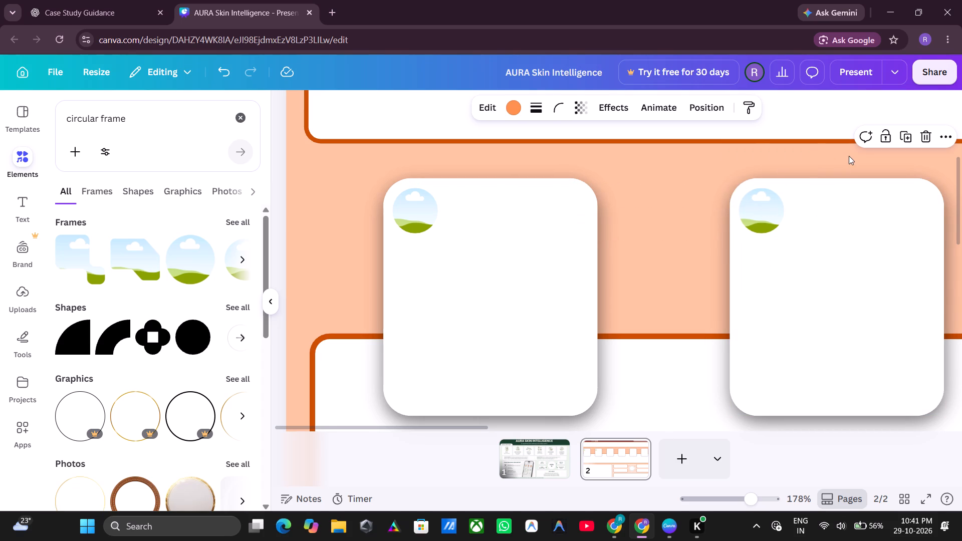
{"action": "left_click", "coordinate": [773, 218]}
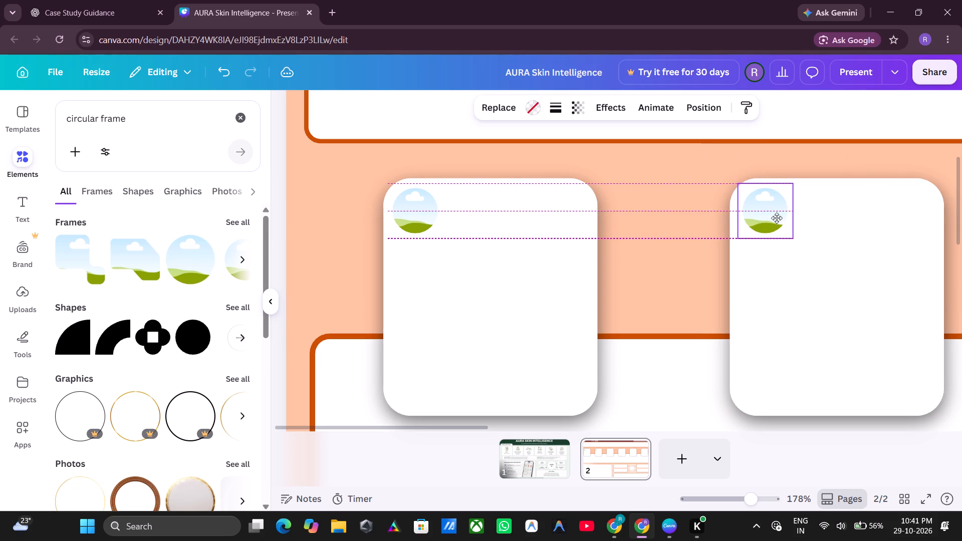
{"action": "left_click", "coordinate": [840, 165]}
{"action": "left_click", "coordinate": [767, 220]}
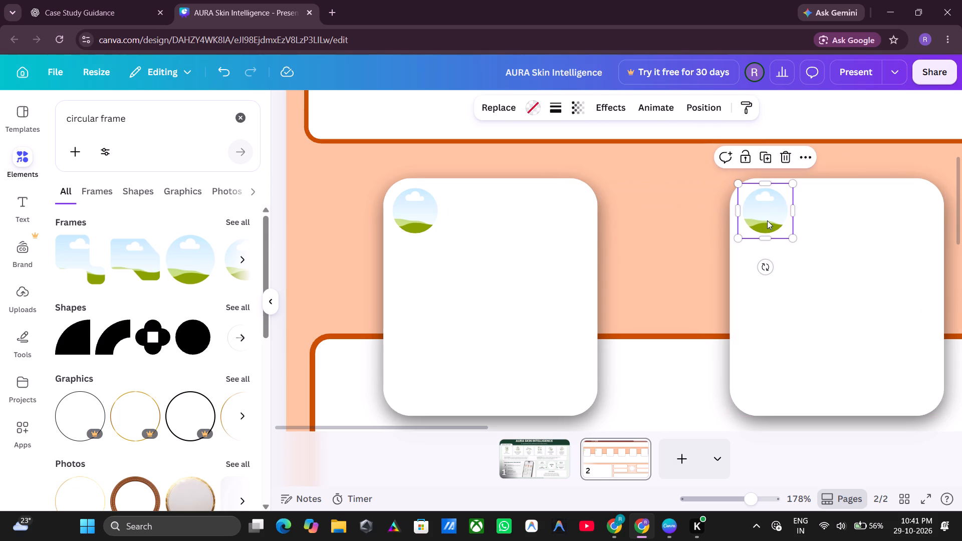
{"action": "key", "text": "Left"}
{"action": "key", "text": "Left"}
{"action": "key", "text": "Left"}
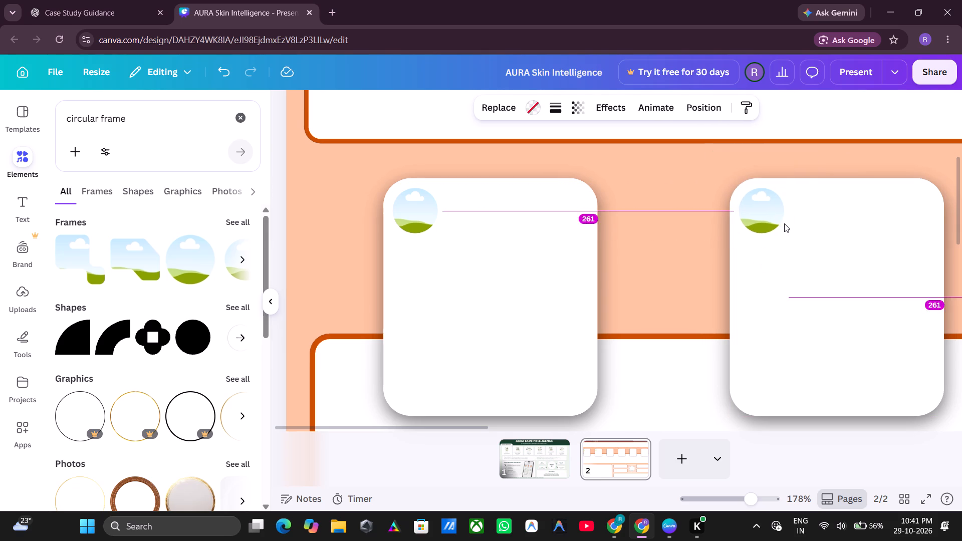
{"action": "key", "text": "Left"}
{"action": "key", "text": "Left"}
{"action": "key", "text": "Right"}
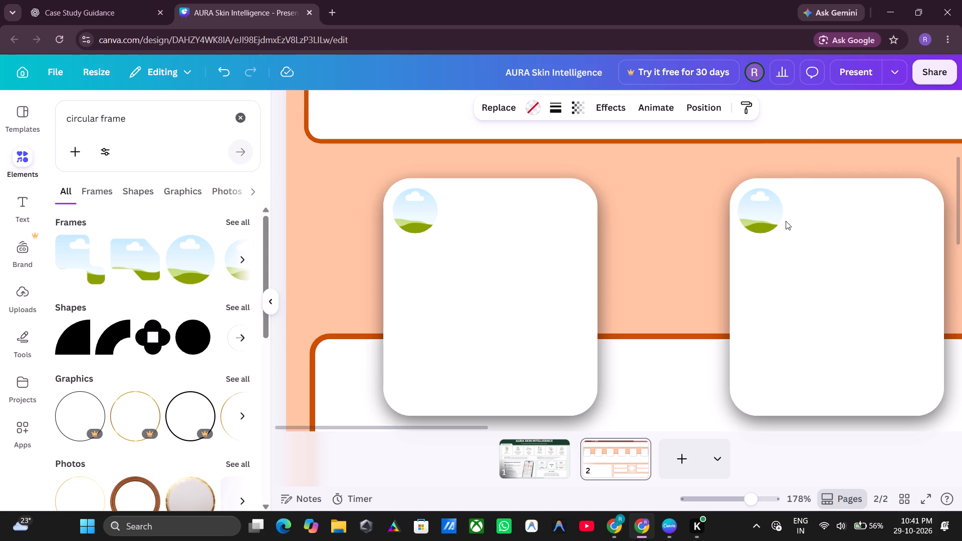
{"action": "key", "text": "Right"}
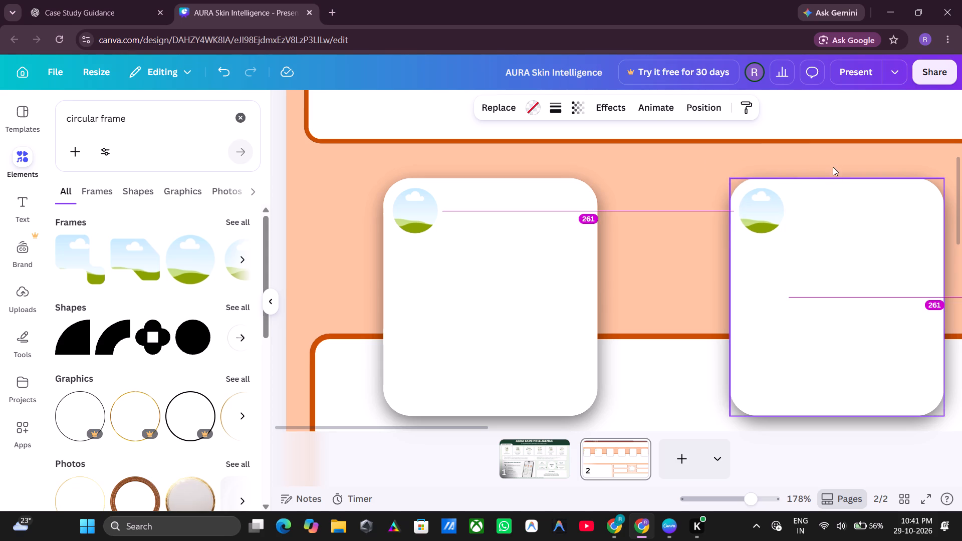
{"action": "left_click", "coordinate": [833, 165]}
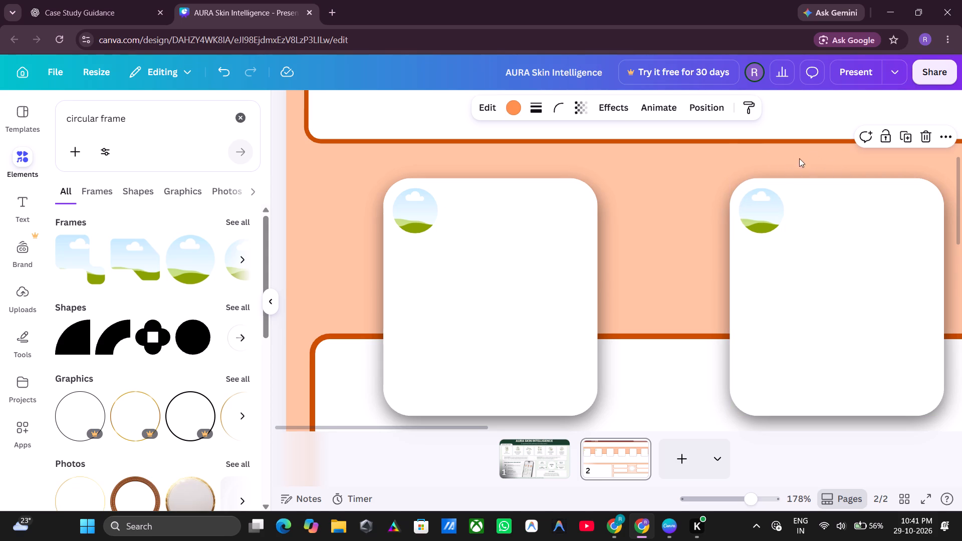
Duplicate the second card's circular frame successively so that the third, fourth, fifth and sixth cards each get a copy in the upper-left corner.
{"action": "scroll", "coordinate": [825, 161], "scroll_direction": "down", "scroll_amount": 2, "text": "ctrl"}
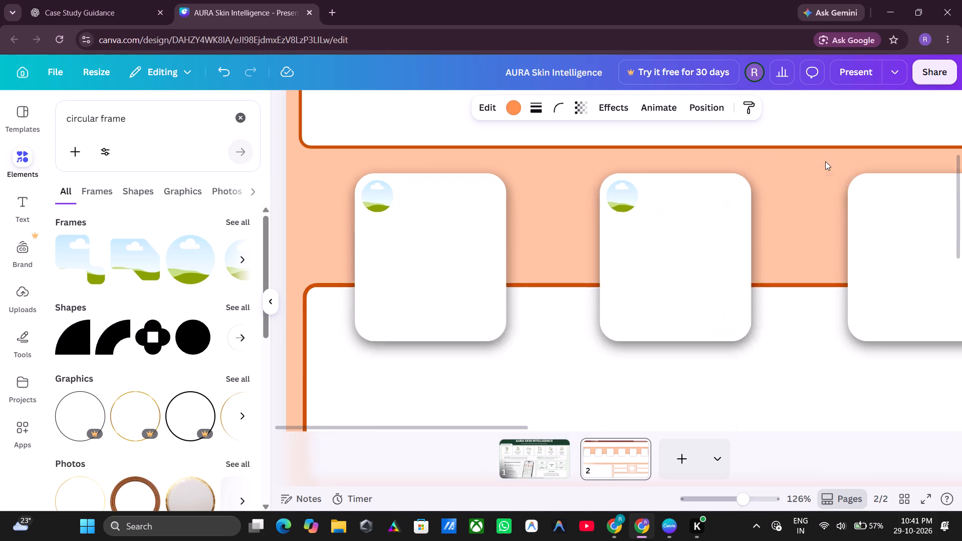
{"action": "scroll", "coordinate": [825, 161], "scroll_direction": "down", "scroll_amount": 1, "text": "ctrl"}
{"action": "left_click", "coordinate": [577, 197]}
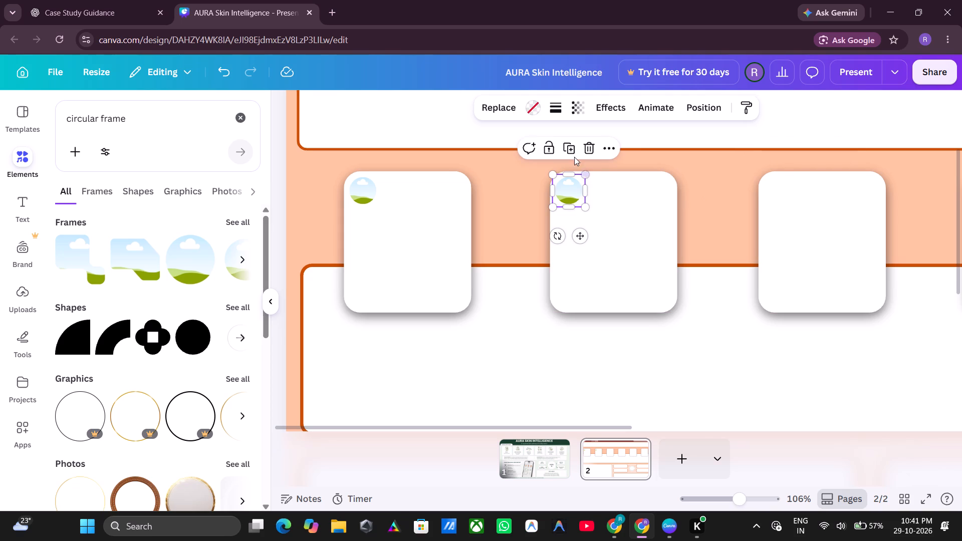
{"action": "left_click", "coordinate": [570, 153]}
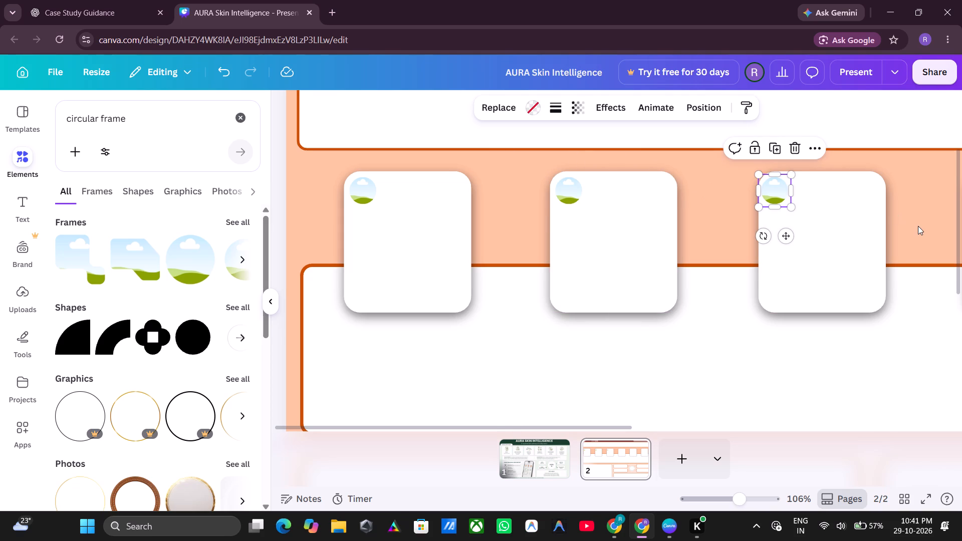
{"action": "scroll", "coordinate": [918, 226], "scroll_direction": "down", "scroll_amount": 2}
{"action": "scroll", "coordinate": [918, 226], "scroll_direction": "up", "scroll_amount": 2}
{"action": "scroll", "coordinate": [918, 226], "scroll_direction": "down", "scroll_amount": 3, "text": "ctrl"}
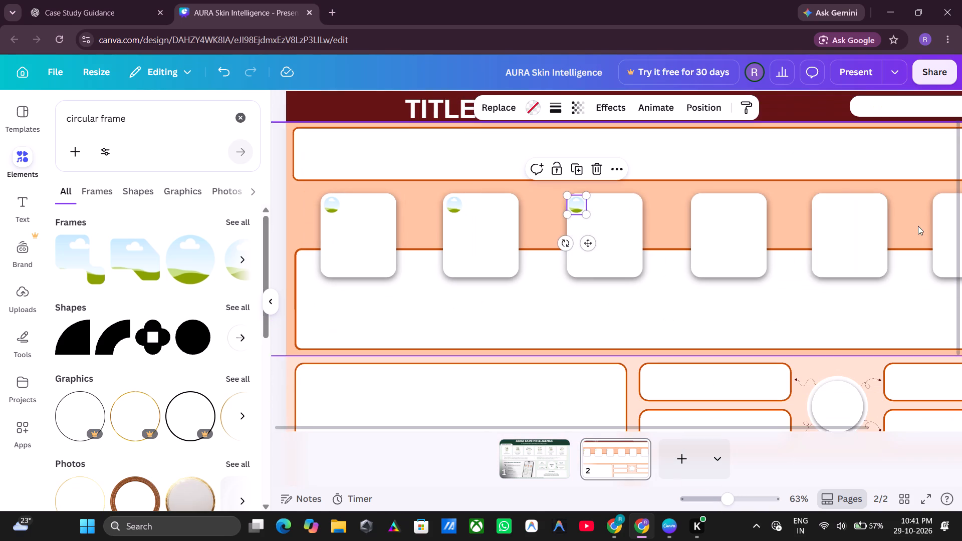
{"action": "left_click", "coordinate": [577, 167]}
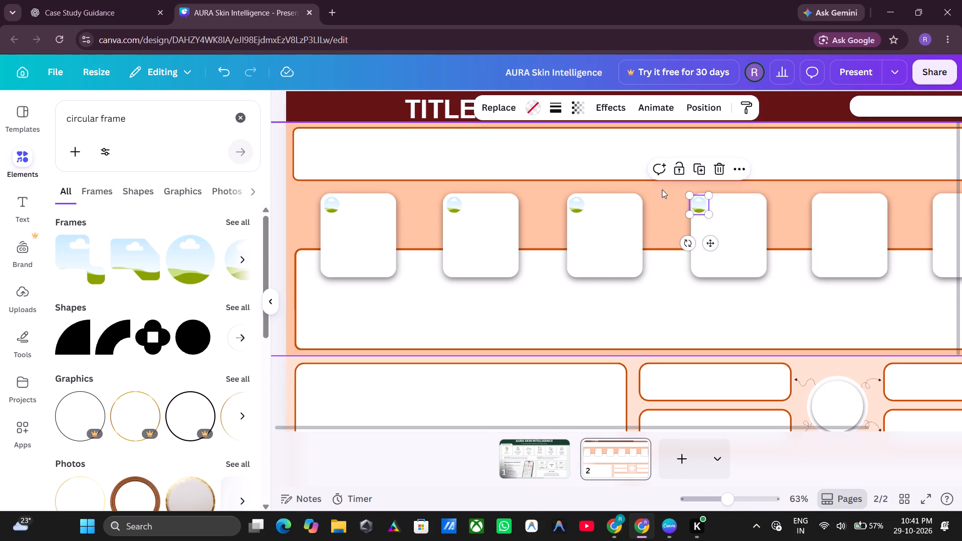
{"action": "left_click", "coordinate": [696, 167]}
{"action": "left_click", "coordinate": [820, 167]}
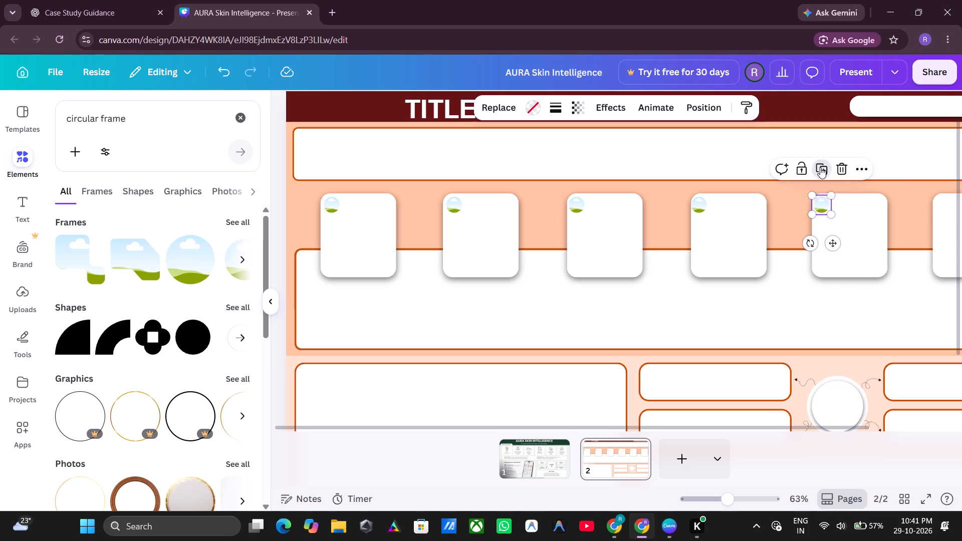
{"action": "left_click", "coordinate": [900, 223]}
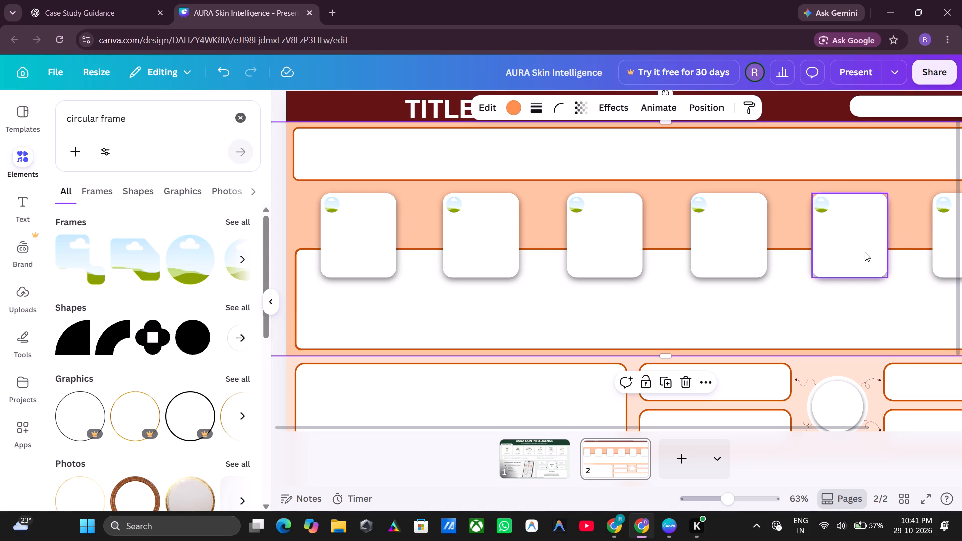
Shift the third card's circular frame slightly right, keeping it level, so its left margin matches the second card's.
{"action": "scroll", "coordinate": [668, 297], "scroll_direction": "up", "scroll_amount": 8, "text": "ctrl"}
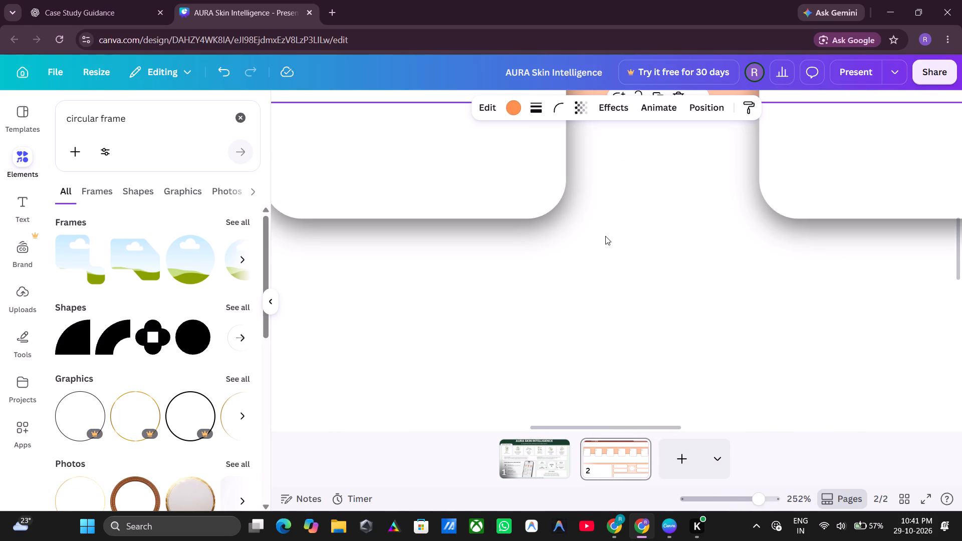
{"action": "middle_click_drag", "start_coordinate": [587, 219], "coordinate": [923, 523]}
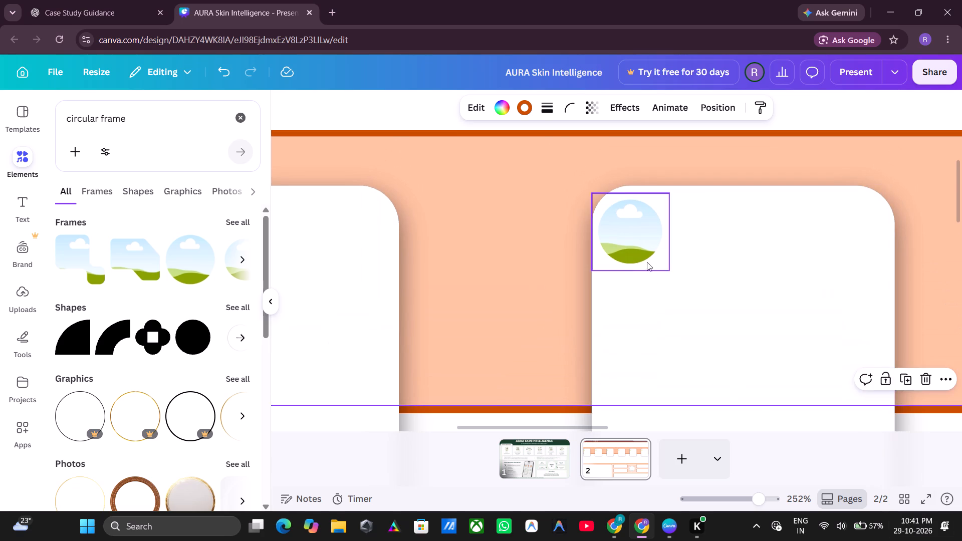
{"action": "left_click", "coordinate": [633, 243]}
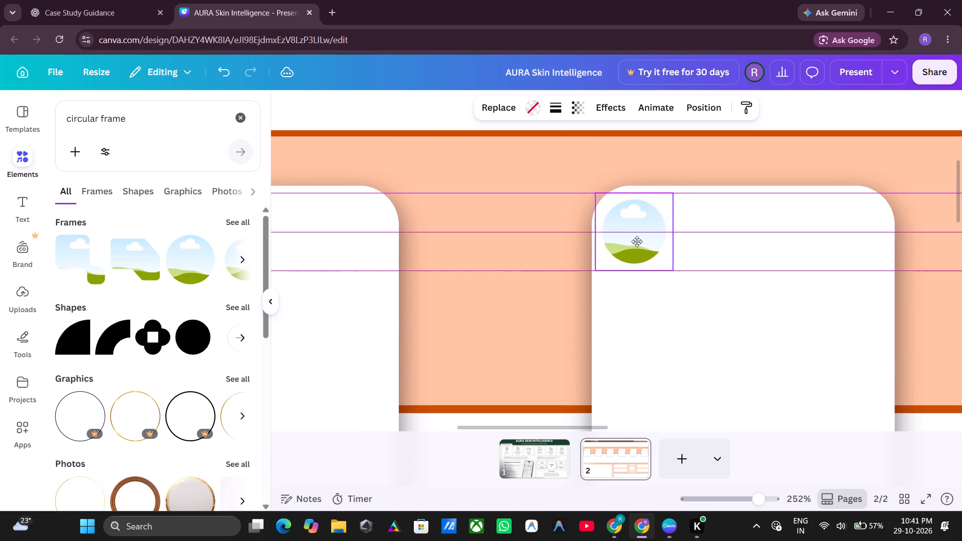
{"action": "left_click", "coordinate": [537, 180]}
{"action": "scroll", "coordinate": [521, 188], "scroll_direction": "down", "scroll_amount": 2}
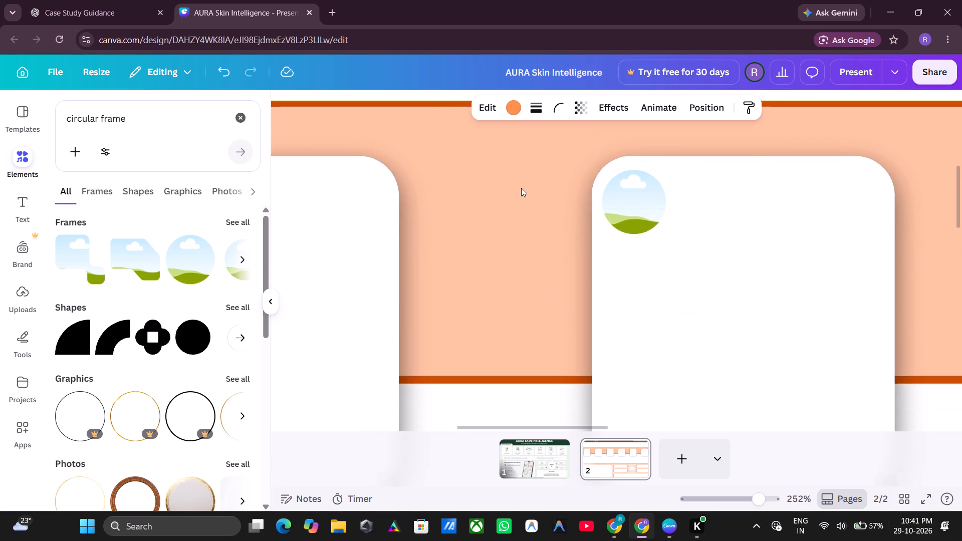
{"action": "scroll", "coordinate": [521, 188], "scroll_direction": "up", "scroll_amount": 2}
{"action": "middle_click_drag", "start_coordinate": [522, 196], "coordinate": [752, 177]}
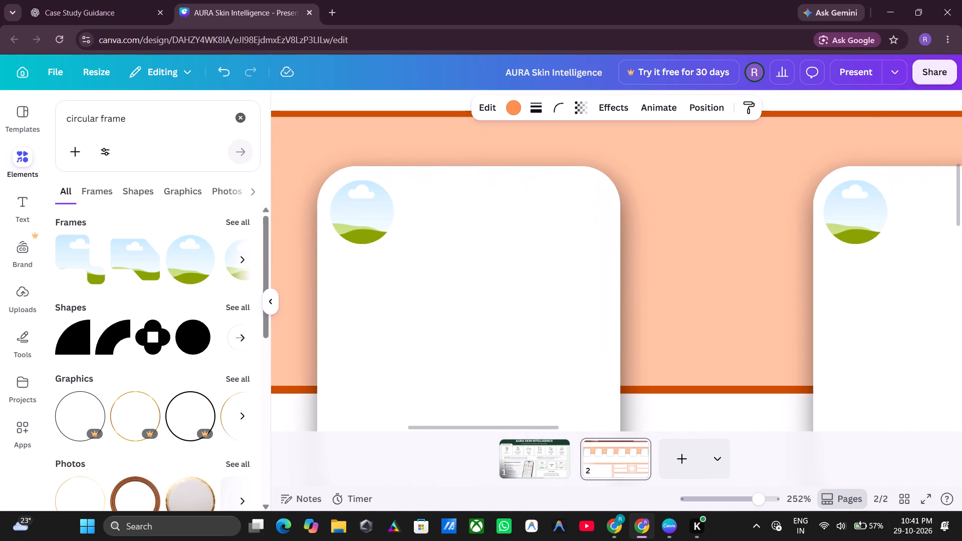
{"action": "middle_click_drag", "start_coordinate": [752, 177], "coordinate": [710, 167]}
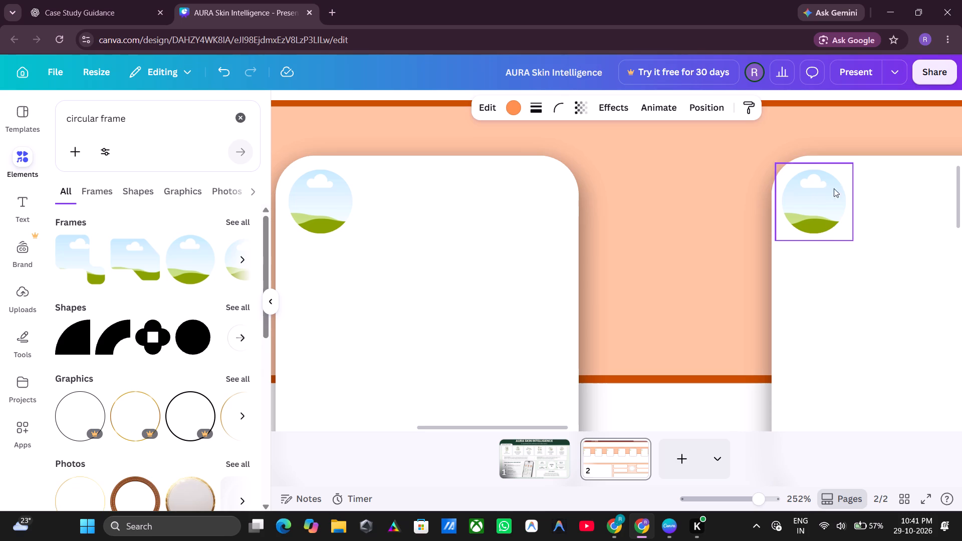
{"action": "left_click", "coordinate": [819, 195]}
{"action": "left_click", "coordinate": [740, 174]}
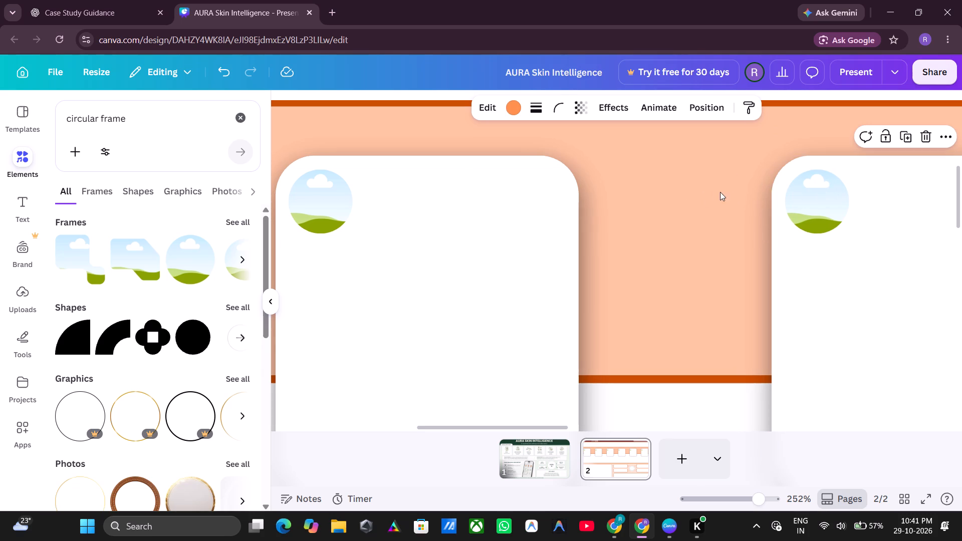
Move the fourth card's circular frame right, keeping it level, until its left margin matches the third card's.
{"action": "middle_click_drag", "start_coordinate": [720, 192], "coordinate": [408, 190]}
{"action": "middle_click_drag", "start_coordinate": [904, 202], "coordinate": [554, 201]}
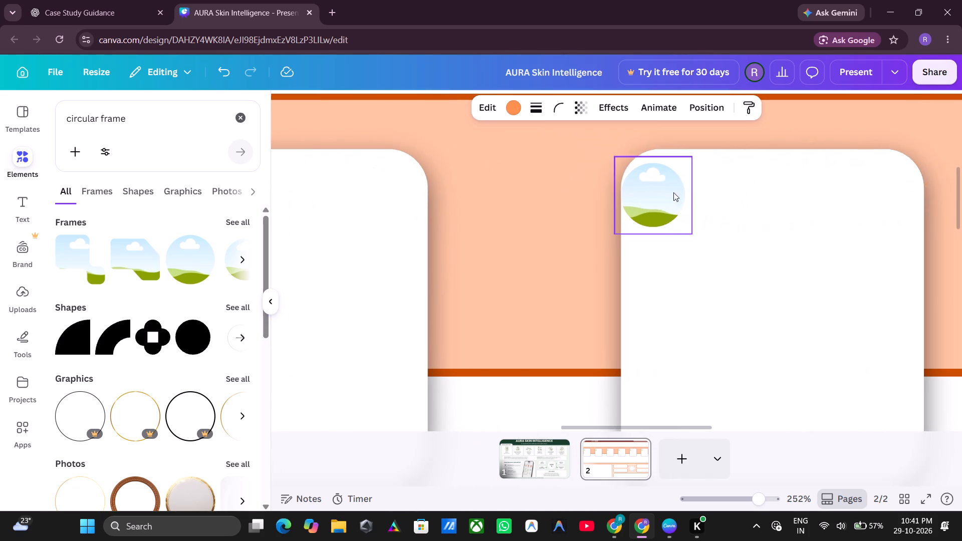
{"action": "left_click_drag", "start_coordinate": [665, 198], "coordinate": [676, 198]}
{"action": "left_click", "coordinate": [592, 165]}
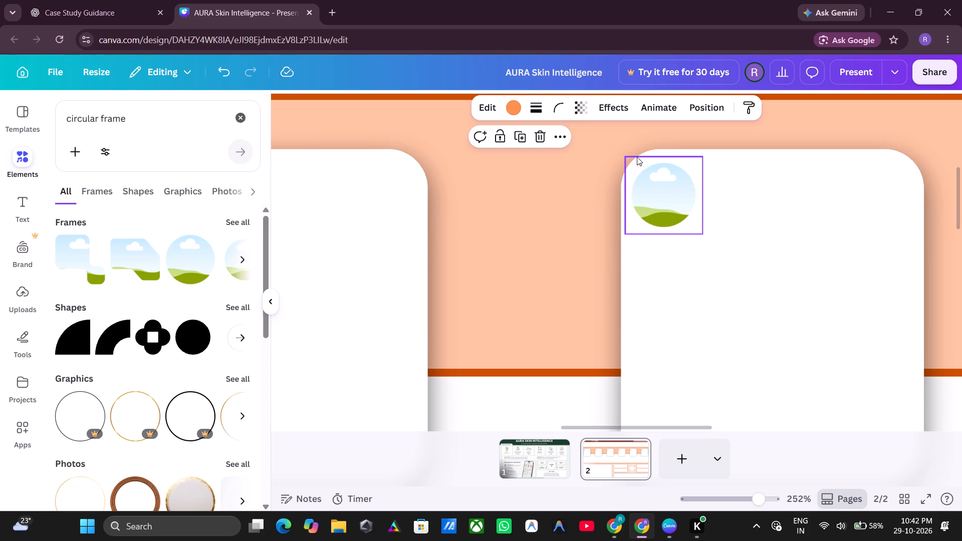
{"action": "left_click", "coordinate": [529, 180]}
{"action": "left_click", "coordinate": [664, 187]}
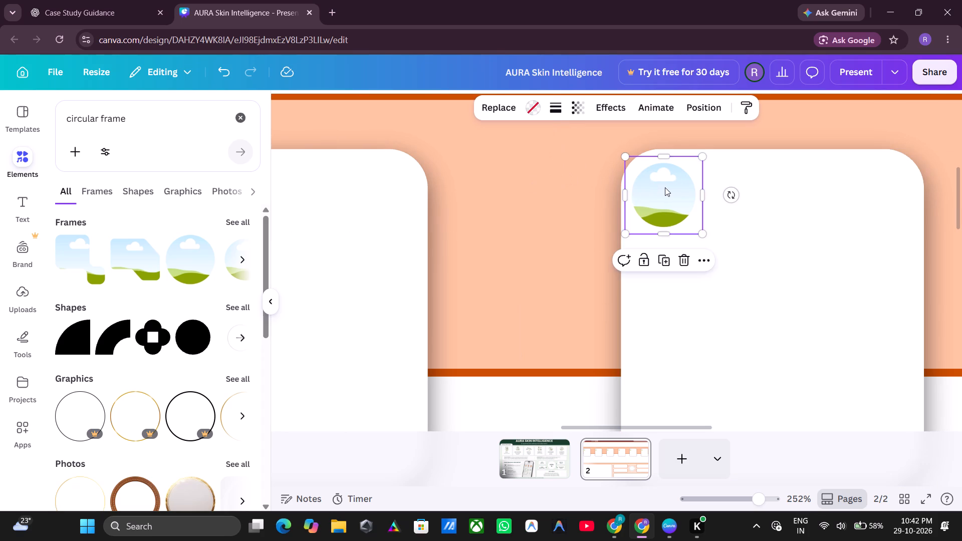
{"action": "left_click", "coordinate": [667, 187]}
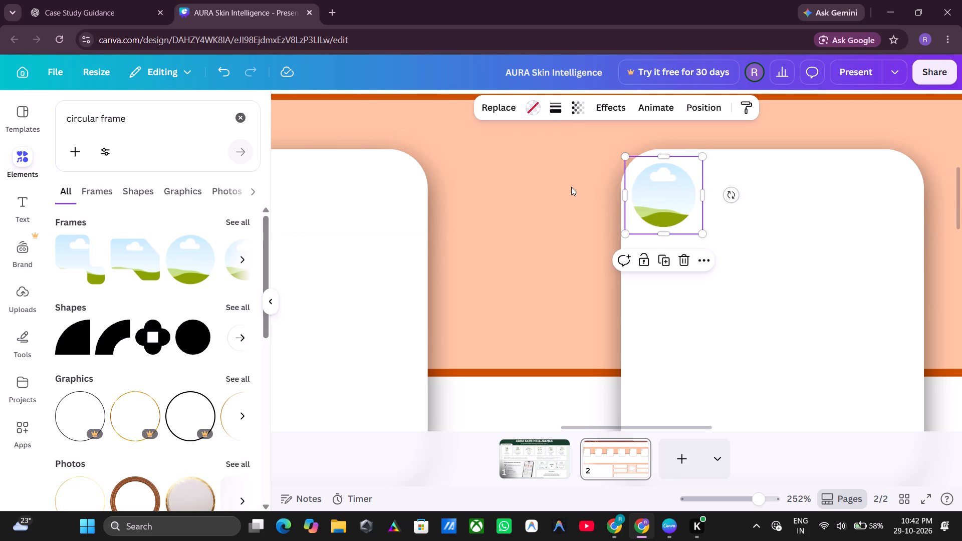
{"action": "left_click", "coordinate": [569, 186]}
{"action": "left_click", "coordinate": [572, 171]}
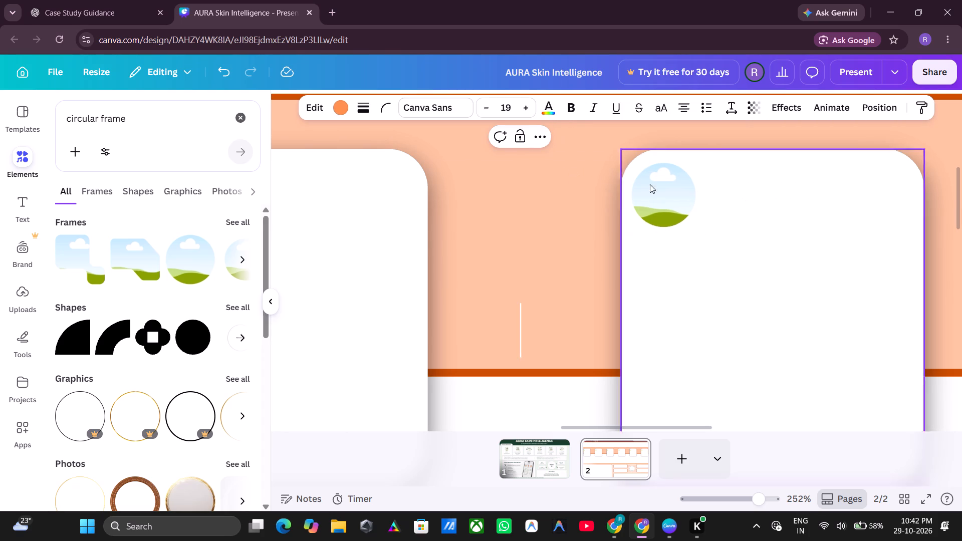
{"action": "left_click", "coordinate": [659, 186]}
{"action": "left_click", "coordinate": [593, 185]}
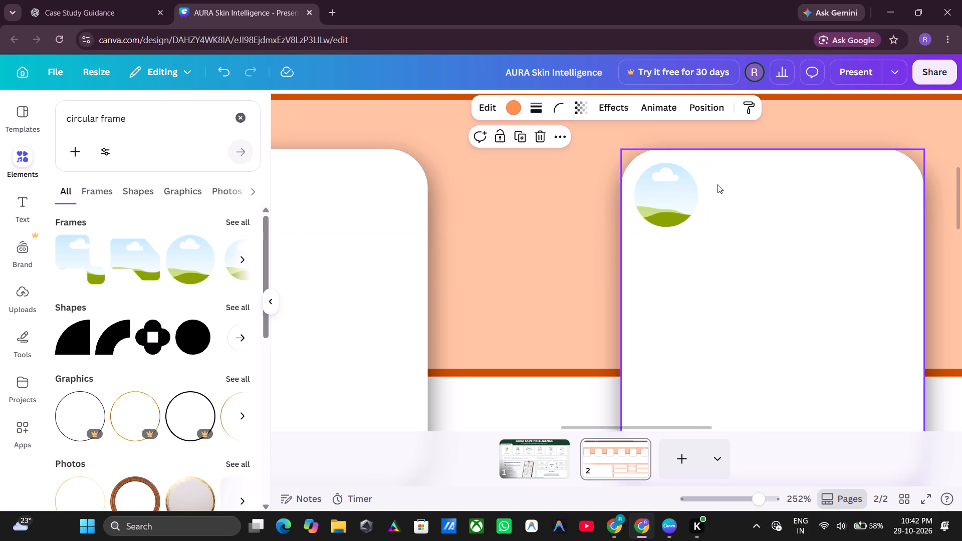
Move the fifth card's circular frame slightly right, level with the others, to give it a similar left margin inside the card.
{"action": "middle_click_drag", "start_coordinate": [769, 184], "coordinate": [436, 204]}
{"action": "middle_click_drag", "start_coordinate": [715, 201], "coordinate": [623, 176]}
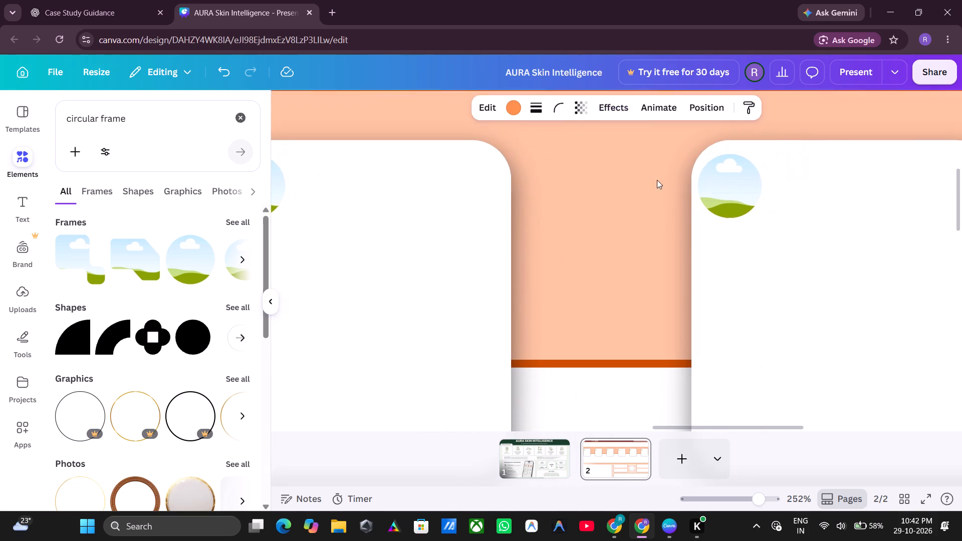
{"action": "left_click_drag", "start_coordinate": [737, 185], "coordinate": [742, 187]}
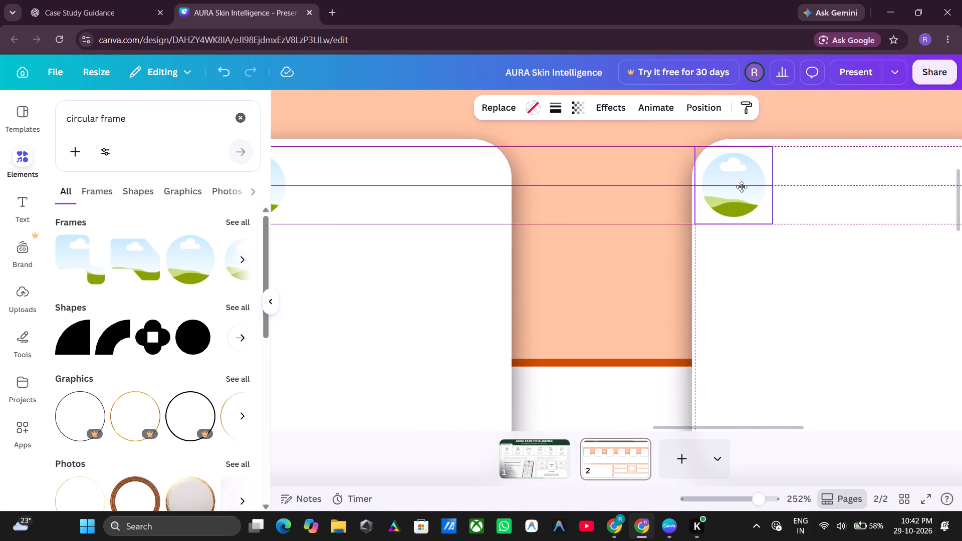
{"action": "left_click_drag", "start_coordinate": [742, 187], "coordinate": [743, 186]}
{"action": "left_click", "coordinate": [668, 178]}
{"action": "left_click", "coordinate": [746, 181]}
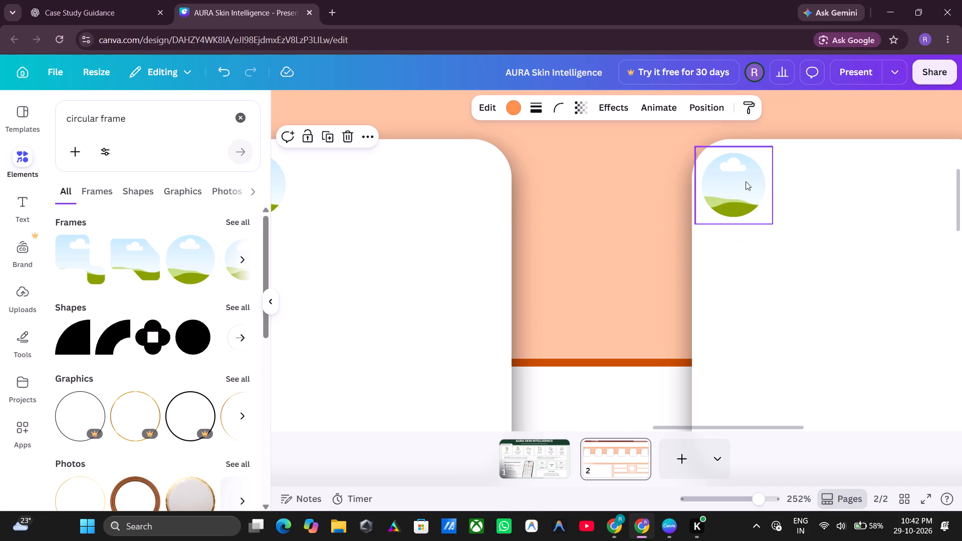
{"action": "key", "text": "Right"}
{"action": "key", "text": "Right"}
{"action": "key", "text": "Left"}
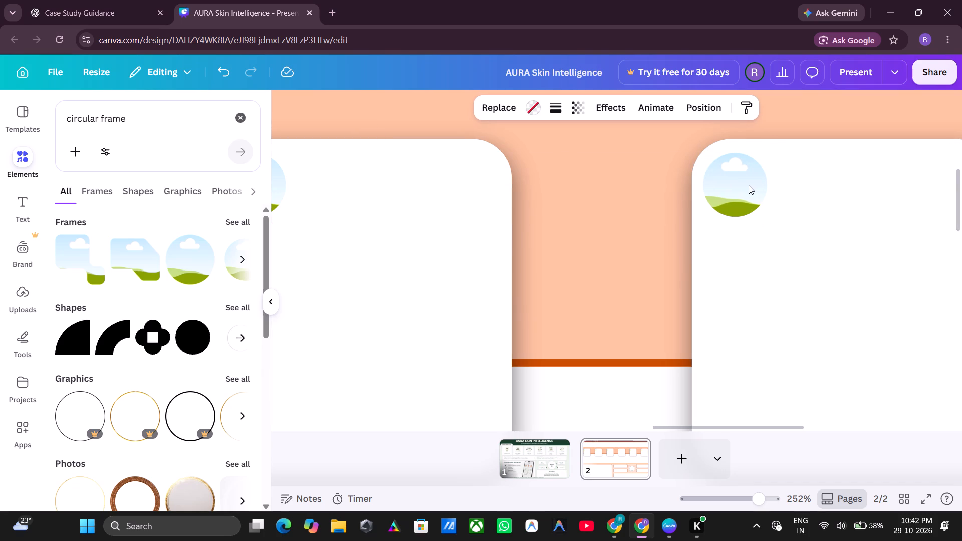
{"action": "left_click", "coordinate": [593, 183]}
{"action": "scroll", "coordinate": [630, 188], "scroll_direction": "up", "scroll_amount": 1}
{"action": "middle_click_drag", "start_coordinate": [630, 188], "coordinate": [416, 182]}
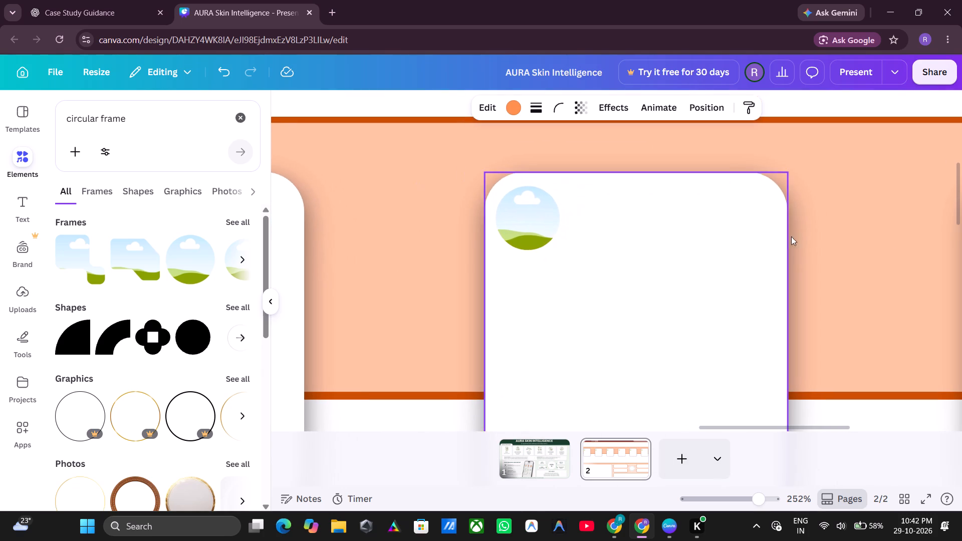
Fine-tune the sixth card's circular frame horizontally, keeping it level, so its left margin matches the fifth card's.
{"action": "middle_click_drag", "start_coordinate": [871, 248], "coordinate": [595, 212]}
{"action": "middle_click_drag", "start_coordinate": [615, 199], "coordinate": [566, 200]}
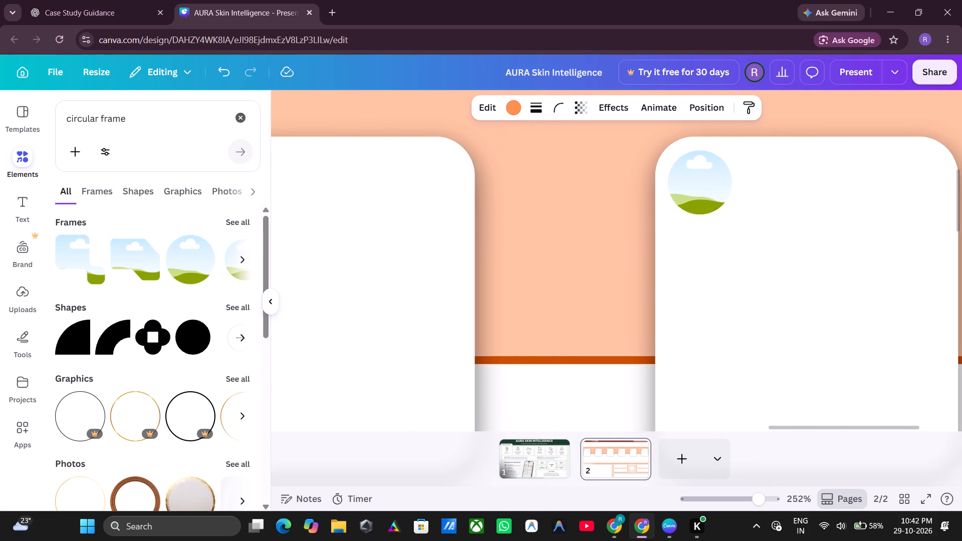
{"action": "middle_click_drag", "start_coordinate": [566, 200], "coordinate": [567, 200]}
{"action": "left_click", "coordinate": [713, 186]}
{"action": "key", "text": "Left"}
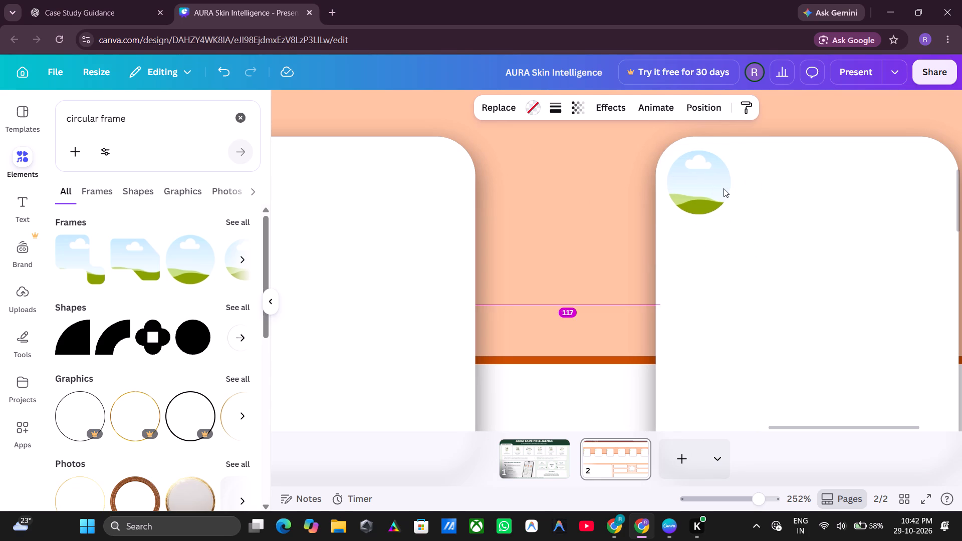
{"action": "left_click", "coordinate": [582, 189]}
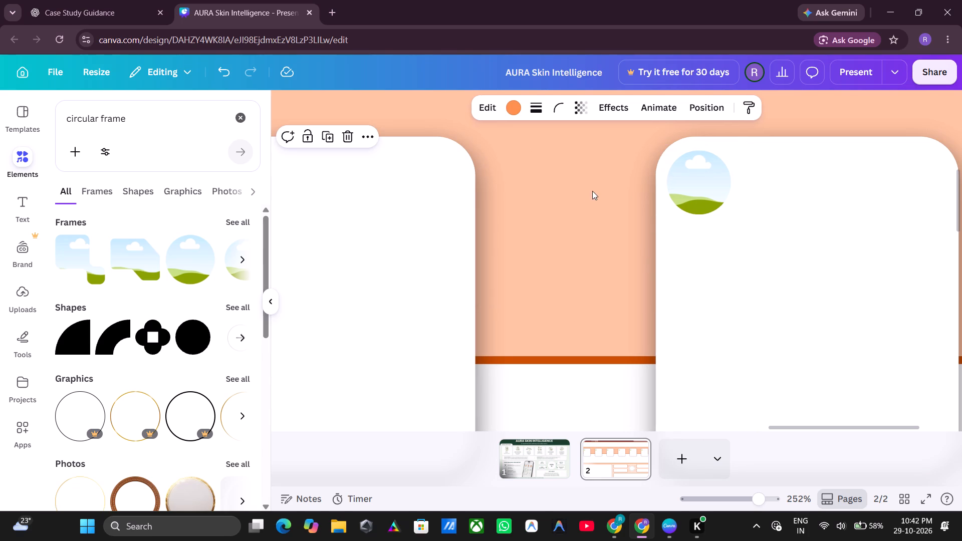
{"action": "left_click", "coordinate": [734, 202]}
{"action": "key", "text": "Right"}
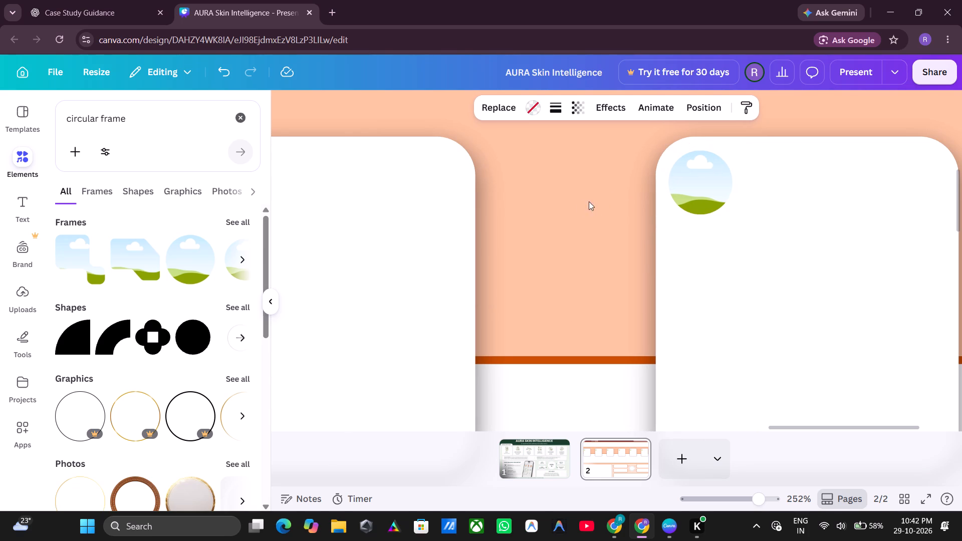
{"action": "left_click", "coordinate": [579, 201]}
{"action": "middle_click_drag", "start_coordinate": [567, 198], "coordinate": [810, 185]}
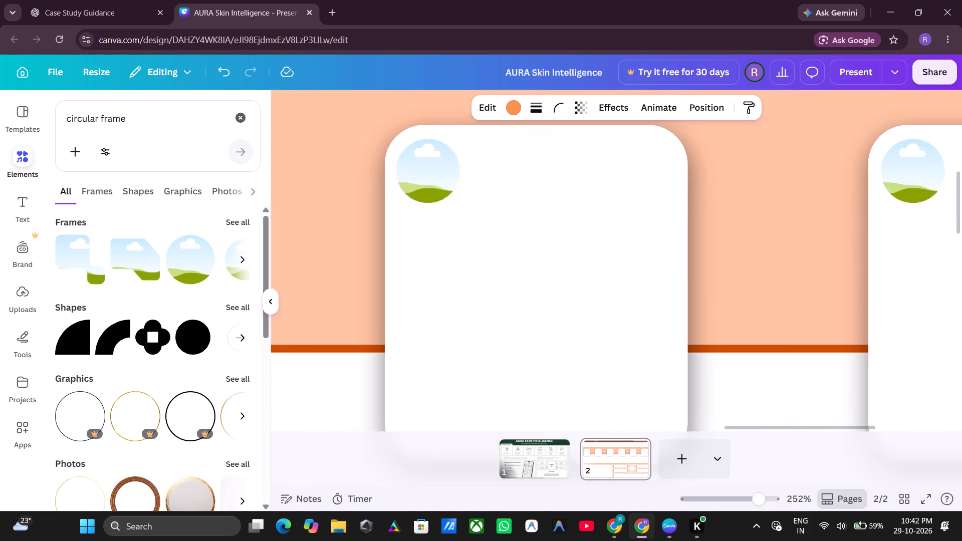
{"action": "middle_click_drag", "start_coordinate": [810, 185], "coordinate": [802, 230]}
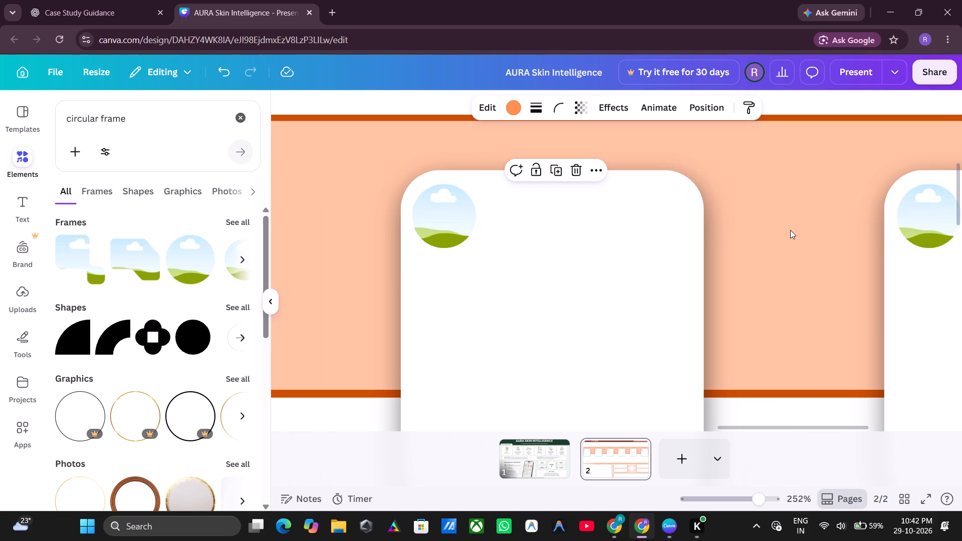
{"action": "middle_click_drag", "start_coordinate": [790, 230], "coordinate": [659, 223]}
{"action": "left_click", "coordinate": [699, 216]}
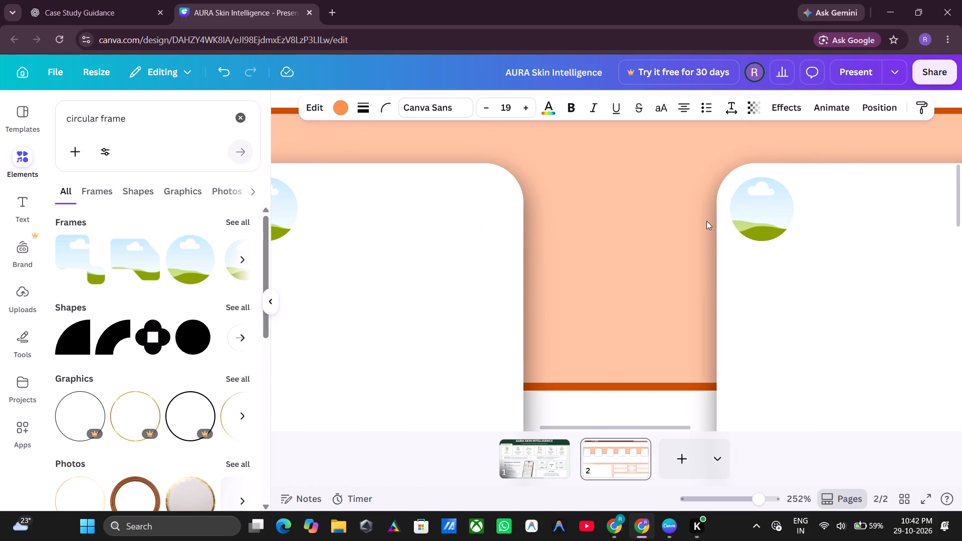
{"action": "scroll", "coordinate": [703, 221], "scroll_direction": "down", "scroll_amount": 9, "text": "ctrl"}
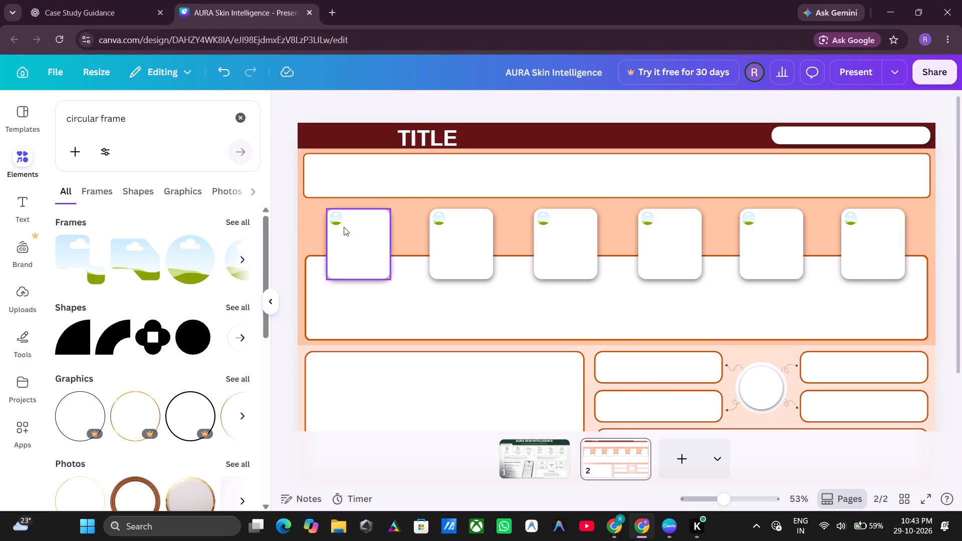
Add a subheading text box to the slide reading SELFIE.
{"action": "left_click", "coordinate": [21, 206]}
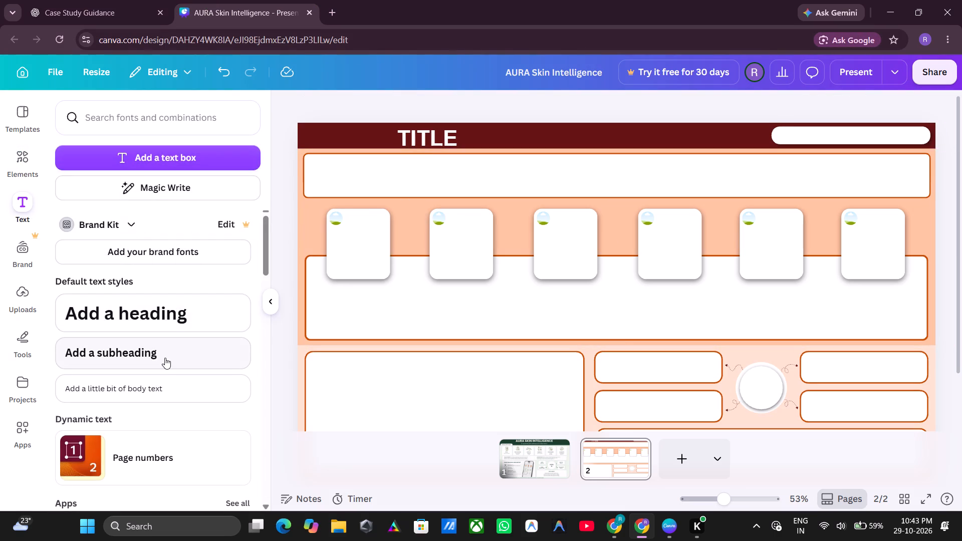
{"action": "left_click", "coordinate": [164, 358]}
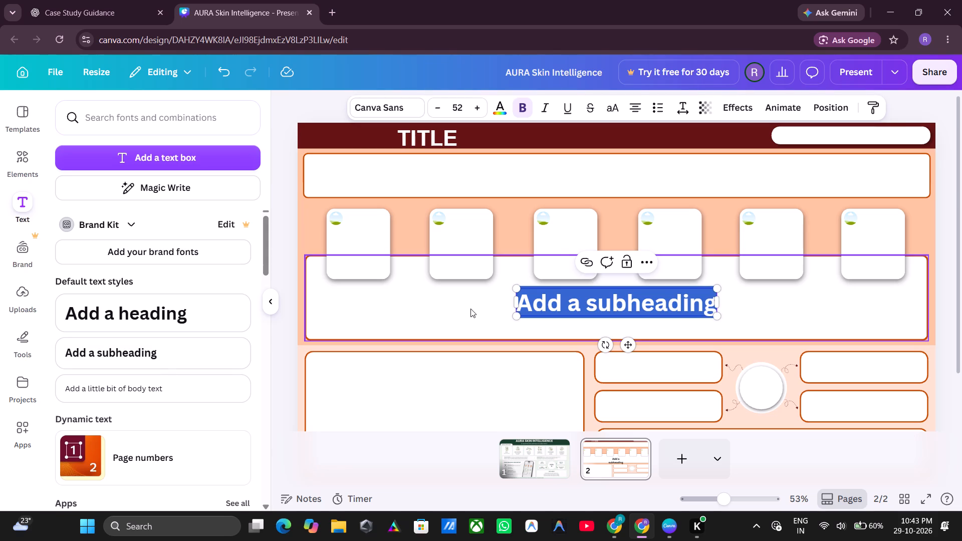
{"action": "key", "text": "BackSpace"}
{"action": "type", "text": "1."}
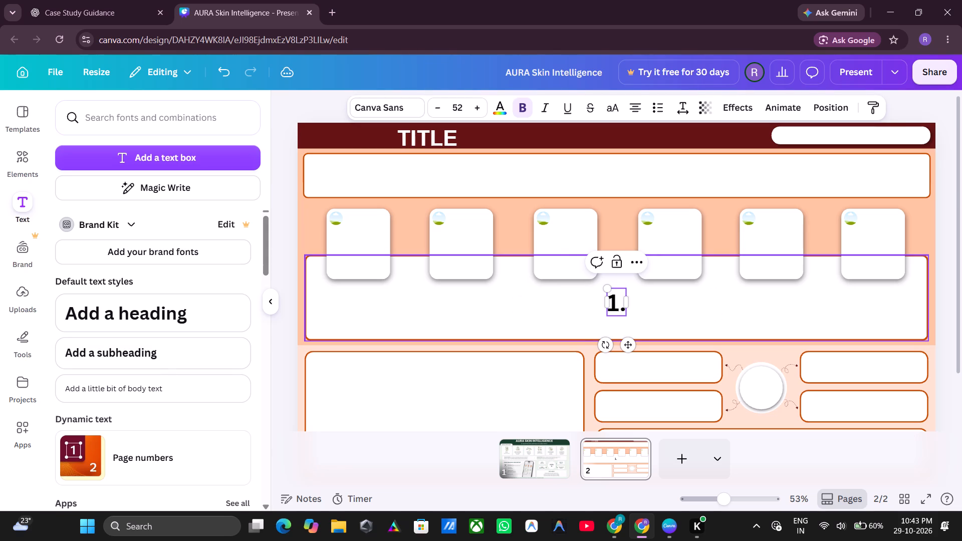
{"action": "key", "text": "space"}
{"action": "key", "text": "BackSpace"}
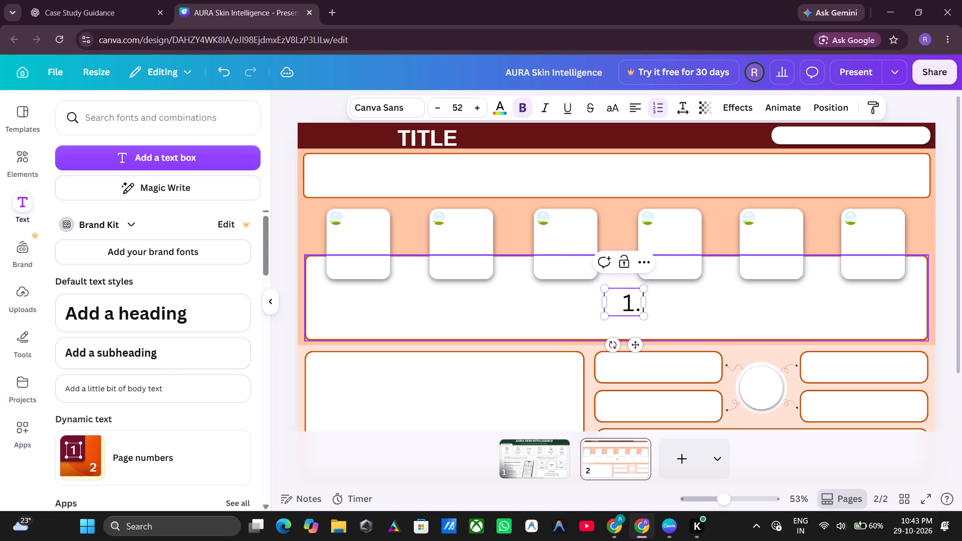
{"action": "key", "text": "BackSpace"}
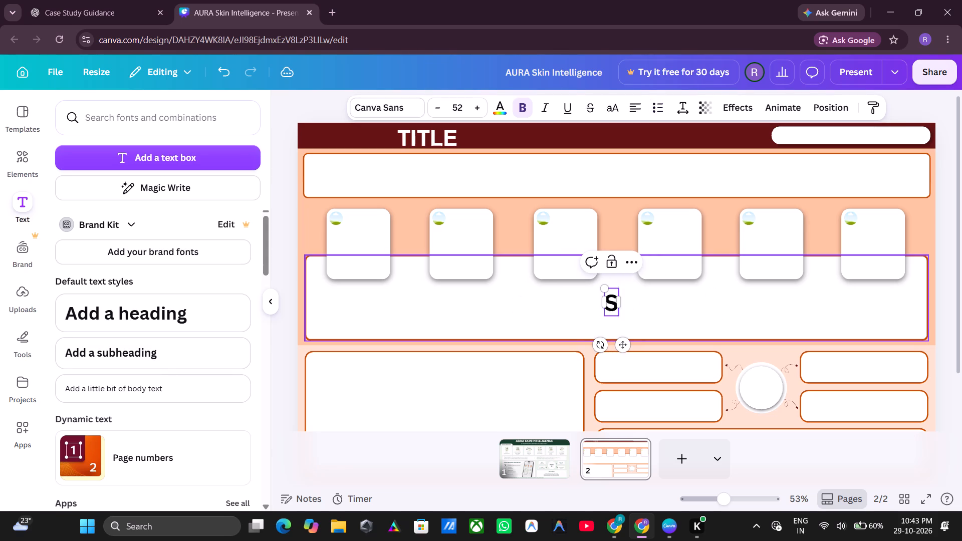
{"action": "type", "text": "ELFIE"}
Prefix the SELFIE subheading with "1. " as plain text without automatic list formatting, and check the wording against ChatGPT's card text.
{"action": "key", "text": "Left"}
{"action": "key", "text": "Left"}
{"action": "key", "text": "Left"}
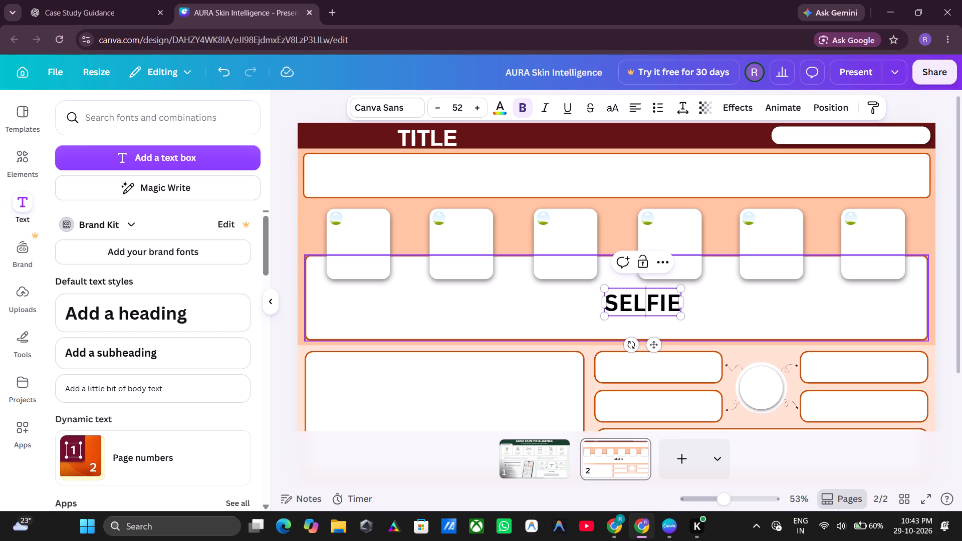
{"action": "key", "text": "Left"}
{"action": "key", "text": "Left"}
{"action": "key", "text": "Left"}
{"action": "type", "text": "1."}
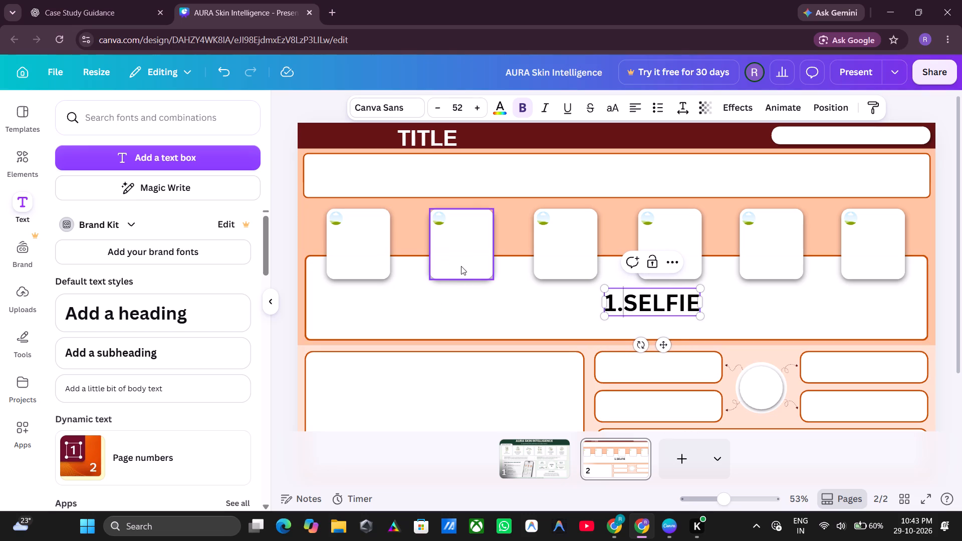
{"action": "key", "text": "space"}
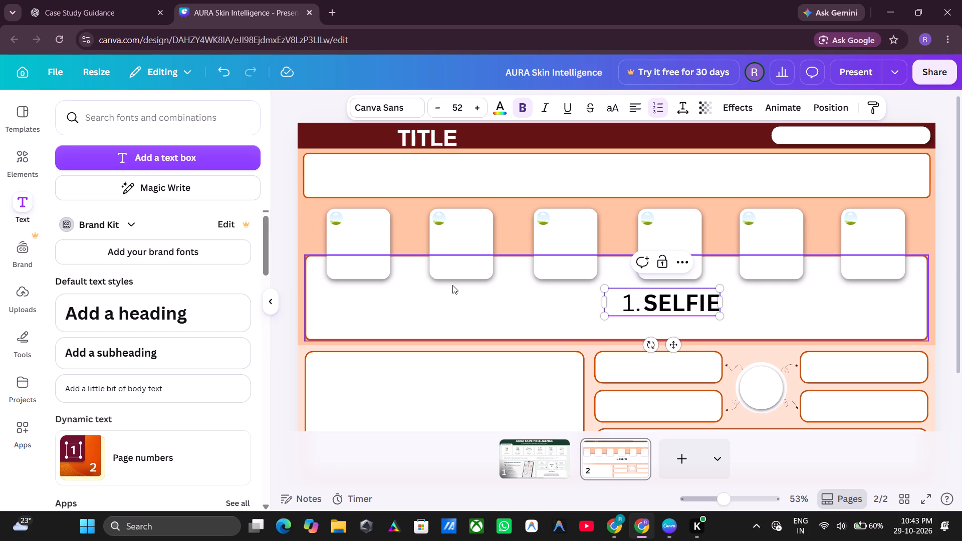
{"action": "key", "text": "space"}
{"action": "key", "text": "ctrl+z"}
{"action": "key", "text": "ctrl+z"}
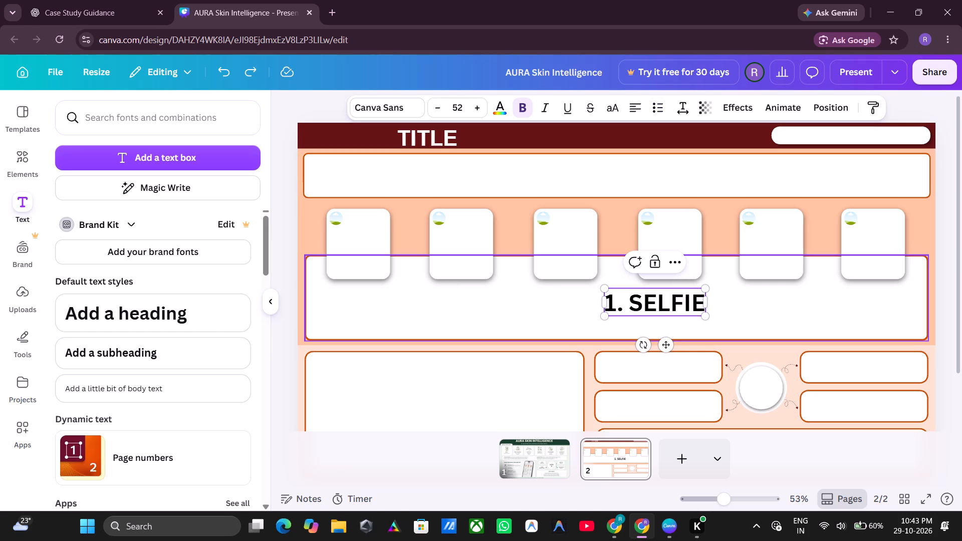
{"action": "left_click", "coordinate": [77, 2]}
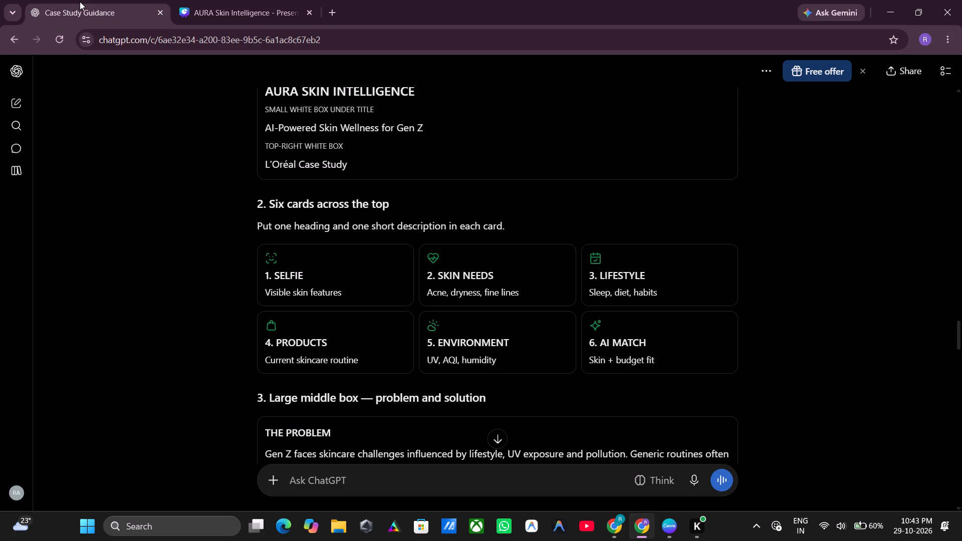
{"action": "left_click", "coordinate": [228, 3]}
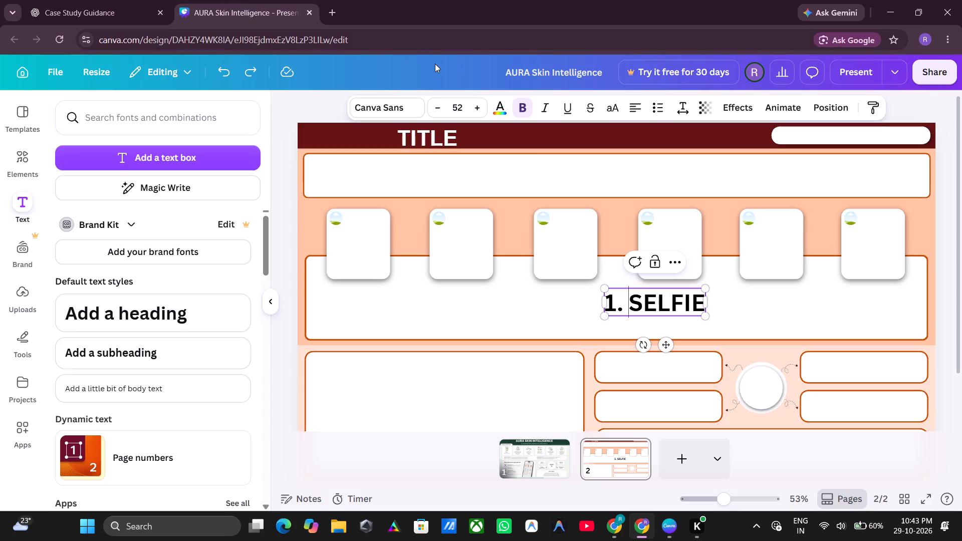
Shrink the "1. SELFIE" heading to about size 21 and place it inside the first card, beside the circular frame.
{"action": "left_click", "coordinate": [744, 333]}
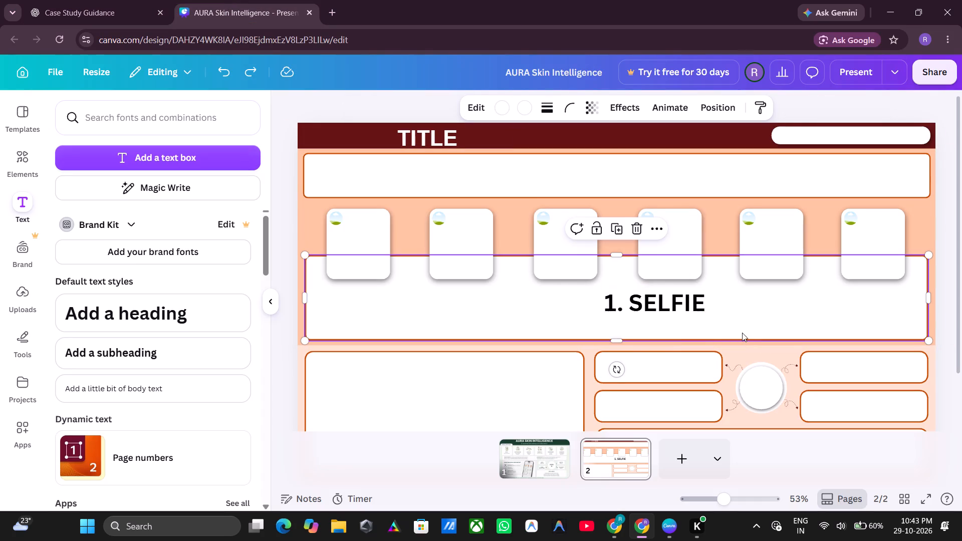
{"action": "left_click_drag", "start_coordinate": [658, 310], "coordinate": [417, 263]}
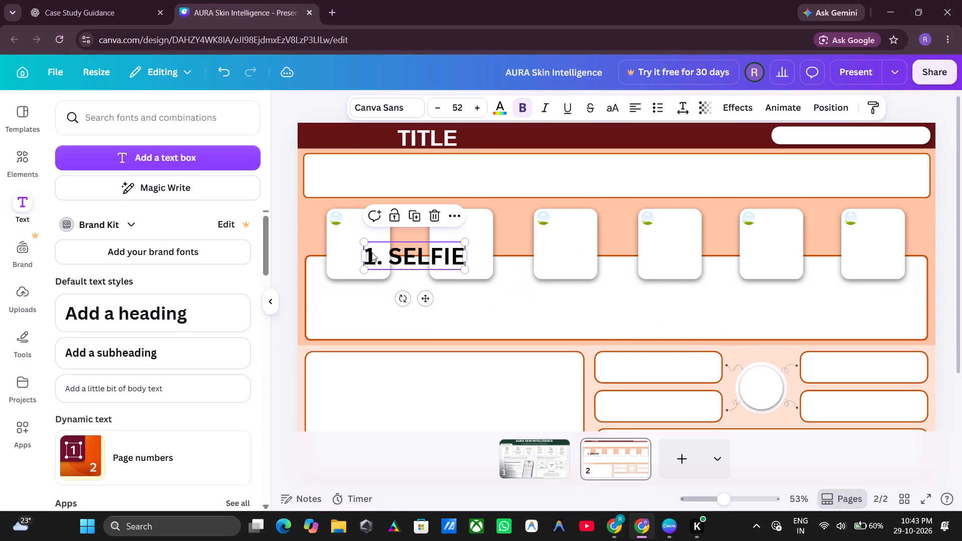
{"action": "left_click_drag", "start_coordinate": [366, 244], "coordinate": [404, 250]}
{"action": "left_click", "coordinate": [496, 310]}
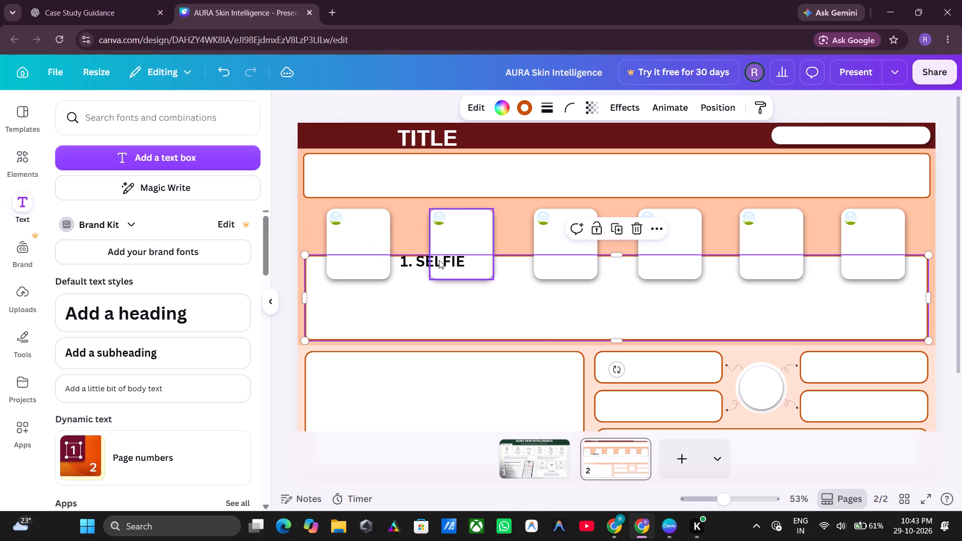
{"action": "left_click_drag", "start_coordinate": [439, 260], "coordinate": [398, 232]}
{"action": "key", "text": "ctrl+z"}
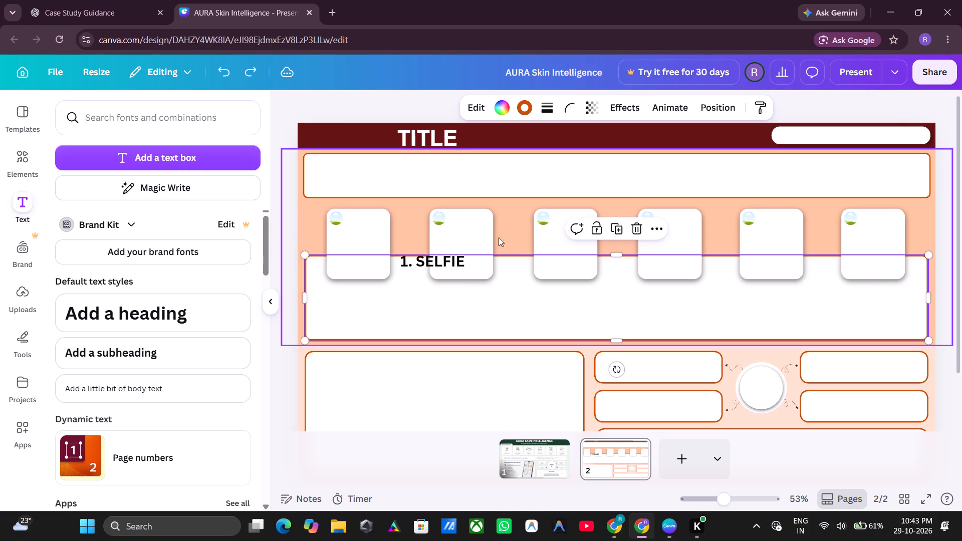
{"action": "left_click", "coordinate": [510, 232]}
{"action": "left_click_drag", "start_coordinate": [432, 259], "coordinate": [383, 227]}
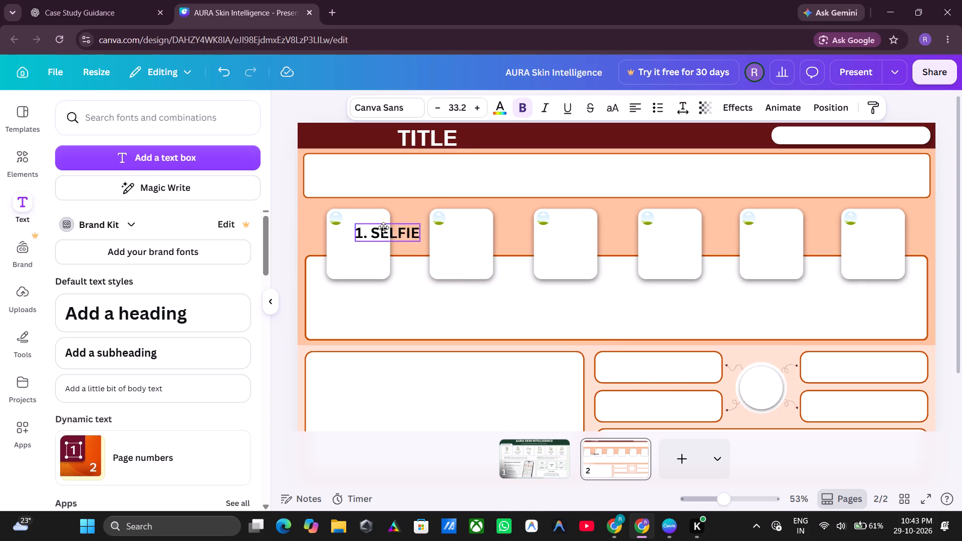
{"action": "left_click_drag", "start_coordinate": [383, 227], "coordinate": [383, 227]}
{"action": "left_click_drag", "start_coordinate": [352, 221], "coordinate": [367, 221]}
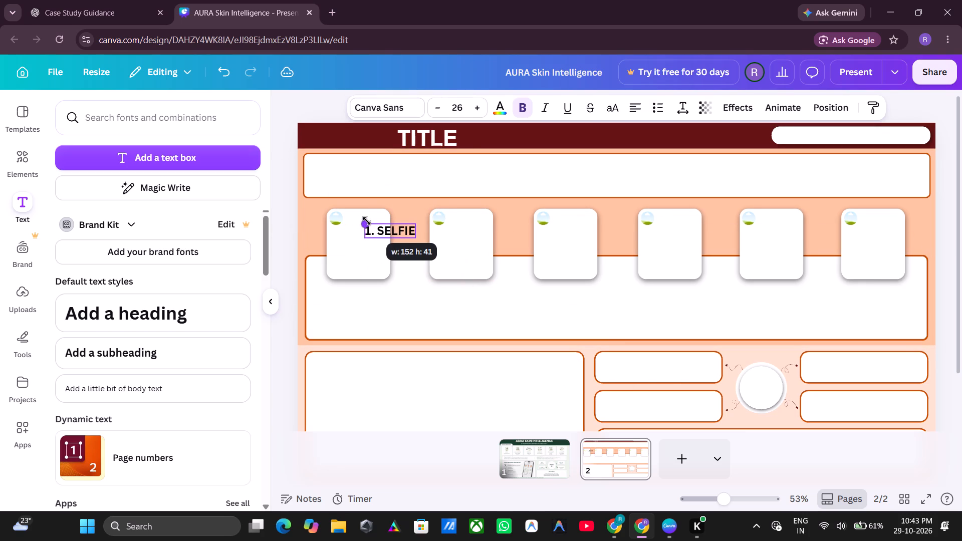
{"action": "left_click_drag", "start_coordinate": [367, 221], "coordinate": [373, 222]}
{"action": "left_click", "coordinate": [414, 214]}
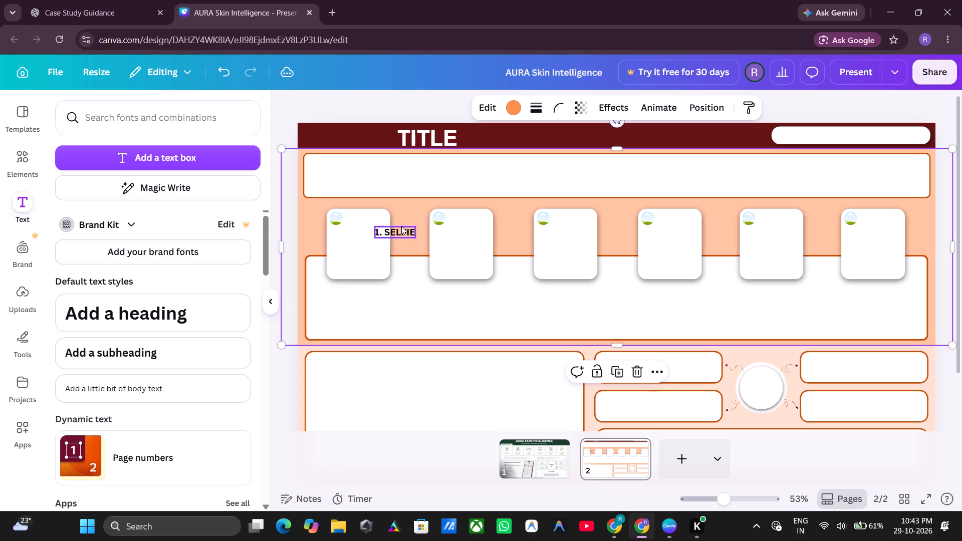
{"action": "left_click_drag", "start_coordinate": [401, 227], "coordinate": [372, 213]}
{"action": "left_click", "coordinate": [427, 213]}
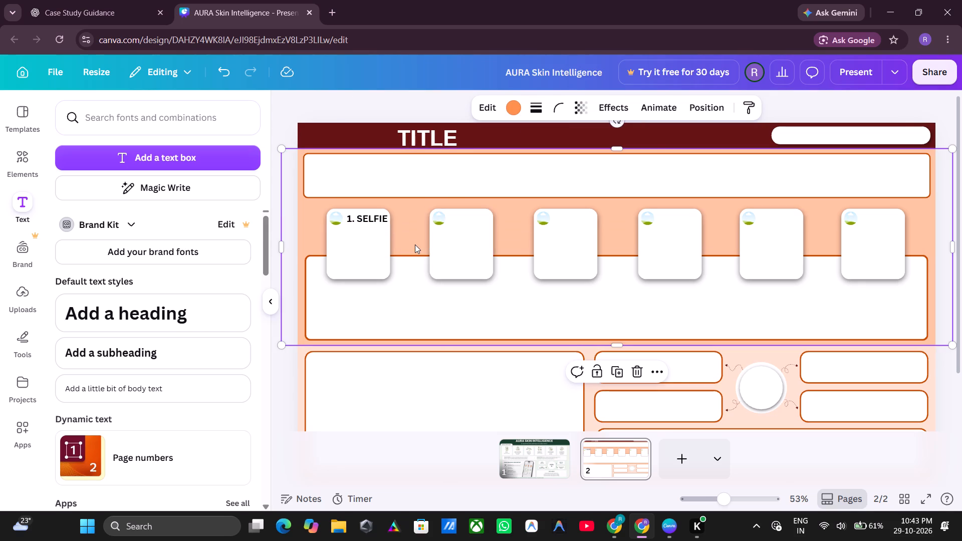
Nudge the "1. SELFIE" heading slightly left to balance its spacing between the circular frame and the first card's right edge.
{"action": "scroll", "coordinate": [415, 244], "scroll_direction": "up", "scroll_amount": 5, "text": "ctrl"}
{"action": "middle_click_drag", "start_coordinate": [402, 219], "coordinate": [638, 222]}
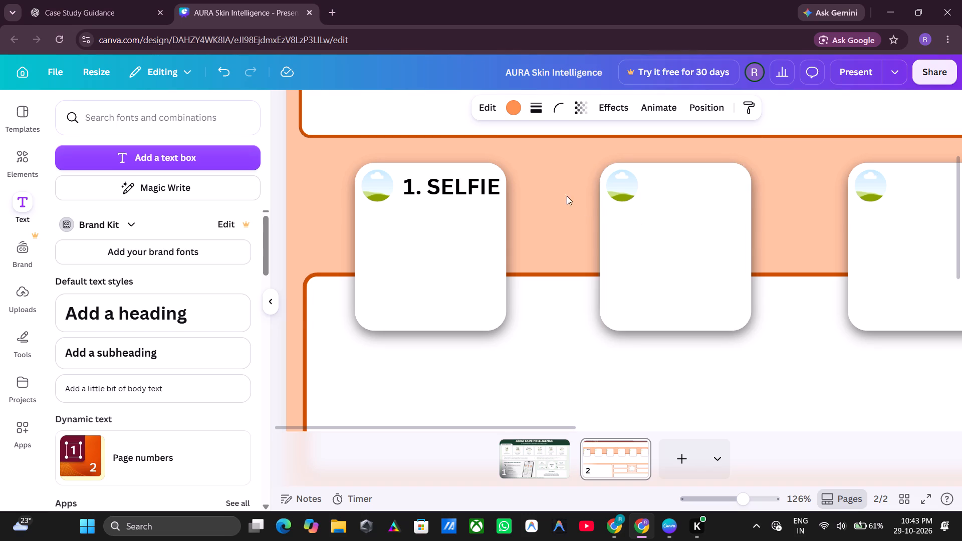
{"action": "left_click", "coordinate": [455, 188]}
{"action": "key", "text": "Left"}
{"action": "key", "text": "Left"}
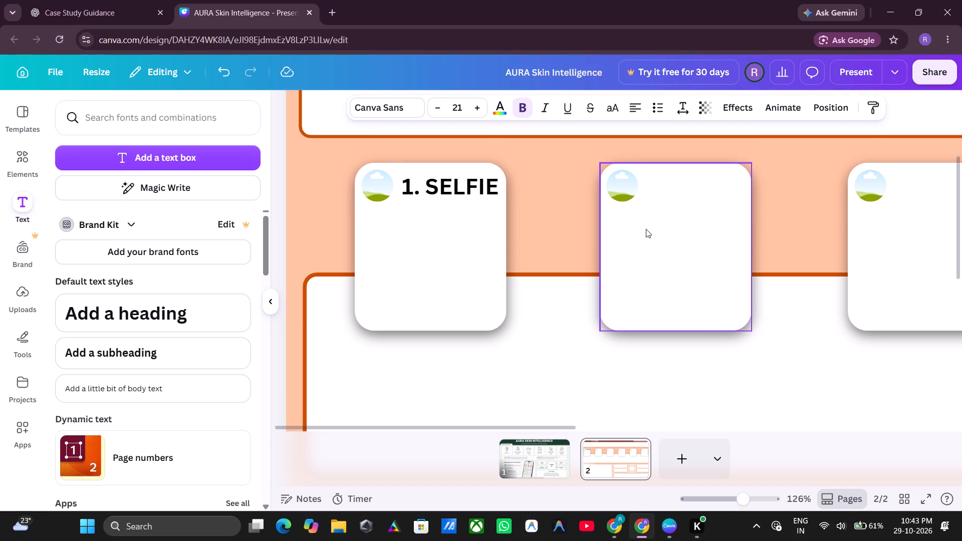
{"action": "key", "text": "Left"}
{"action": "key", "text": "Left"}
{"action": "key", "text": "Left"}
{"action": "key", "text": "Right"}
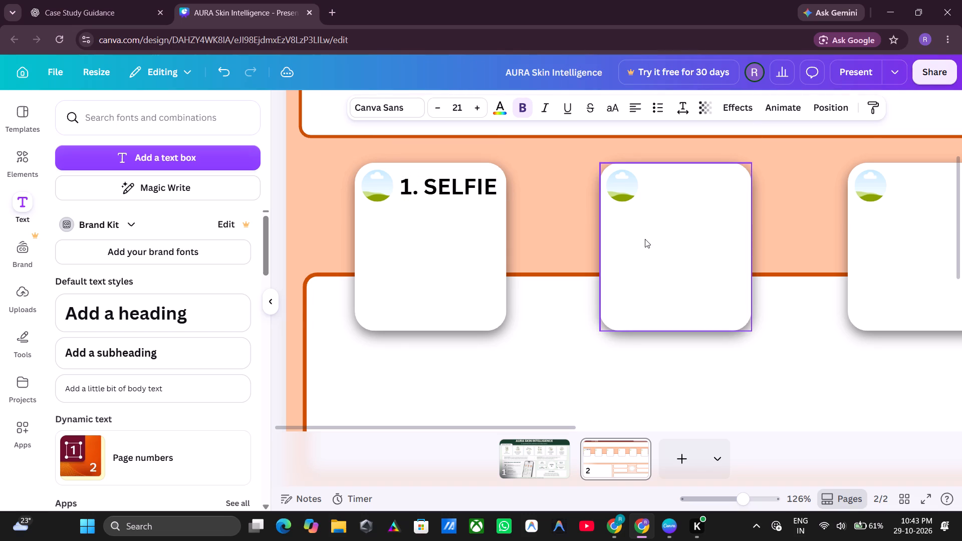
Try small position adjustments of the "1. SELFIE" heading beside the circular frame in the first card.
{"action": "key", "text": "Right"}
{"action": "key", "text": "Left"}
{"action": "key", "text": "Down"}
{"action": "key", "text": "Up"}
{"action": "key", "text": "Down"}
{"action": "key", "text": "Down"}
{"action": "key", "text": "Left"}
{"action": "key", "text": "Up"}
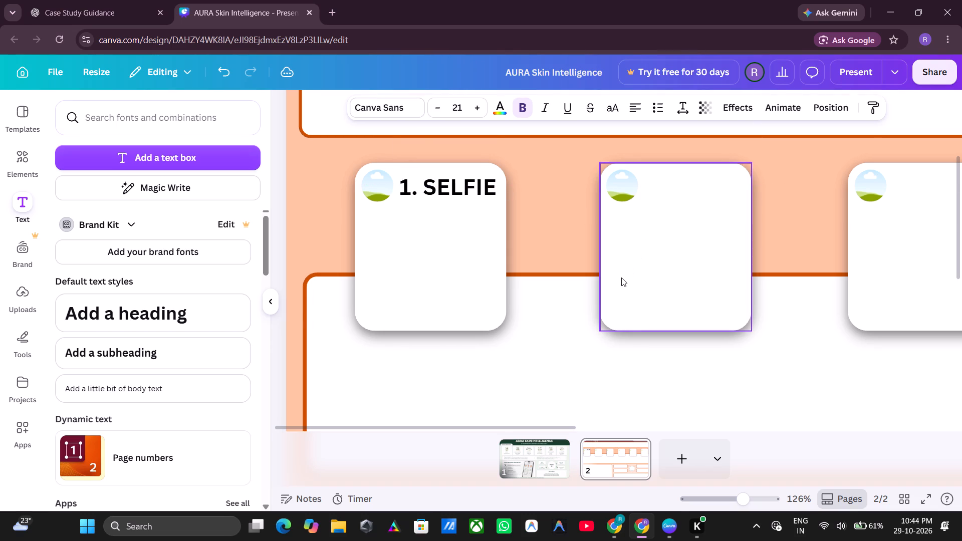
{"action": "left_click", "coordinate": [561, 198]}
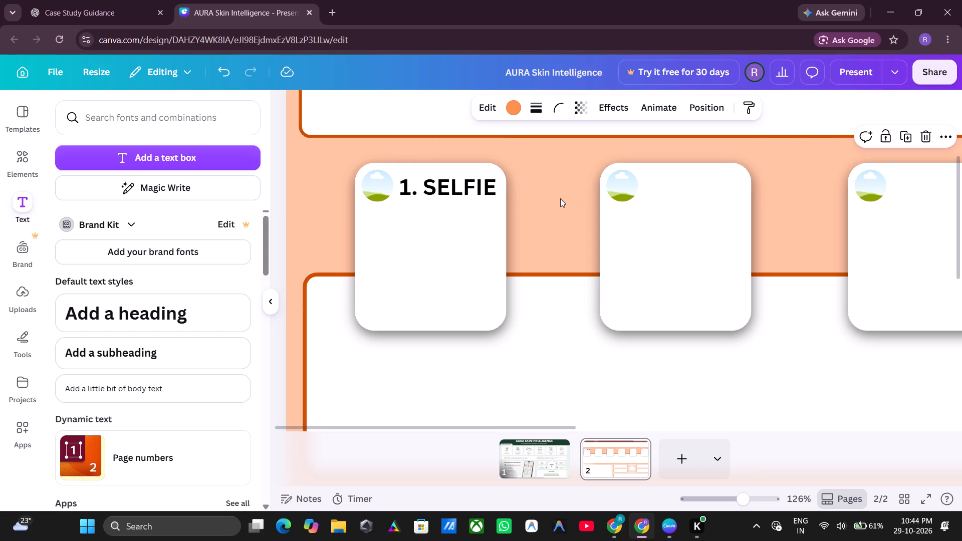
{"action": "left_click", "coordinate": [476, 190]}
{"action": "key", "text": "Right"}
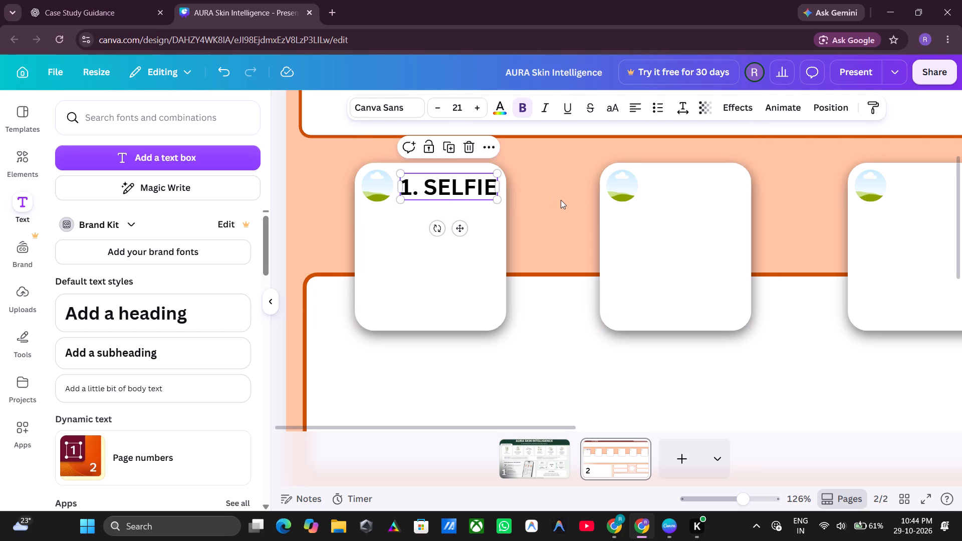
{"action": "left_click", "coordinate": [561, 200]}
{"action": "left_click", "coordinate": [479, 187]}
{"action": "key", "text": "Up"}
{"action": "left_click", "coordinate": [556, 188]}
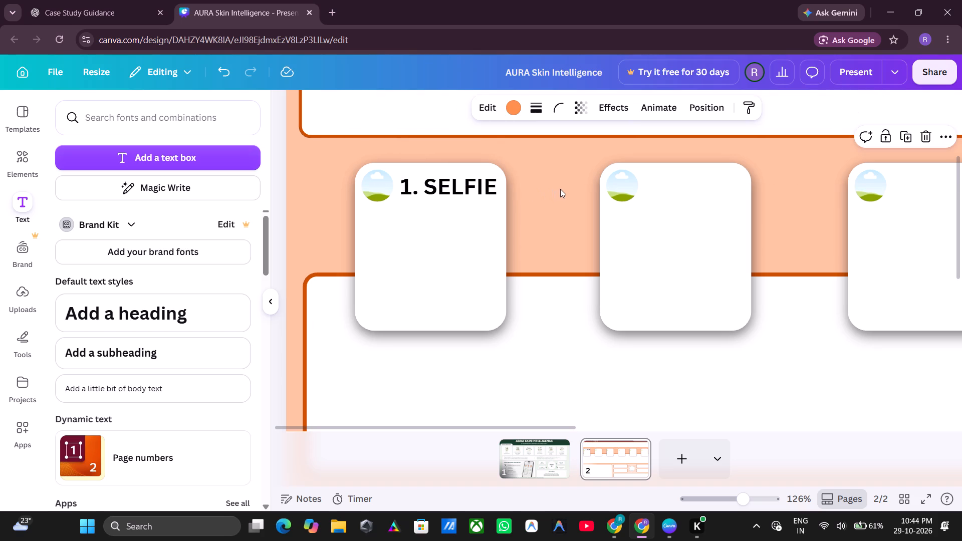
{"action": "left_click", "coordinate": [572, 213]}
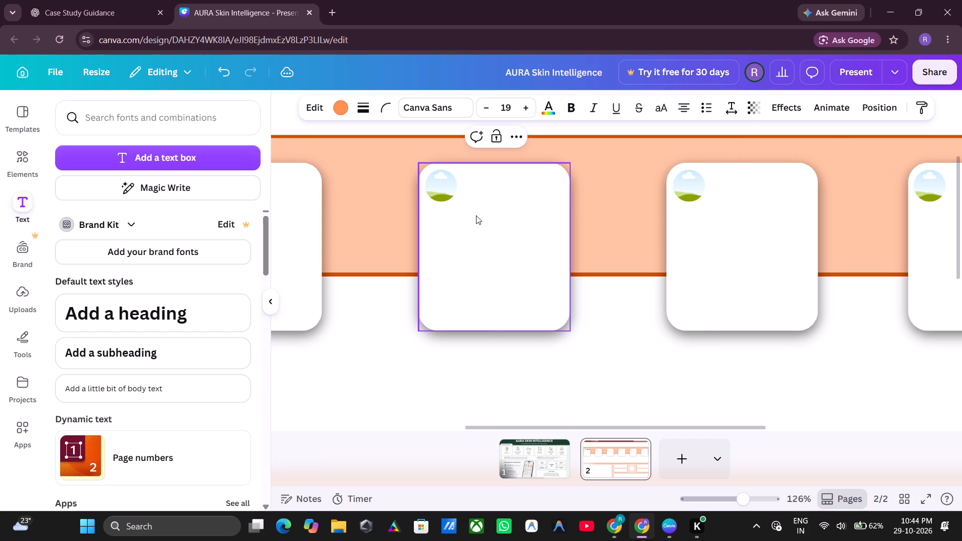
Recolour the "1. SELFIE" heading text to the design's dark orange used for the box borders.
{"action": "scroll", "coordinate": [439, 209], "scroll_direction": "down", "scroll_amount": 7, "text": "ctrl"}
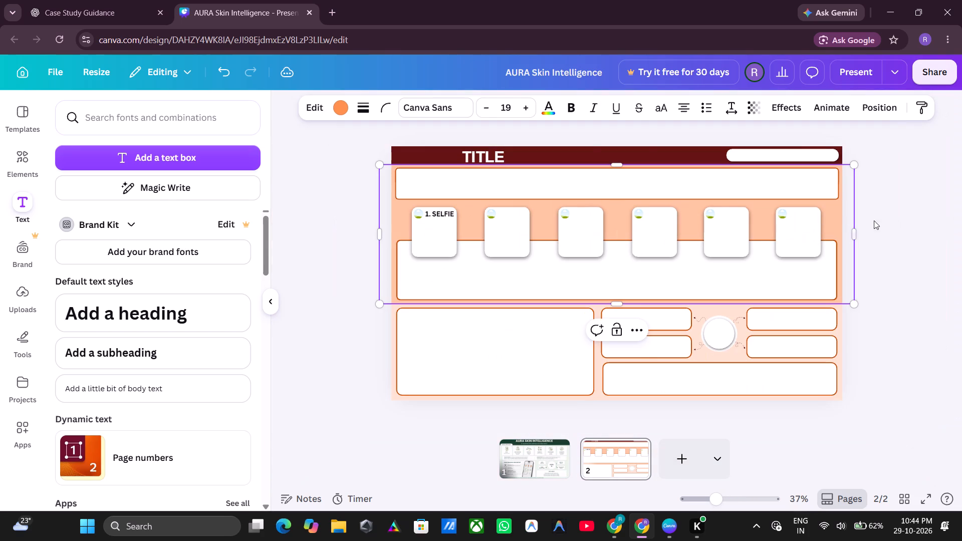
{"action": "left_click", "coordinate": [901, 223]}
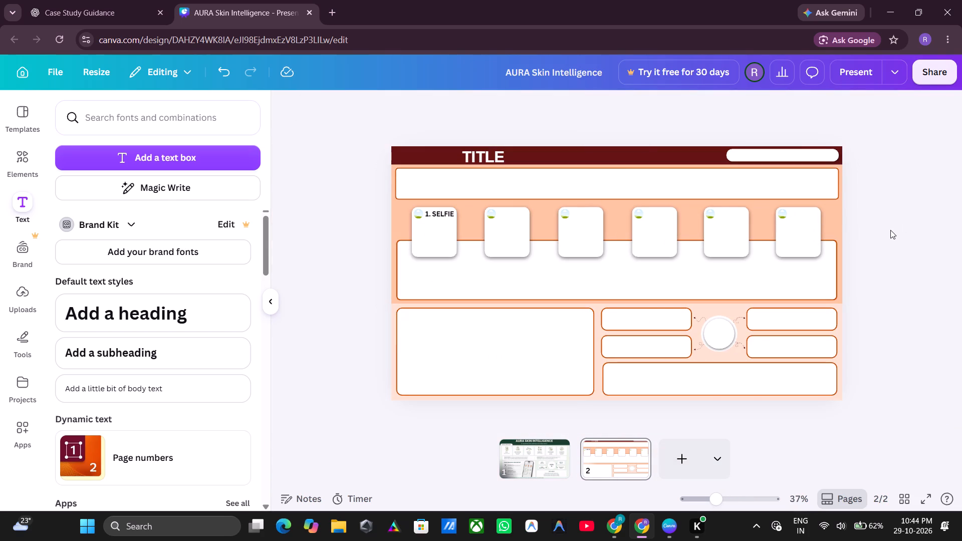
{"action": "scroll", "coordinate": [890, 230], "scroll_direction": "up", "scroll_amount": 6, "text": "ctrl"}
{"action": "scroll", "coordinate": [366, 187], "scroll_direction": "up", "scroll_amount": 1}
{"action": "middle_click_drag", "start_coordinate": [366, 187], "coordinate": [637, 226]}
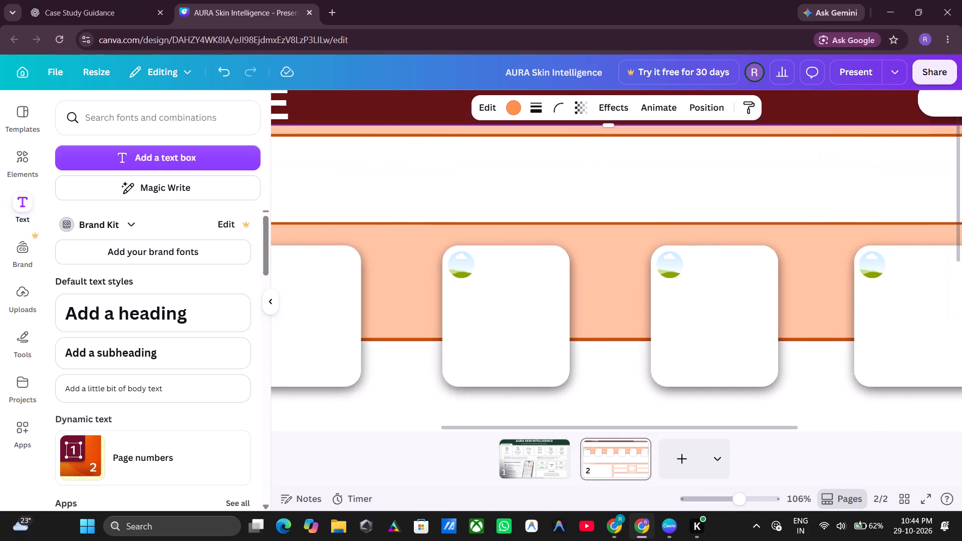
{"action": "middle_click_drag", "start_coordinate": [637, 226], "coordinate": [848, 188]}
{"action": "middle_click_drag", "start_coordinate": [450, 227], "coordinate": [470, 224]}
{"action": "middle_click_drag", "start_coordinate": [405, 238], "coordinate": [461, 238]}
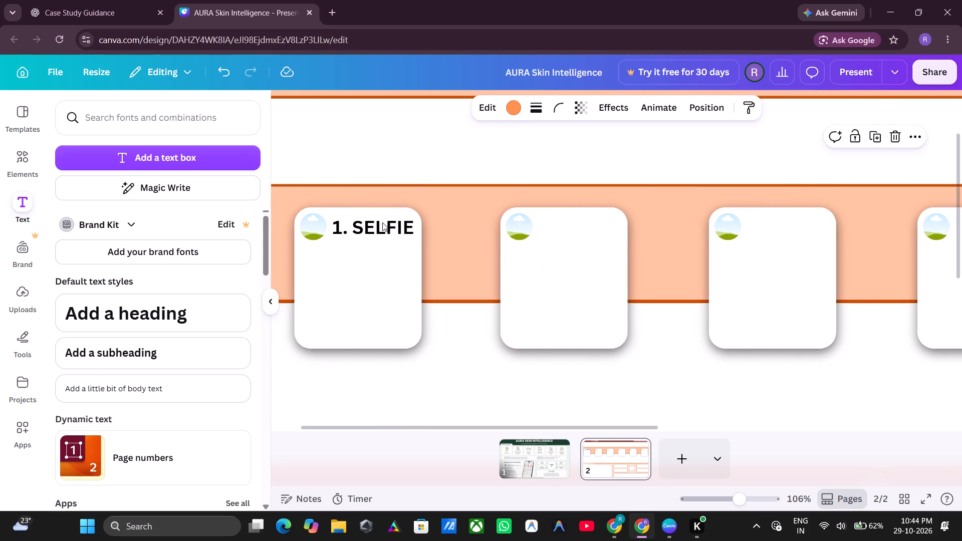
{"action": "left_click", "coordinate": [369, 222]}
{"action": "left_click", "coordinate": [370, 222]}
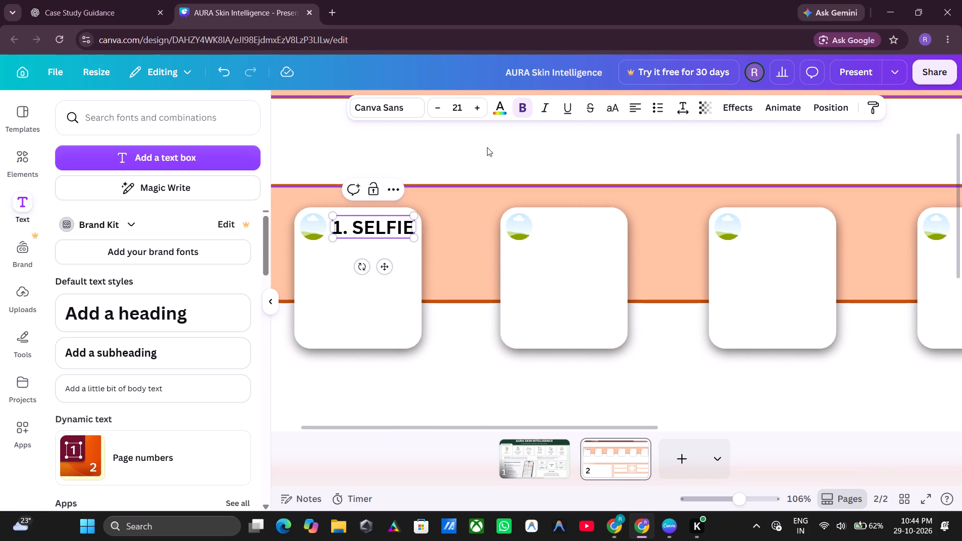
{"action": "key", "text": "ctrl+a"}
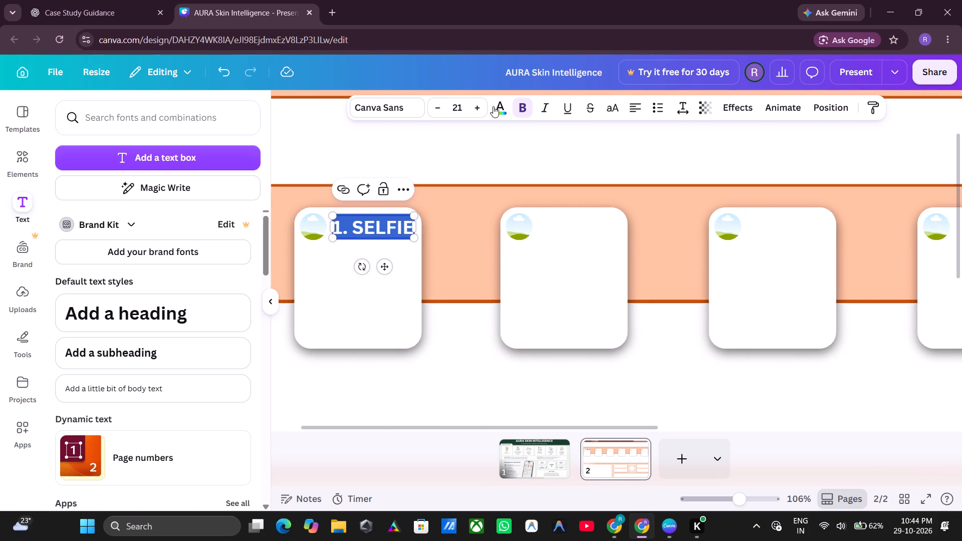
{"action": "left_click", "coordinate": [504, 109]}
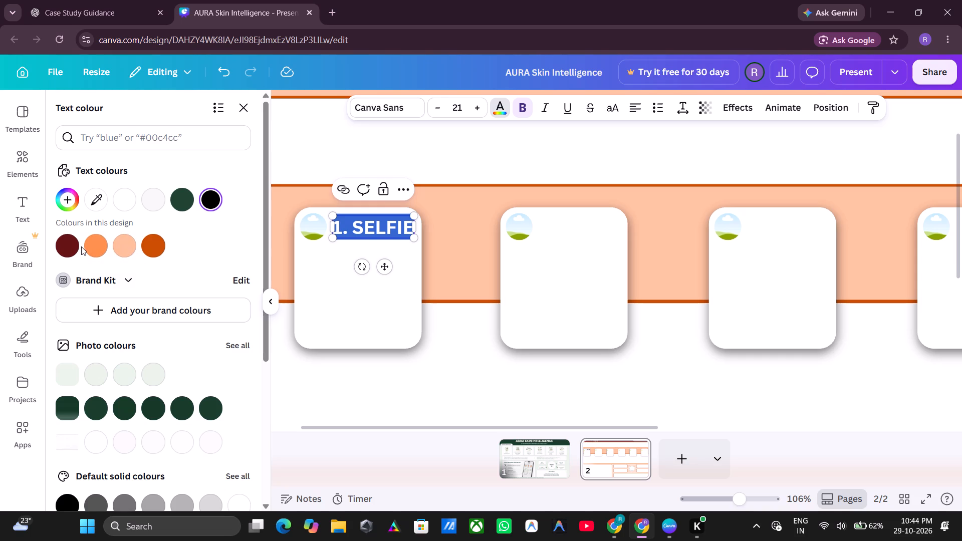
{"action": "left_click", "coordinate": [158, 245]}
{"action": "left_click", "coordinate": [464, 233]}
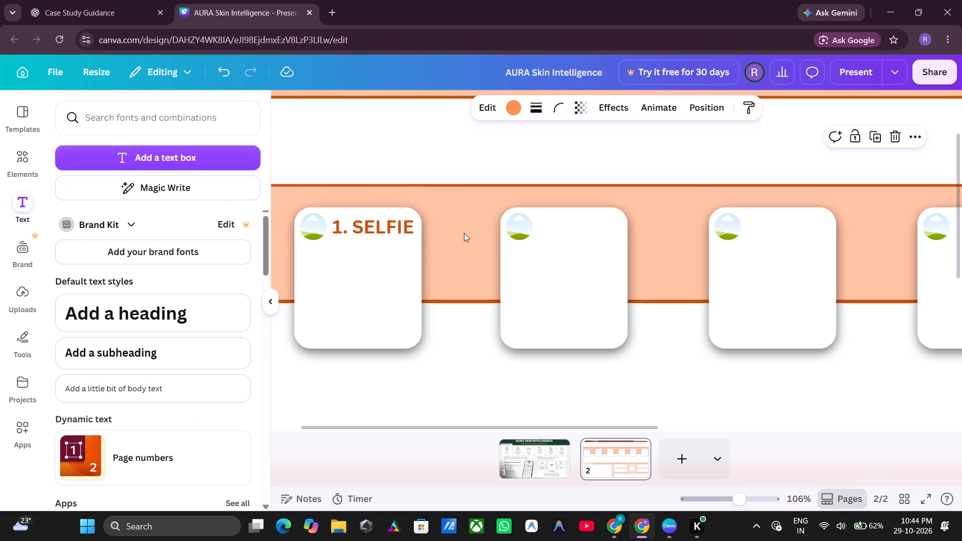
Check the recoloured heading against the whole slide and review the green AURA Skin Intelligence reference layout on page 1.
{"action": "scroll", "coordinate": [464, 232], "scroll_direction": "down", "scroll_amount": 1}
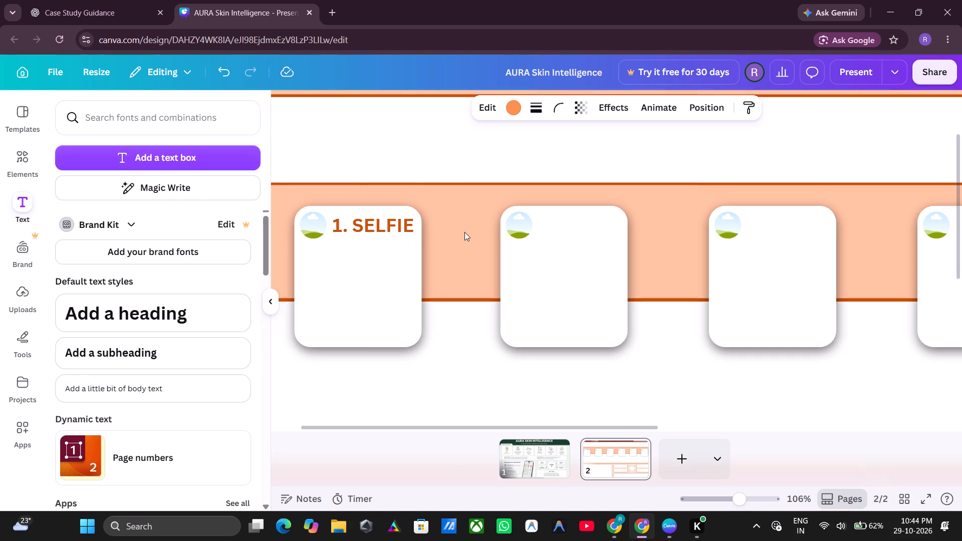
{"action": "scroll", "coordinate": [464, 232], "scroll_direction": "up", "scroll_amount": 1}
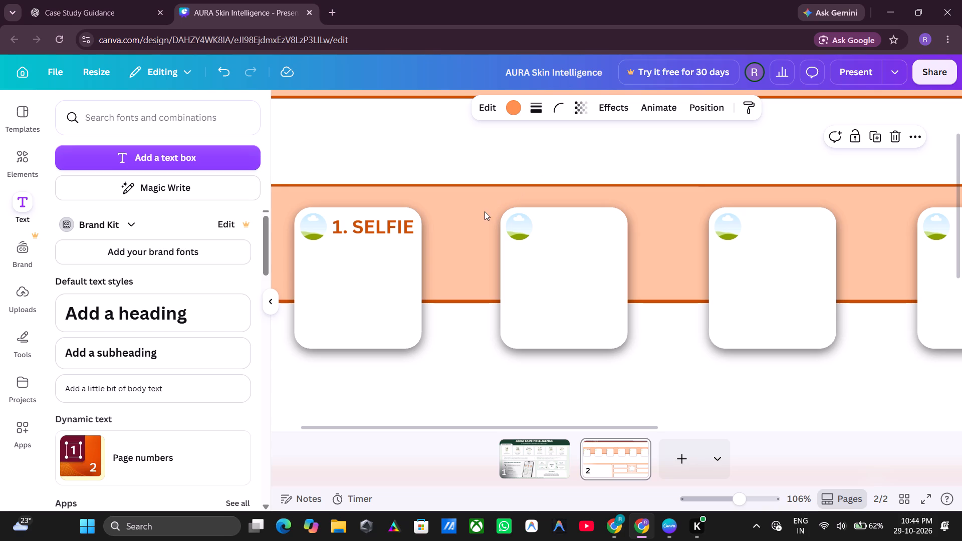
{"action": "left_click", "coordinate": [484, 212]}
{"action": "scroll", "coordinate": [483, 215], "scroll_direction": "down", "scroll_amount": 5, "text": "ctrl"}
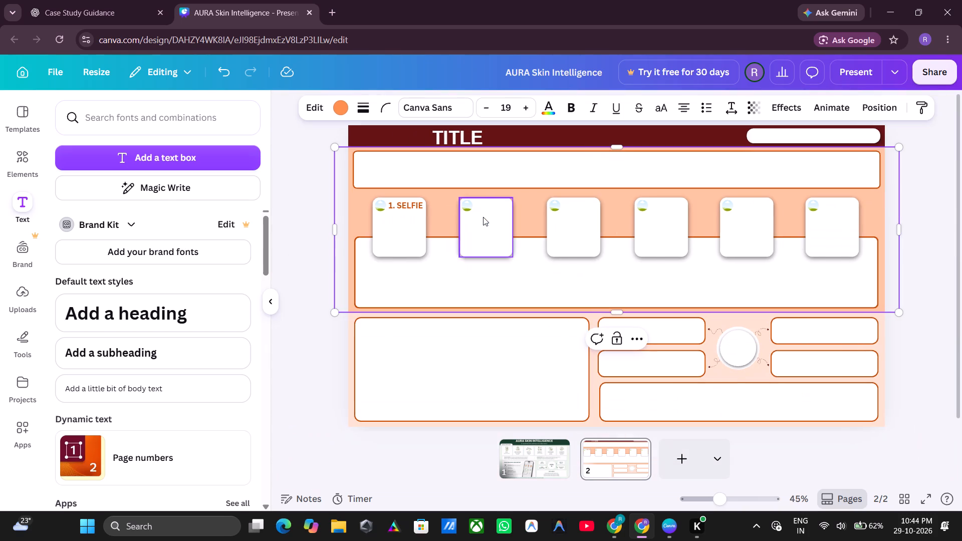
{"action": "left_click", "coordinate": [942, 210]}
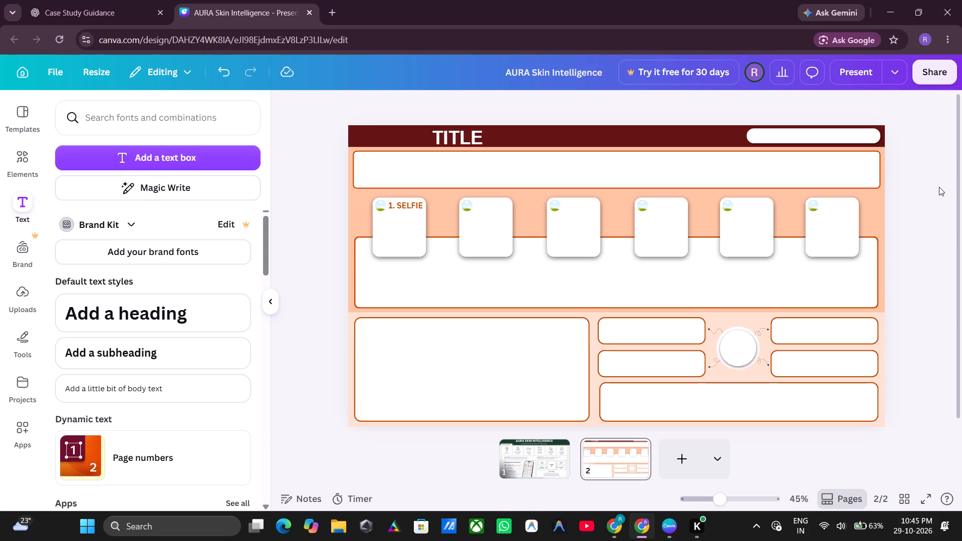
{"action": "left_click", "coordinate": [518, 451]}
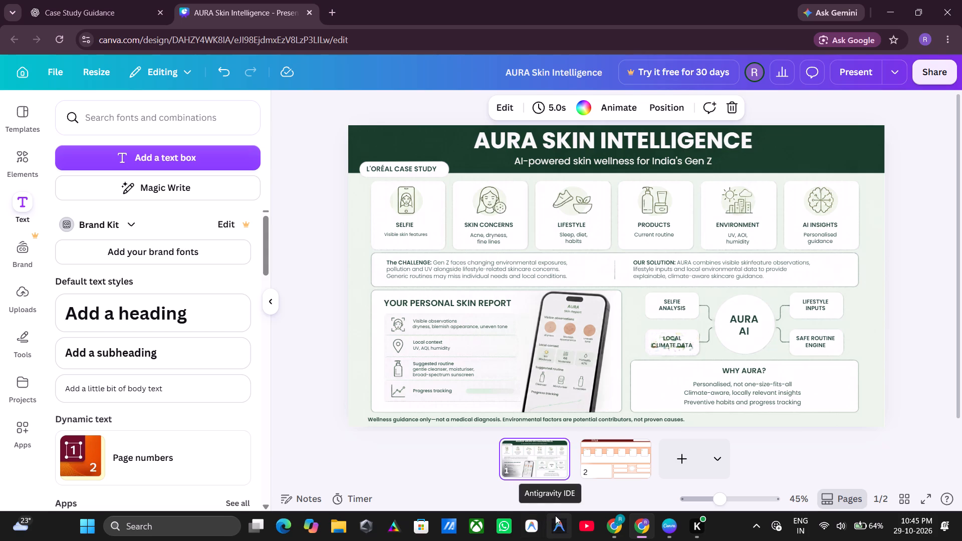
{"action": "left_click", "coordinate": [601, 464]}
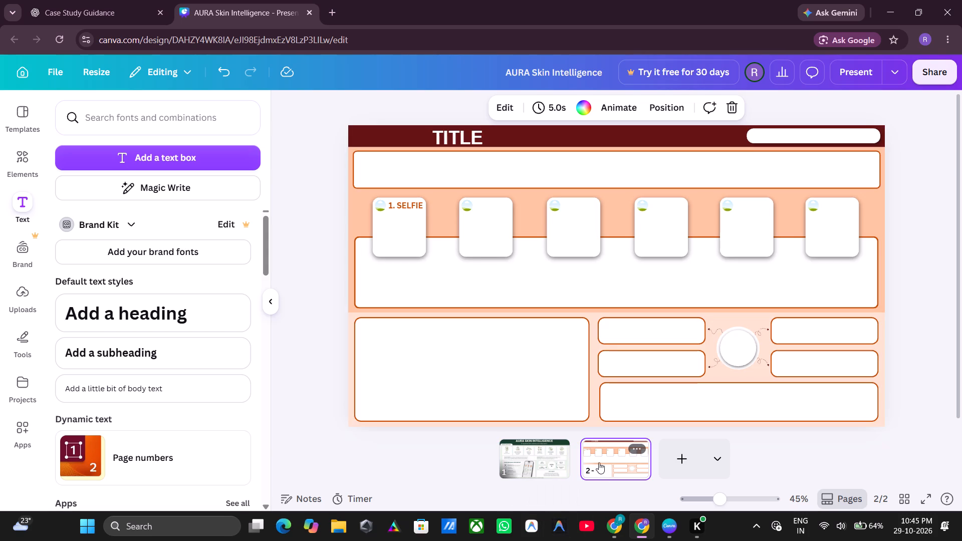
Duplicate the "1. SELFIE" heading onto the second card and replace its text with "2. SKIN NEEDS" copied from ChatGPT's card text.
{"action": "left_click", "coordinate": [91, 0]}
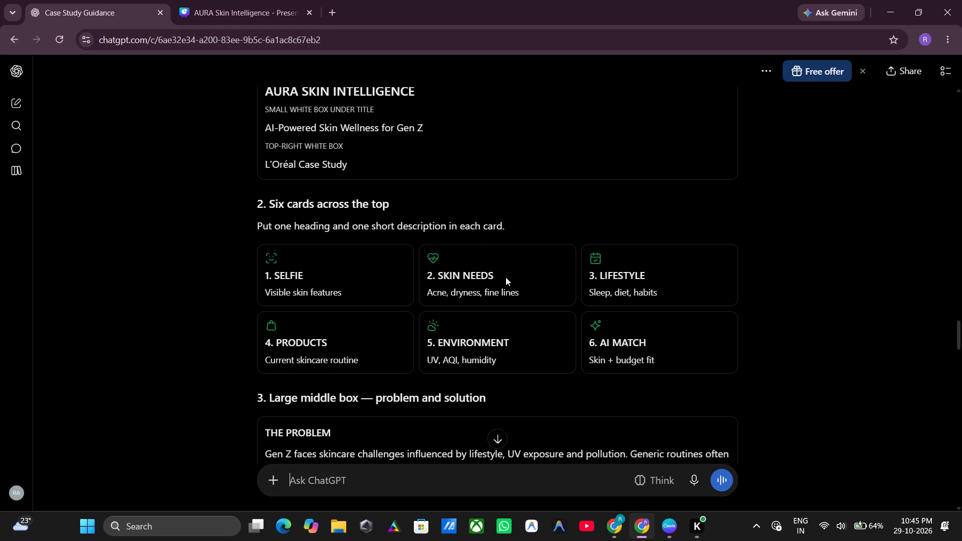
{"action": "left_click_drag", "start_coordinate": [506, 277], "coordinate": [422, 272]}
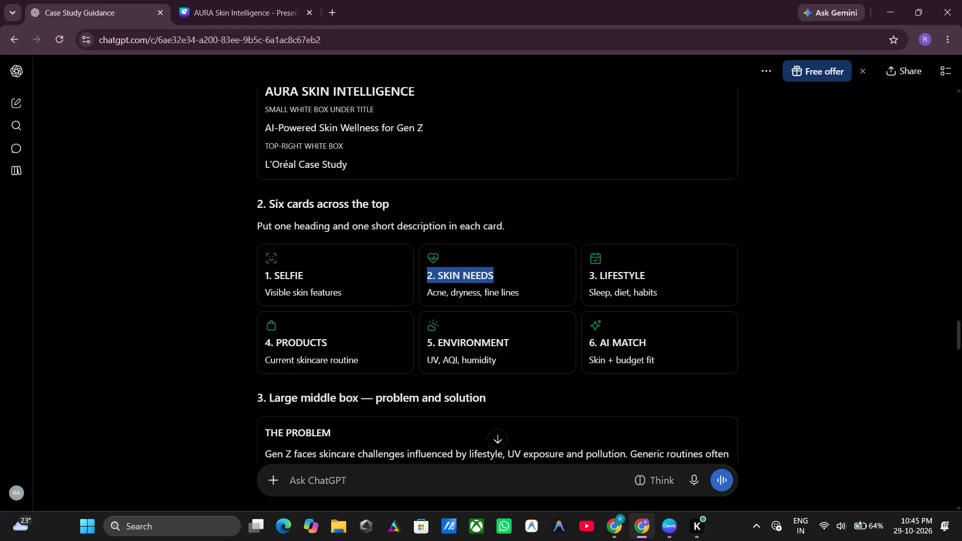
{"action": "key", "text": "ctrl+c"}
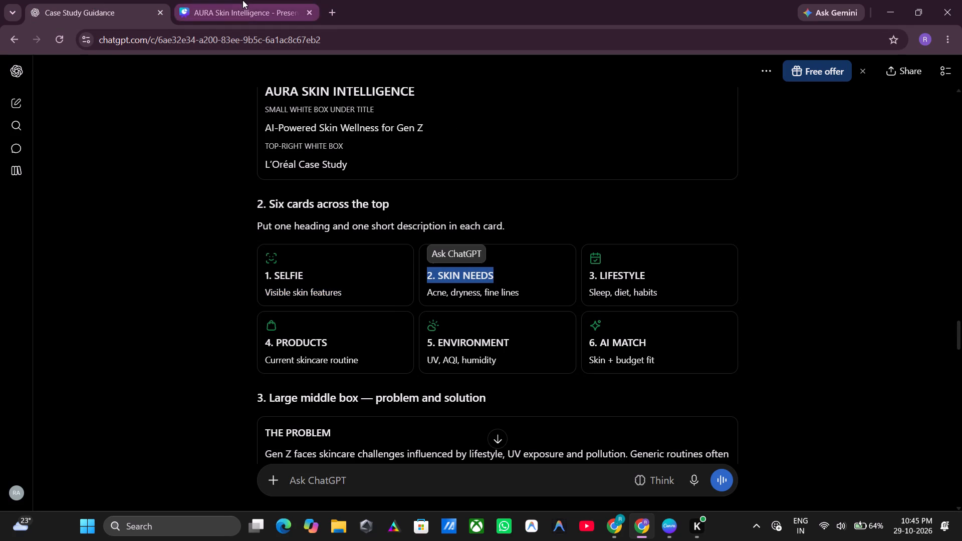
{"action": "left_click", "coordinate": [243, 0]}
{"action": "left_click", "coordinate": [414, 206]}
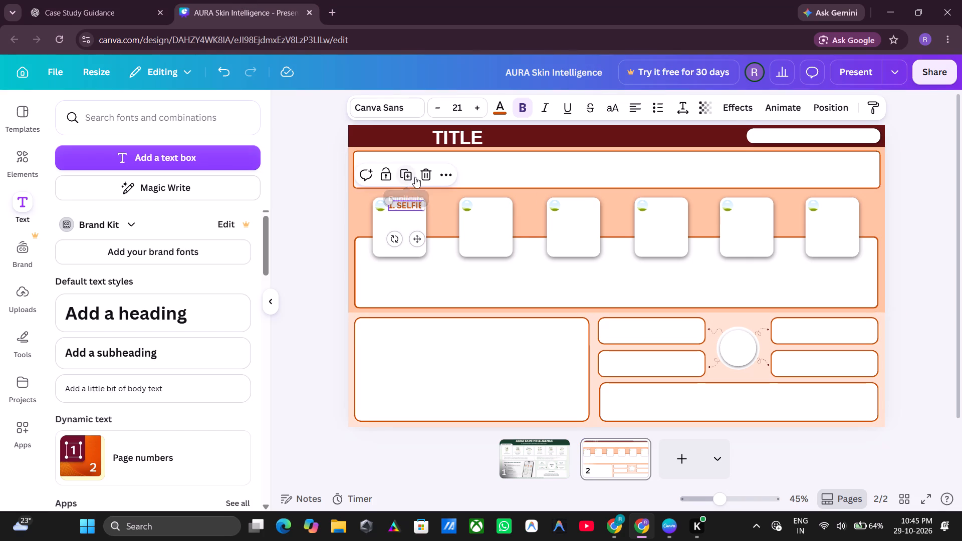
{"action": "left_click", "coordinate": [406, 177]}
{"action": "left_click_drag", "start_coordinate": [418, 248], "coordinate": [489, 246]}
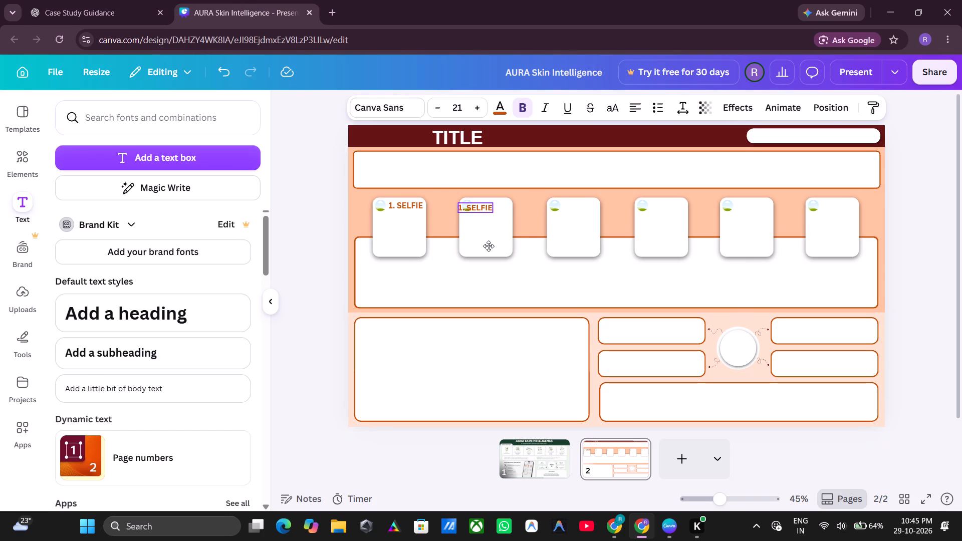
{"action": "left_click_drag", "start_coordinate": [489, 246], "coordinate": [492, 246]}
{"action": "left_click", "coordinate": [483, 206]}
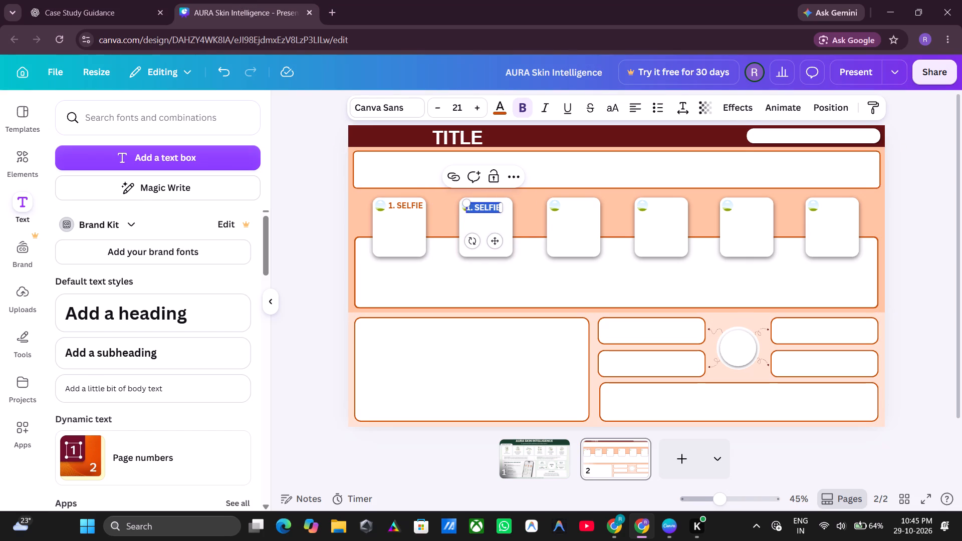
{"action": "key", "text": "ctrl+v"}
{"action": "left_click", "coordinate": [437, 210]}
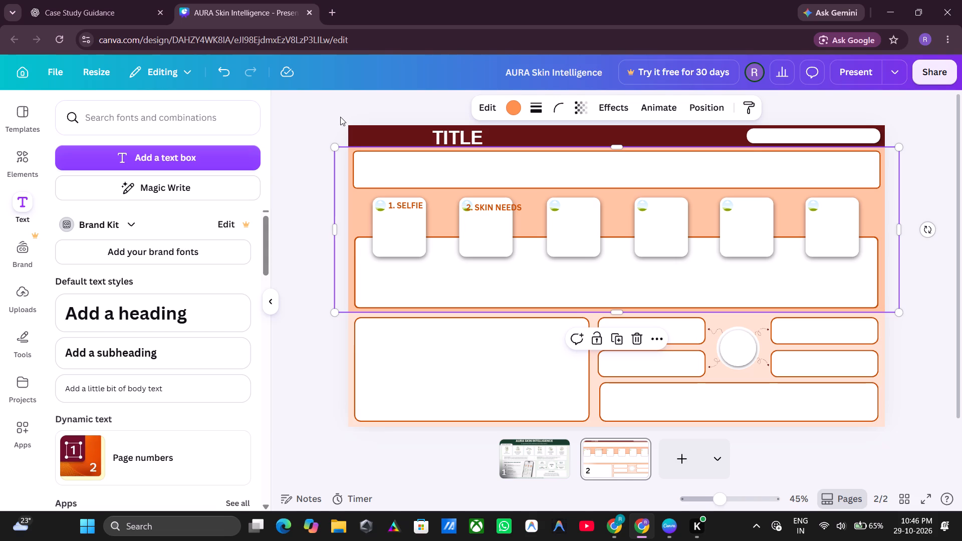
Narrow the "2. SKIN NEEDS" text box to wrap onto two lines and place it beside the second card's circular frame, level with "1. SELFIE".
{"action": "left_click", "coordinate": [486, 208]}
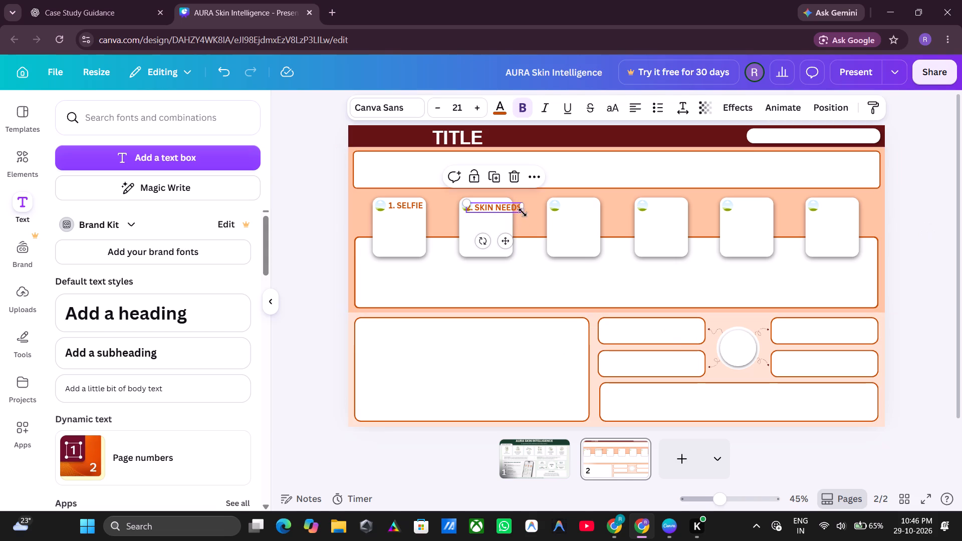
{"action": "left_click_drag", "start_coordinate": [527, 209], "coordinate": [520, 210]}
{"action": "left_click", "coordinate": [527, 202]}
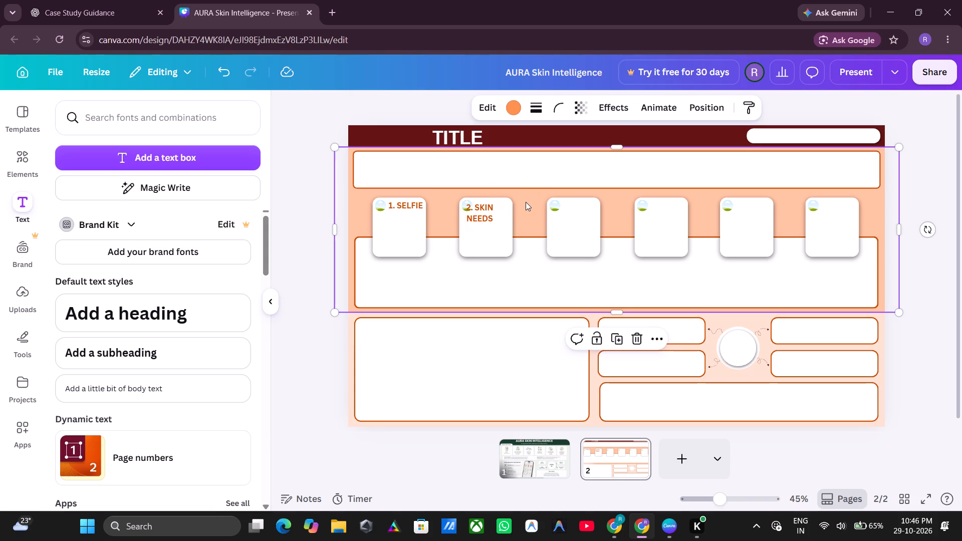
{"action": "left_click_drag", "start_coordinate": [482, 214], "coordinate": [491, 212]}
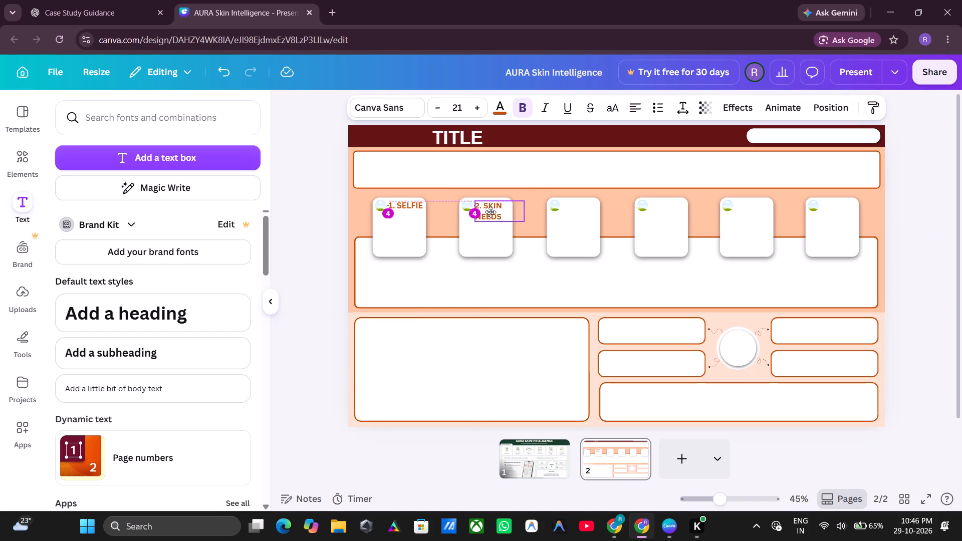
{"action": "left_click_drag", "start_coordinate": [491, 212], "coordinate": [494, 212]}
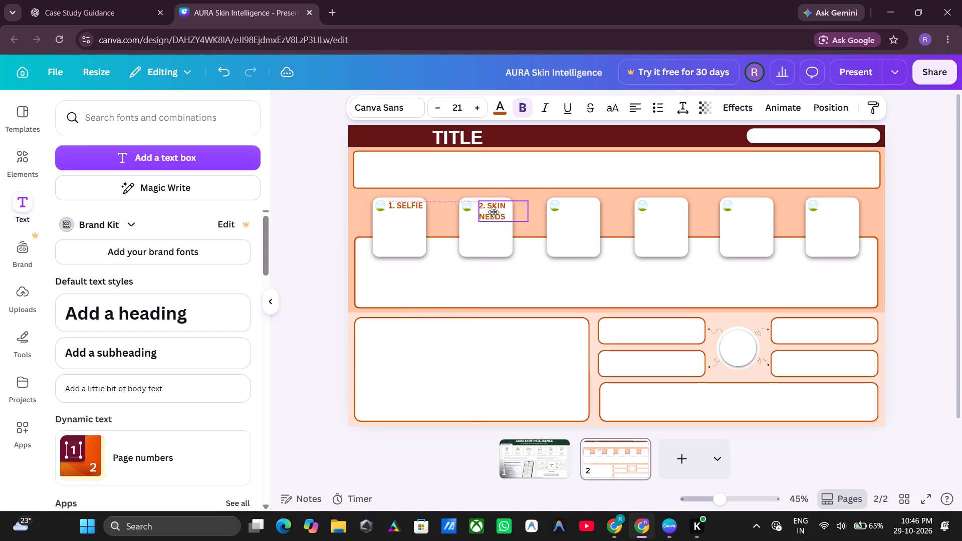
{"action": "left_click_drag", "start_coordinate": [494, 212], "coordinate": [493, 212]}
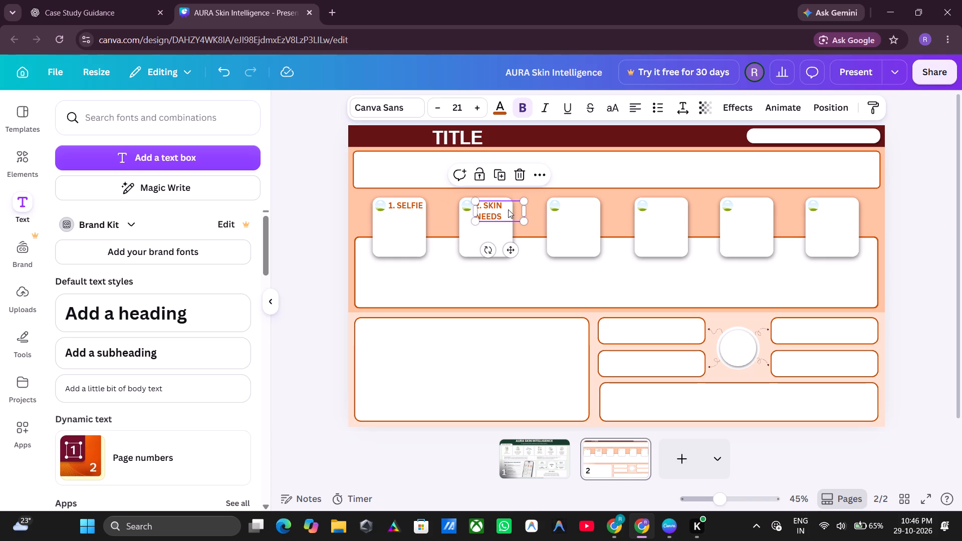
{"action": "left_click", "coordinate": [535, 204]}
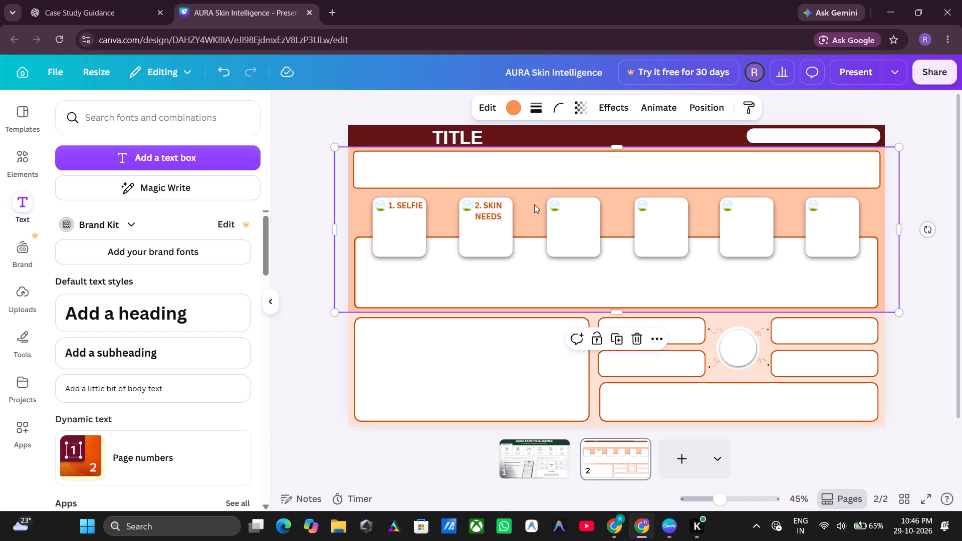
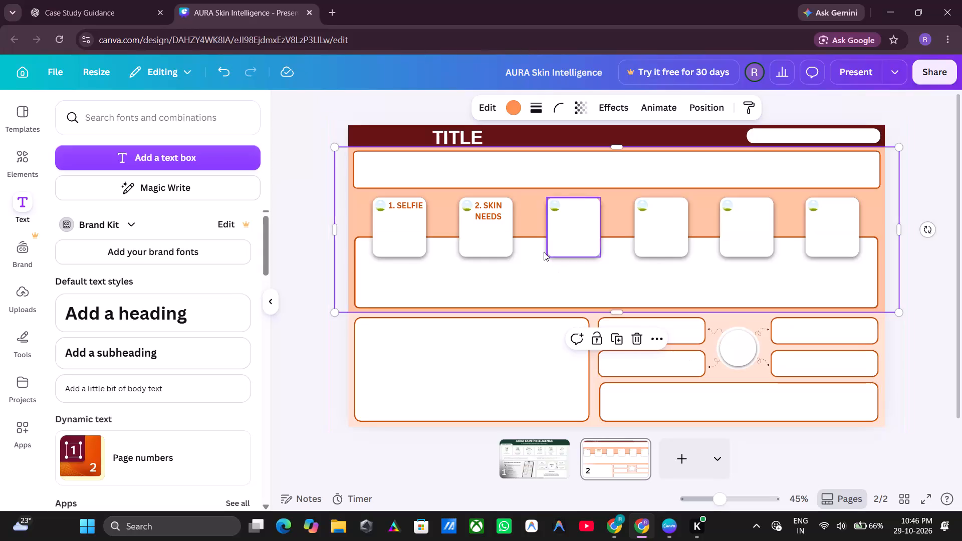
Duplicate the "2. SKIN NEEDS" heading onto the third card and replace its text with "3. LIFESTYLE" copied from ChatGPT's card text.
{"action": "left_click", "coordinate": [307, 175]}
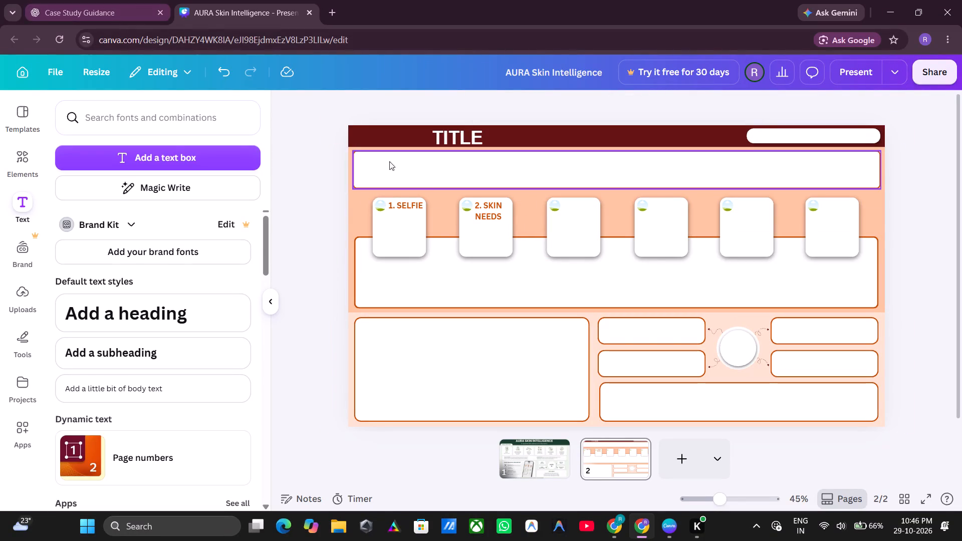
{"action": "left_click", "coordinate": [499, 213]}
{"action": "left_click", "coordinate": [499, 180]}
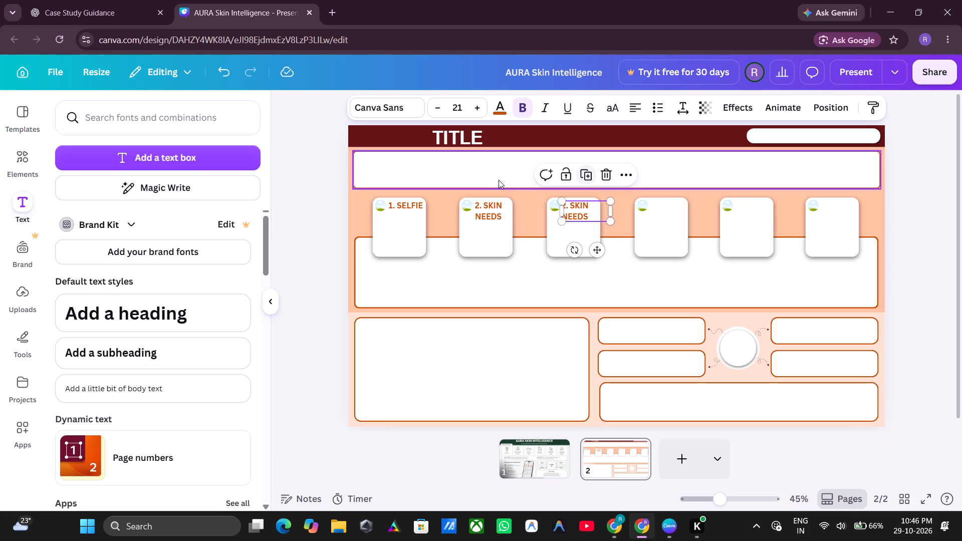
{"action": "left_click", "coordinate": [85, 17]}
{"action": "left_click_drag", "start_coordinate": [648, 270], "coordinate": [565, 269]}
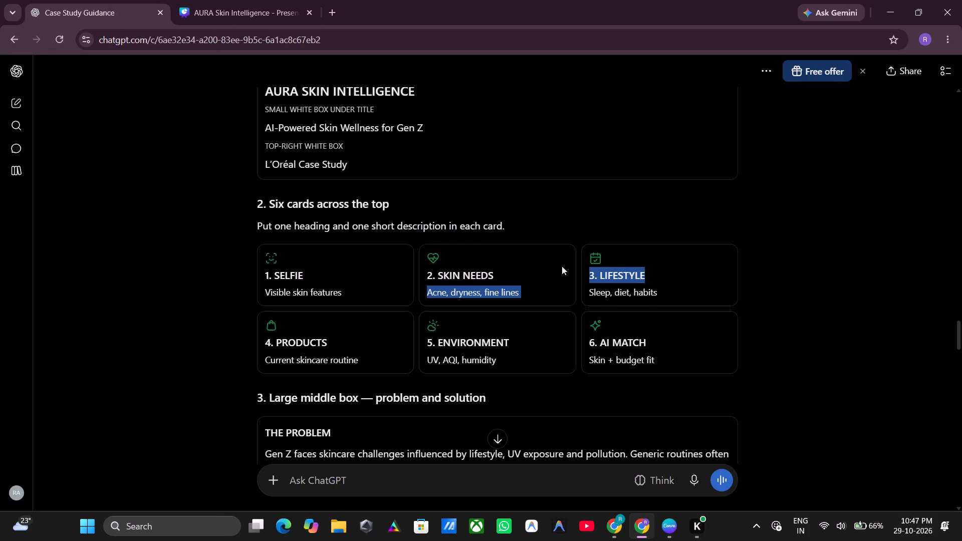
{"action": "left_click", "coordinate": [686, 276]}
{"action": "left_click", "coordinate": [665, 275]}
{"action": "left_click_drag", "start_coordinate": [653, 273], "coordinate": [587, 270]}
{"action": "key", "text": "ctrl+c"}
{"action": "left_click", "coordinate": [234, 13]}
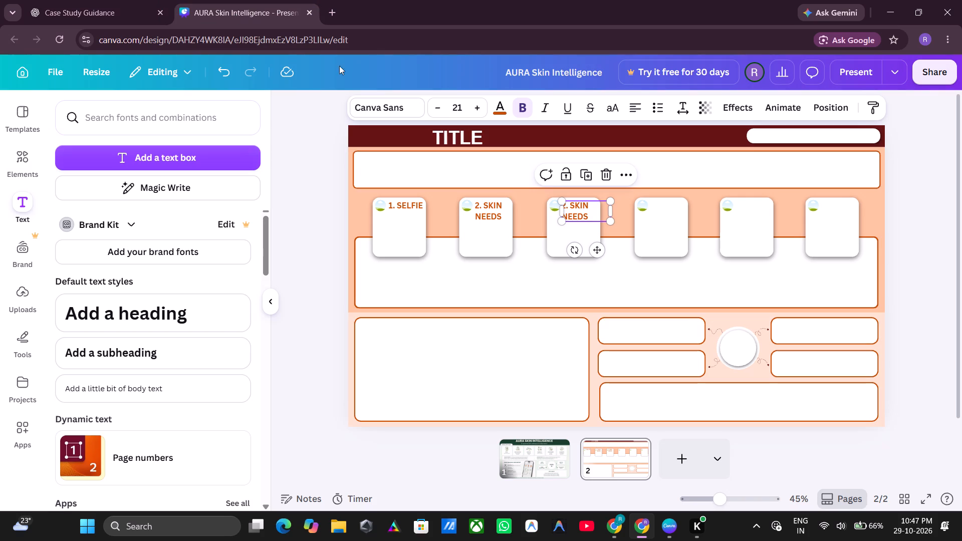
{"action": "double_click", "coordinate": [572, 211]}
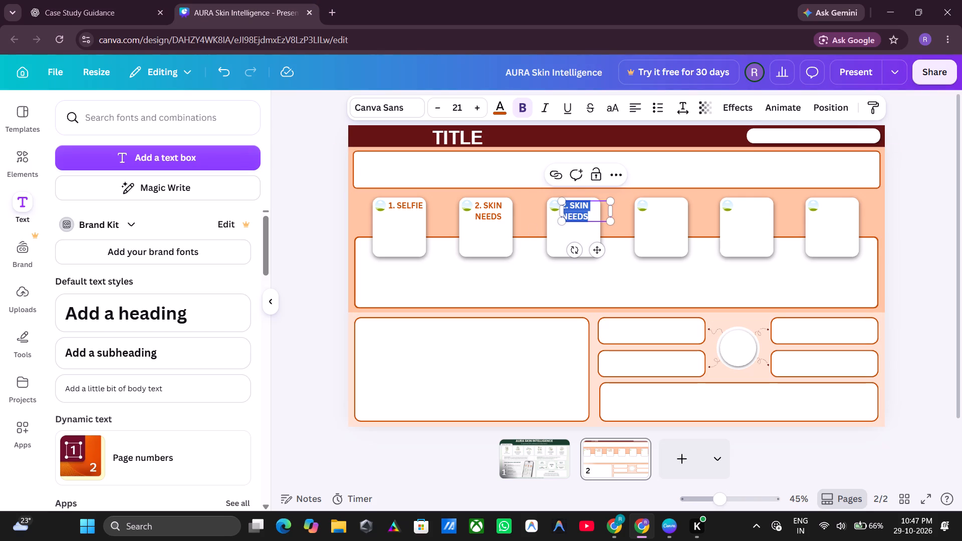
{"action": "key", "text": "ctrl+v"}
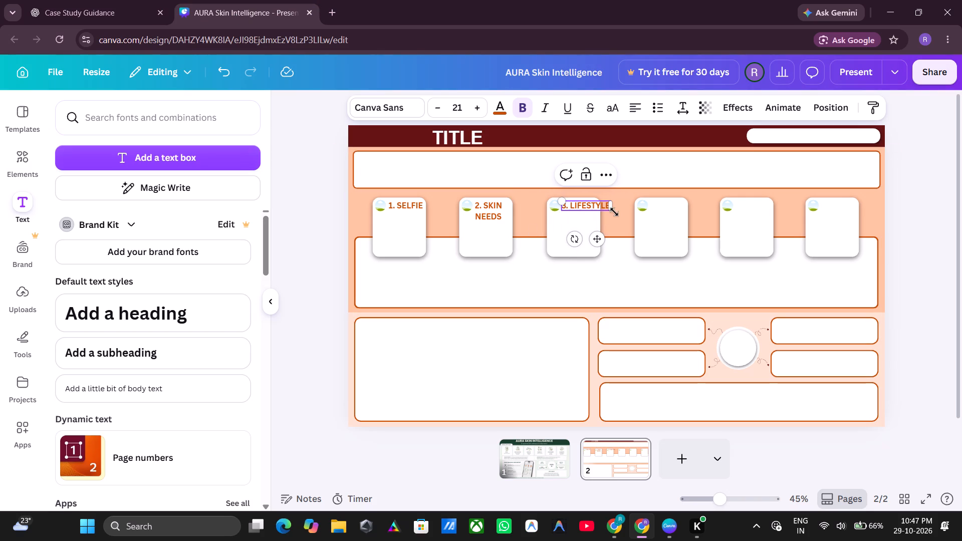
{"action": "left_click", "coordinate": [620, 225]}
Position the "3. LIFESTYLE" heading beside the third card's circular frame, level with the "1. SELFIE" heading.
{"action": "left_click_drag", "start_coordinate": [587, 203], "coordinate": [582, 203]}
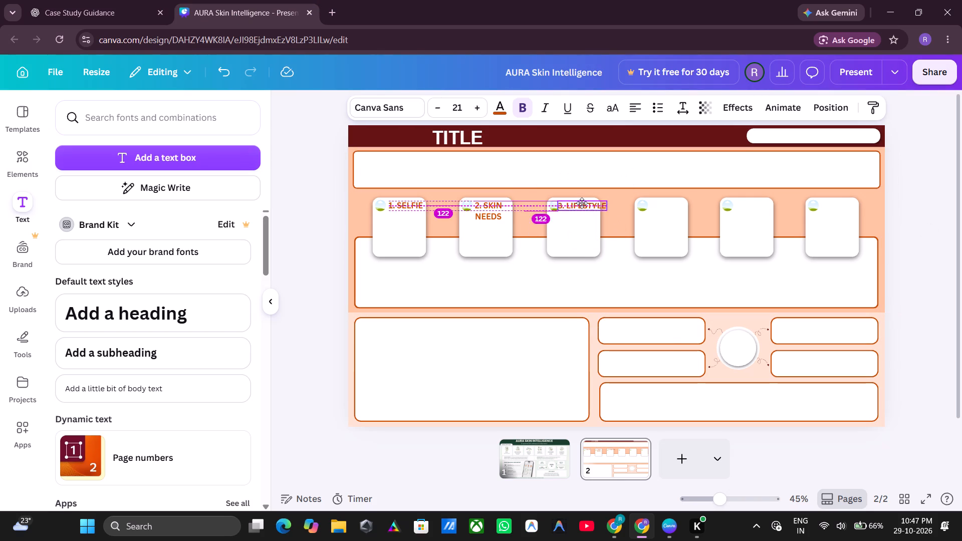
{"action": "left_click_drag", "start_coordinate": [582, 203], "coordinate": [593, 203]}
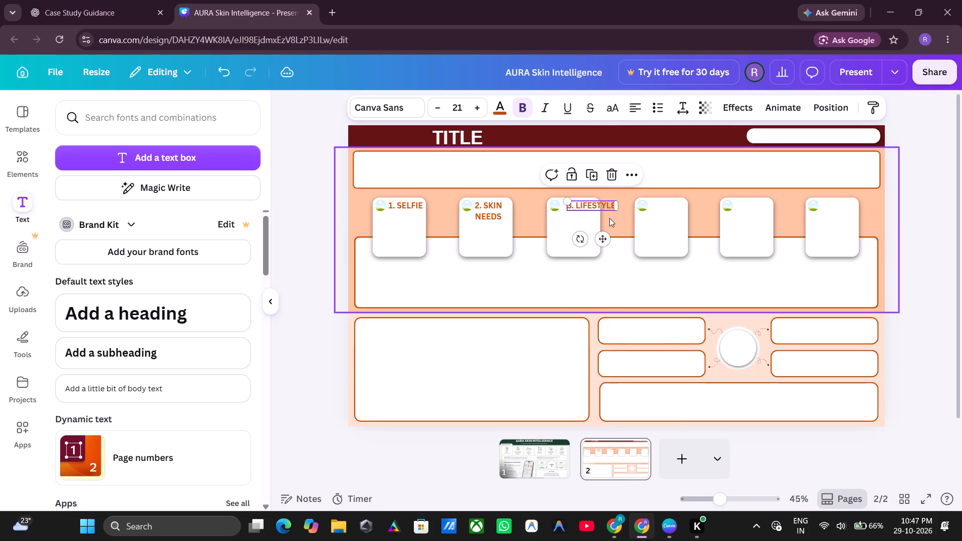
{"action": "left_click", "coordinate": [619, 220]}
{"action": "left_click", "coordinate": [593, 201]}
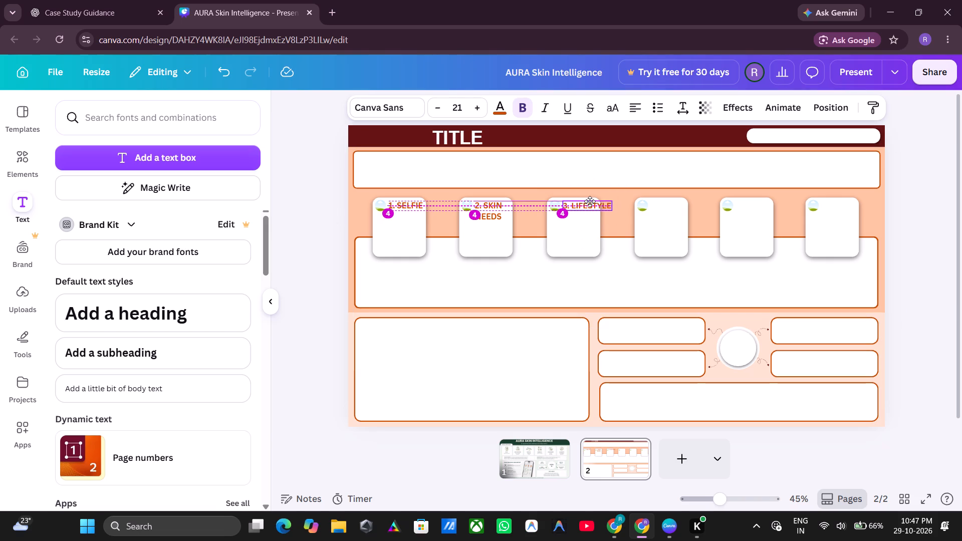
{"action": "left_click", "coordinate": [613, 221]}
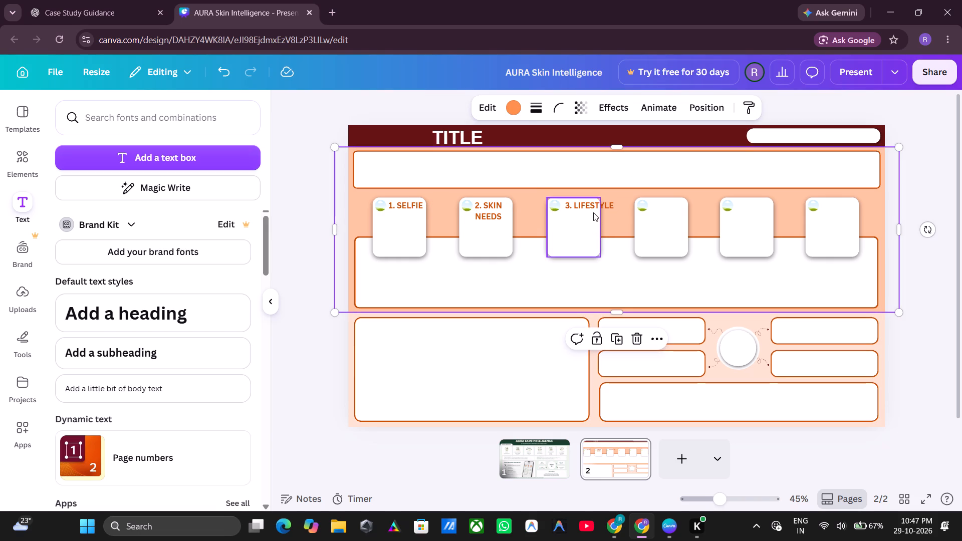
Duplicate the "3. LIFESTYLE" heading onto the fourth card and replace its text with "4. PRODUCTS" copied from ChatGPT's card text.
{"action": "left_click", "coordinate": [596, 207]}
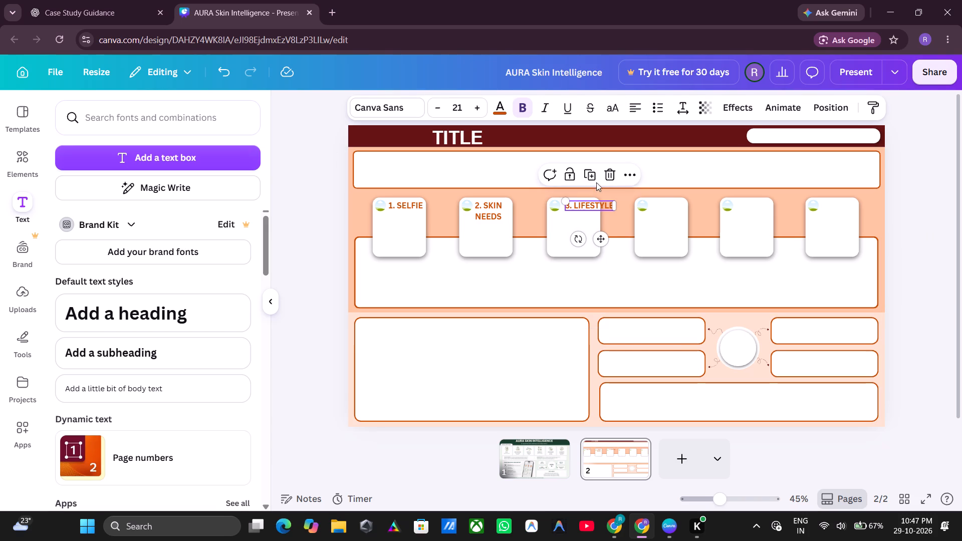
{"action": "left_click", "coordinate": [596, 177]}
{"action": "left_click", "coordinate": [678, 202]}
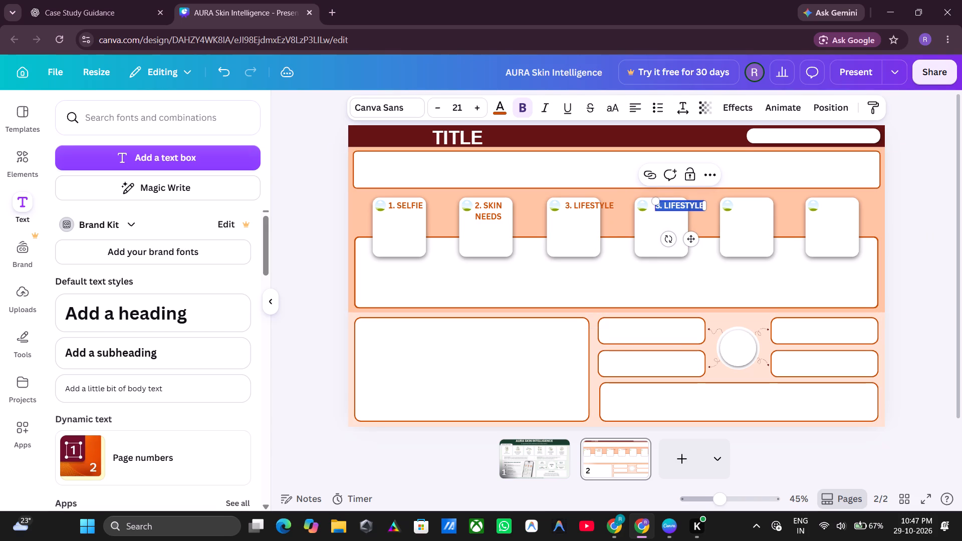
{"action": "left_click", "coordinate": [80, 12]}
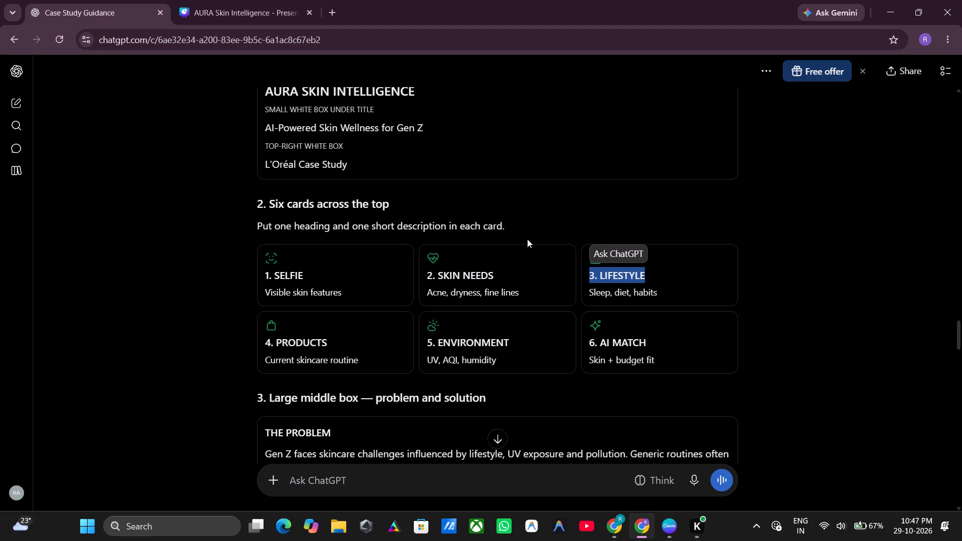
{"action": "left_click_drag", "start_coordinate": [338, 337], "coordinate": [266, 339]}
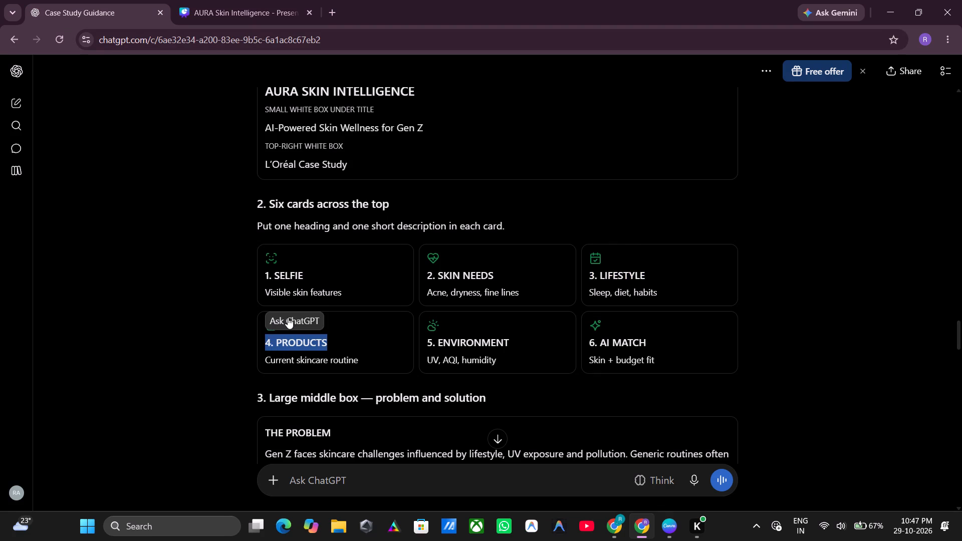
{"action": "key", "text": "ctrl+c"}
{"action": "left_click", "coordinate": [210, 8]}
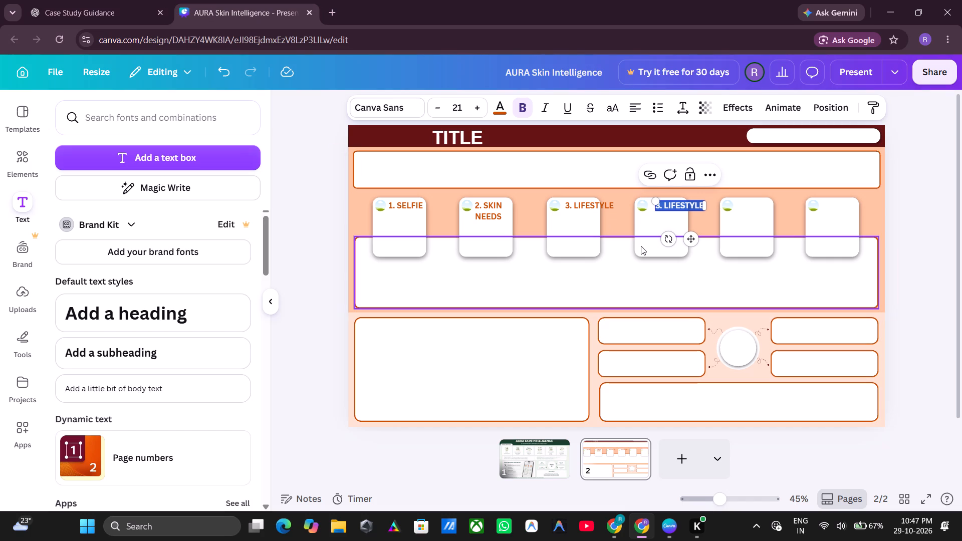
{"action": "key", "text": "ctrl+v"}
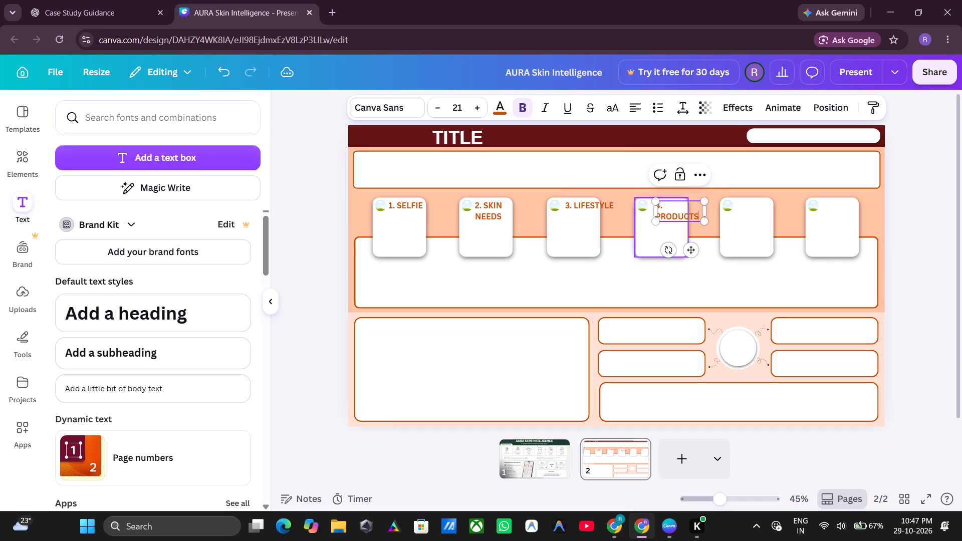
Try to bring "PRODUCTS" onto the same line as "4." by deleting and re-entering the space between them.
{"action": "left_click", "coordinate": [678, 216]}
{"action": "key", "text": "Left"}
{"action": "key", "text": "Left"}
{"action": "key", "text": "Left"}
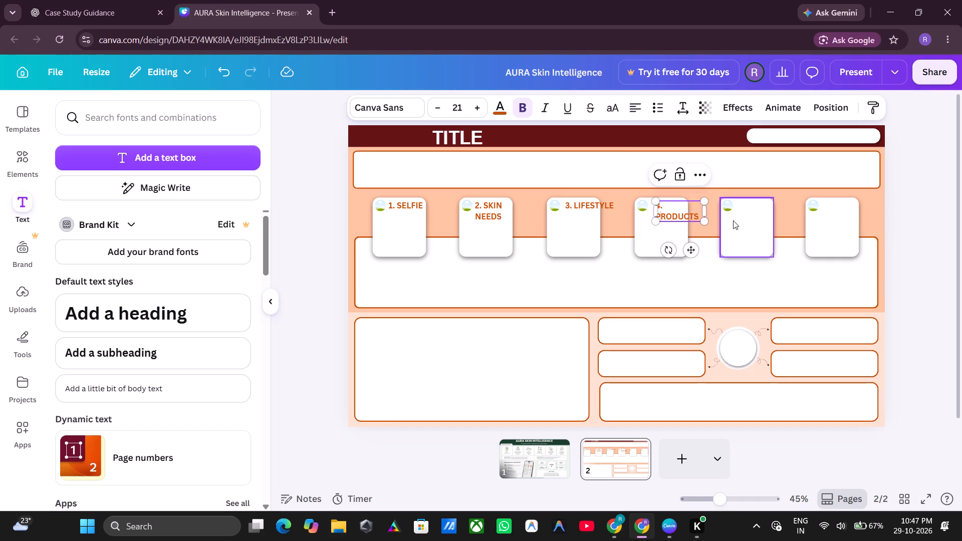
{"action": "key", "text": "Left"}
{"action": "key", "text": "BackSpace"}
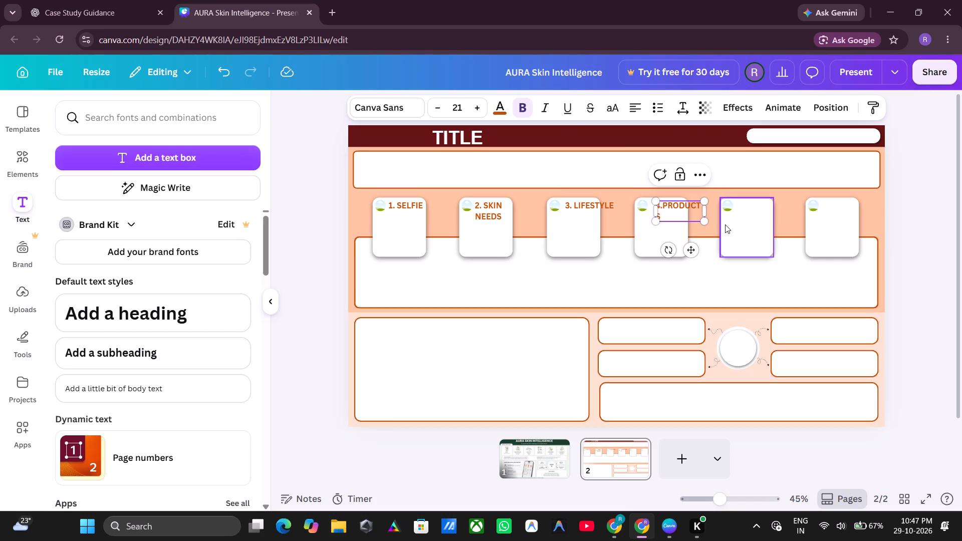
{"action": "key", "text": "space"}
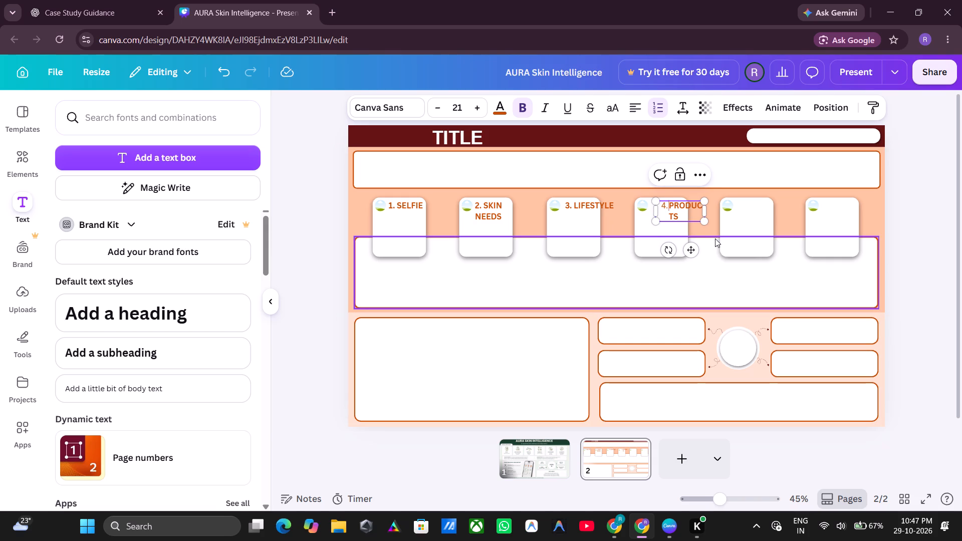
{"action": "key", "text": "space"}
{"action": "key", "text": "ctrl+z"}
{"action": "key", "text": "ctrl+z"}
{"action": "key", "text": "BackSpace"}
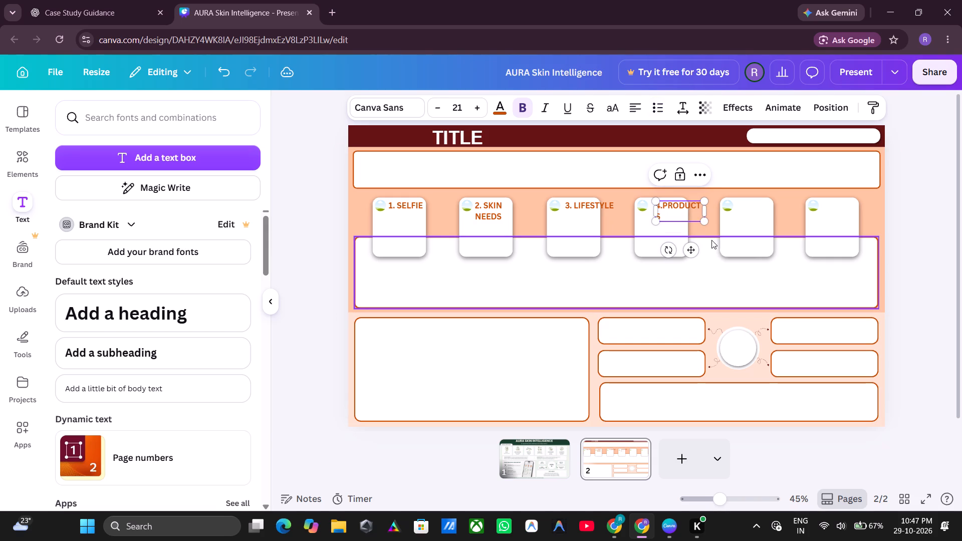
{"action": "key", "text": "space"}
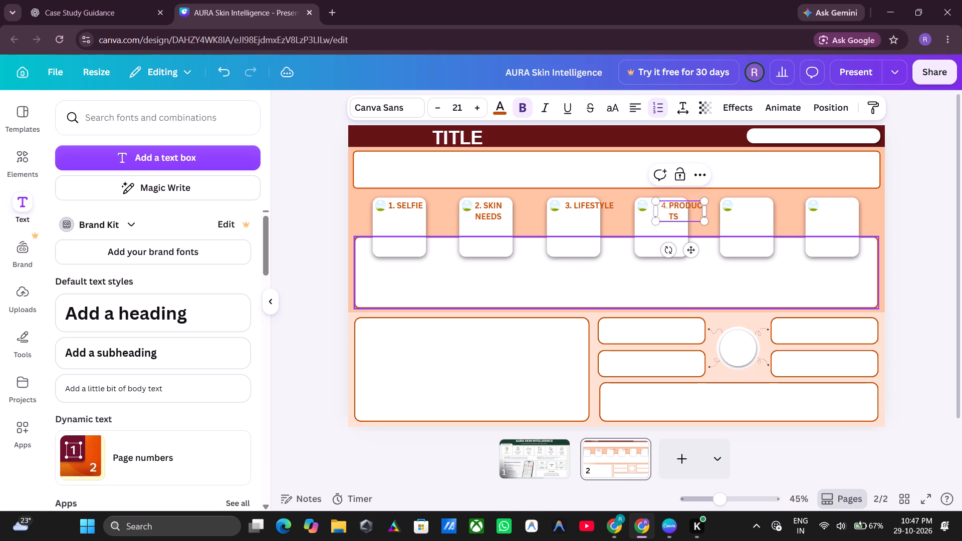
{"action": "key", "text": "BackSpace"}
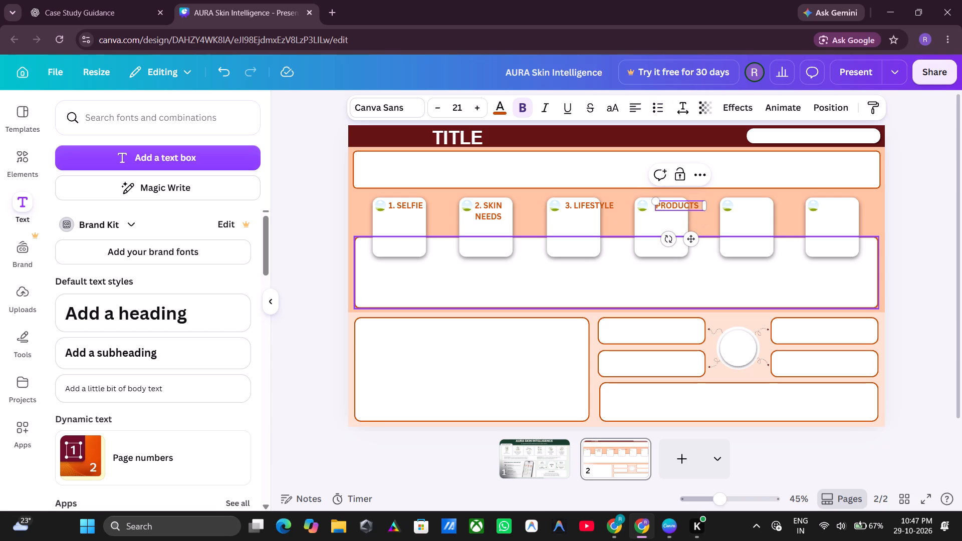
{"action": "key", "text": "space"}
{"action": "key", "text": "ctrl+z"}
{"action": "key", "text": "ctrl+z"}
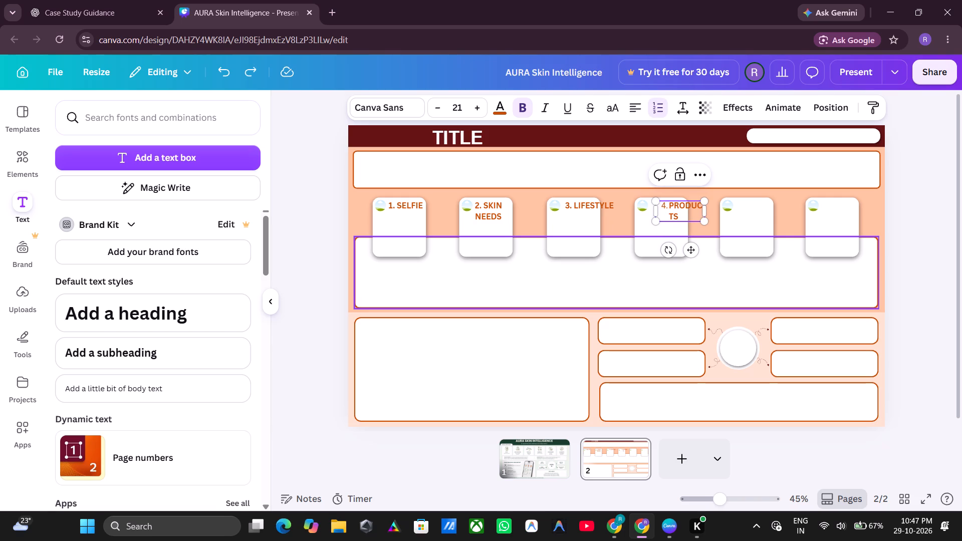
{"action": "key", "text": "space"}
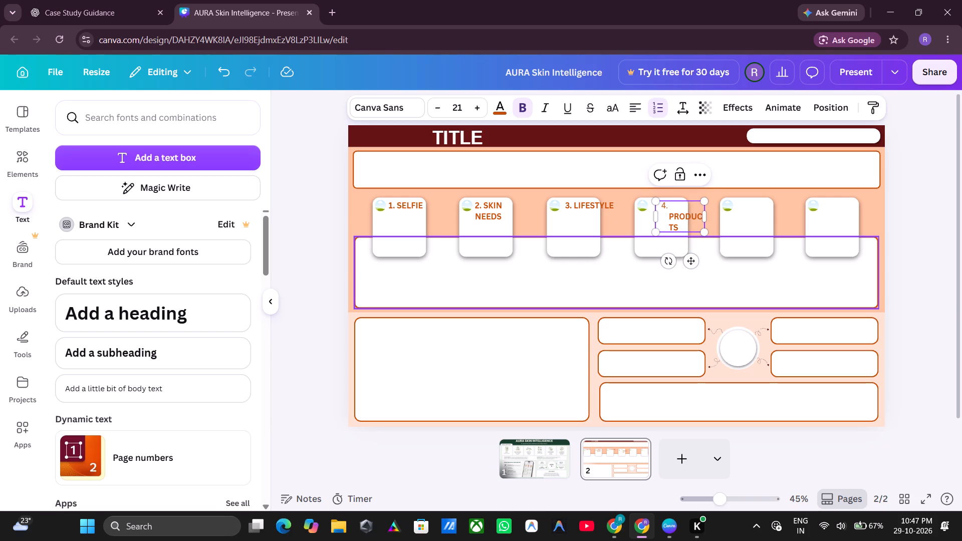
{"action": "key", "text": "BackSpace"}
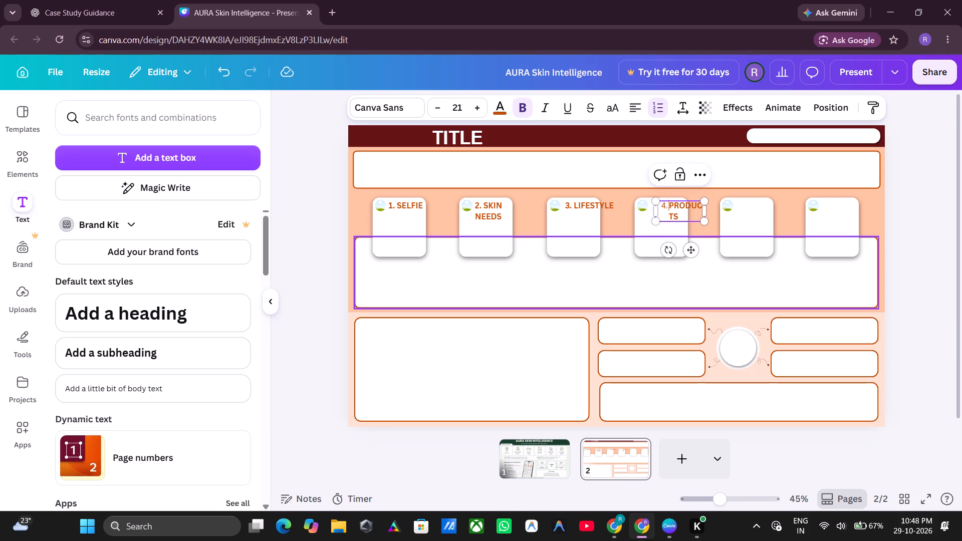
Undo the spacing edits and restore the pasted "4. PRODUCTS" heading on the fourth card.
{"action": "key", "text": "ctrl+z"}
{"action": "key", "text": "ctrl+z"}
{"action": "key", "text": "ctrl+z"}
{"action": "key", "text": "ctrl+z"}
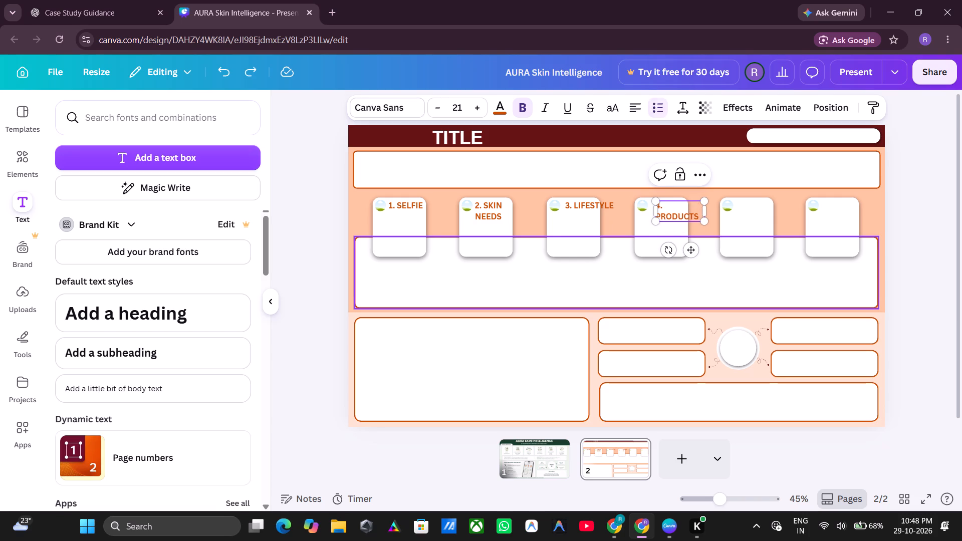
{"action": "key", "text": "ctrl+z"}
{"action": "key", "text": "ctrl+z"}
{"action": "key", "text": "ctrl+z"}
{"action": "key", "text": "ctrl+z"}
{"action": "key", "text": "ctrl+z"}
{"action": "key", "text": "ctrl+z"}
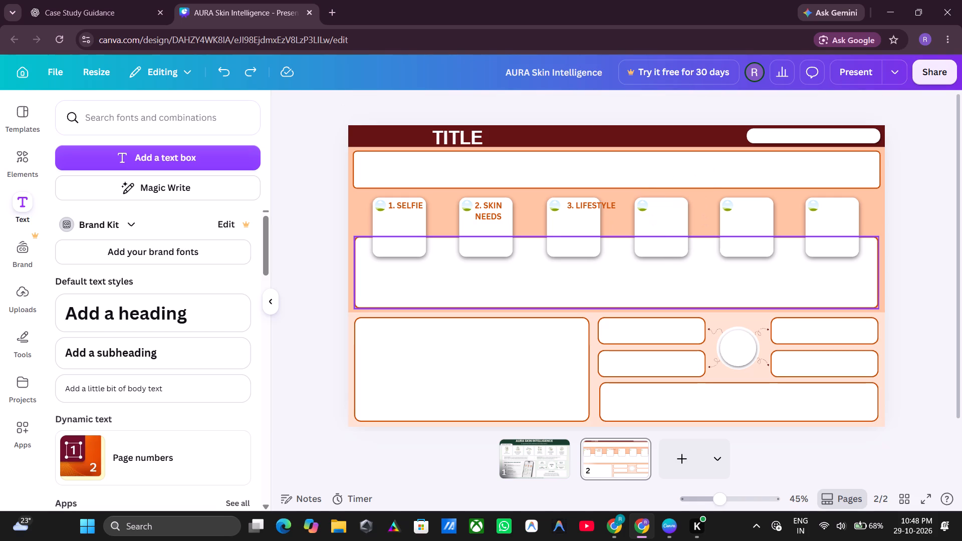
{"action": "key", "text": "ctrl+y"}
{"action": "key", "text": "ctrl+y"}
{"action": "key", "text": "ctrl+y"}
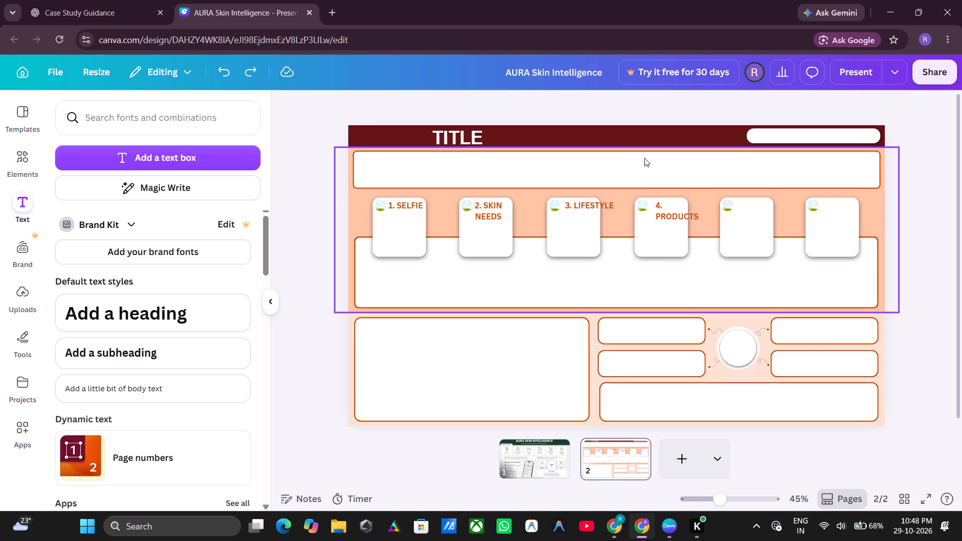
Widen the "4. PRODUCTS" text box just enough for the heading to fit on a single line.
{"action": "left_click", "coordinate": [671, 213]}
{"action": "left_click_drag", "start_coordinate": [705, 208], "coordinate": [723, 208]}
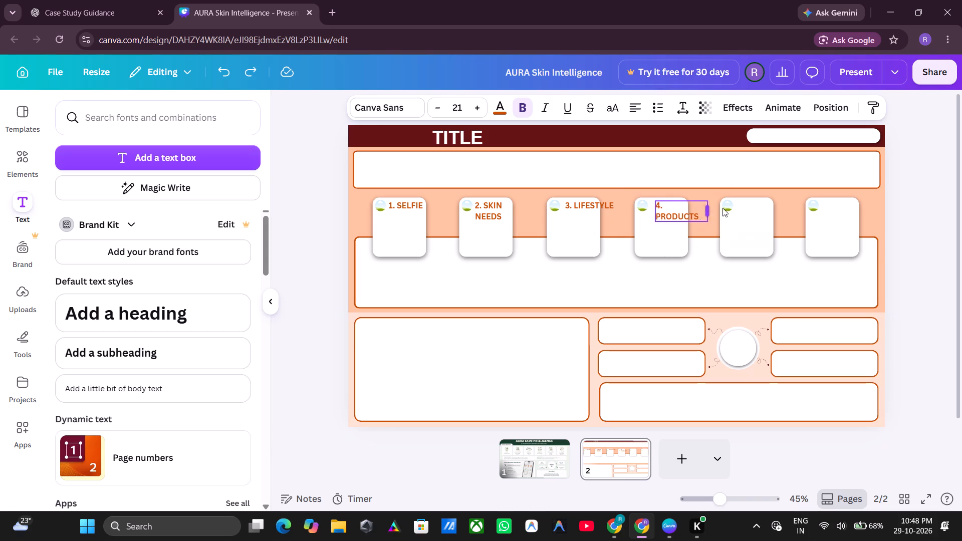
{"action": "left_click_drag", "start_coordinate": [723, 208], "coordinate": [713, 204]}
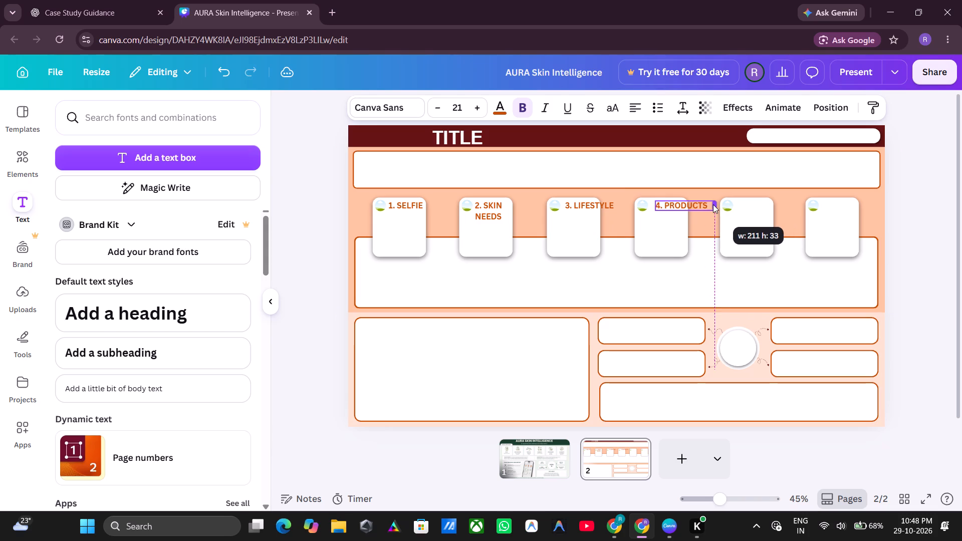
{"action": "left_click_drag", "start_coordinate": [713, 204], "coordinate": [712, 205]}
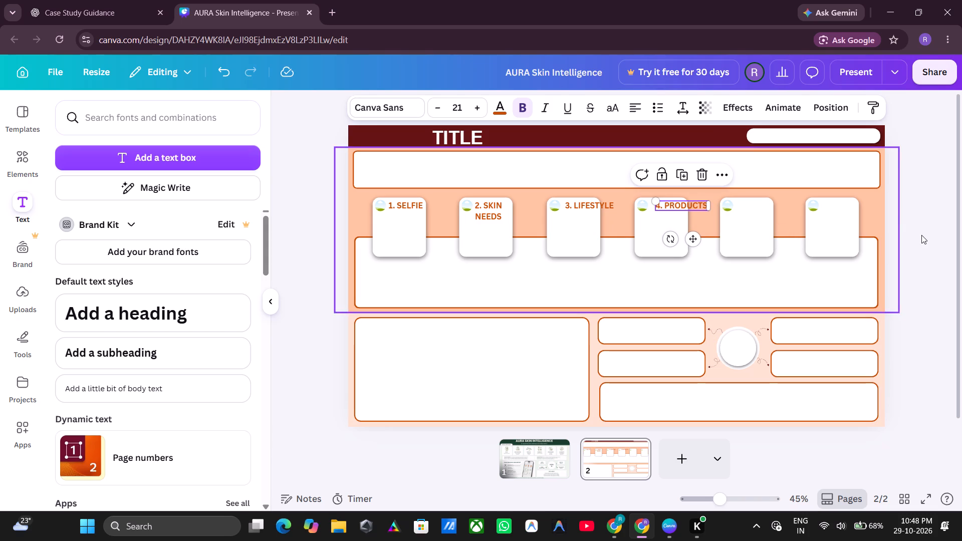
{"action": "left_click", "coordinate": [921, 235]}
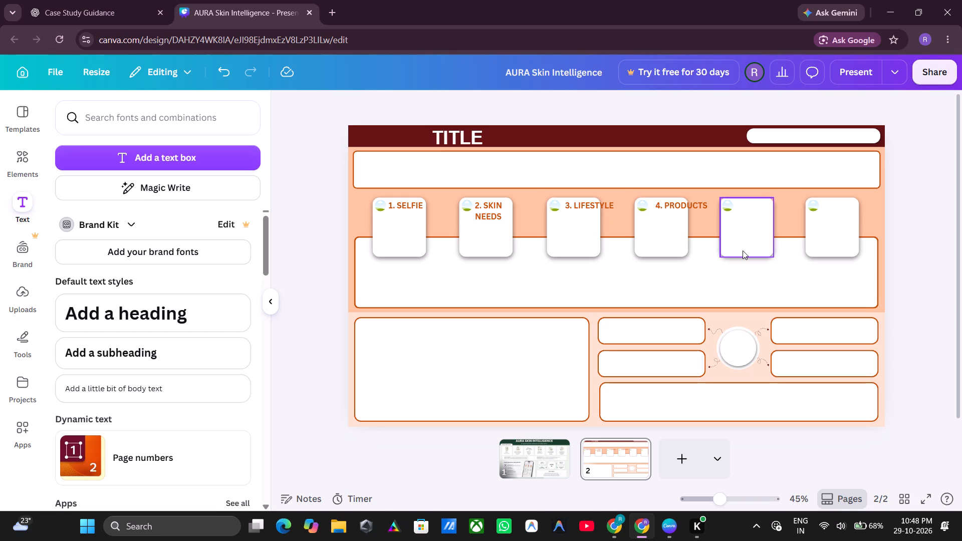
Nudge the "4. PRODUCTS" heading slightly closer to the circular frame on the fourth card.
{"action": "left_click", "coordinate": [684, 204]}
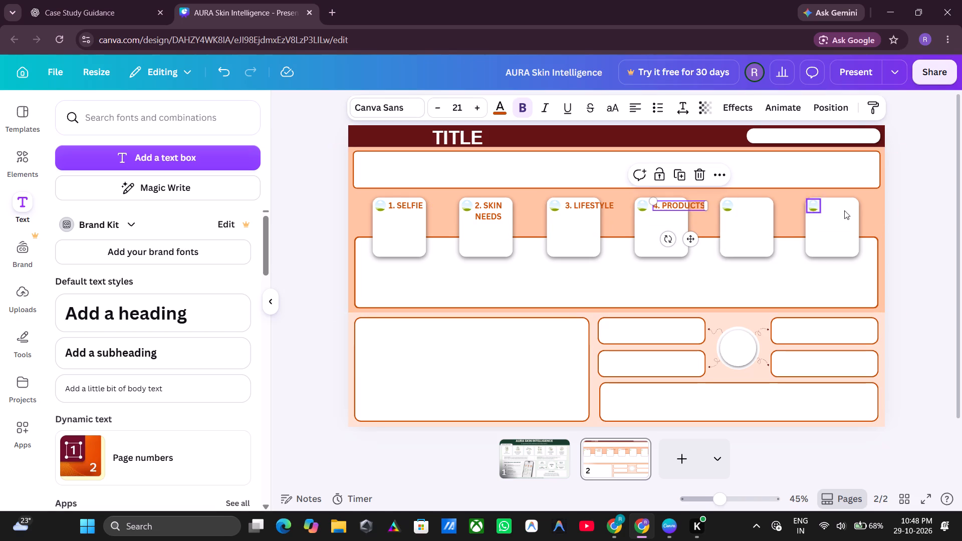
{"action": "left_click", "coordinate": [916, 212]}
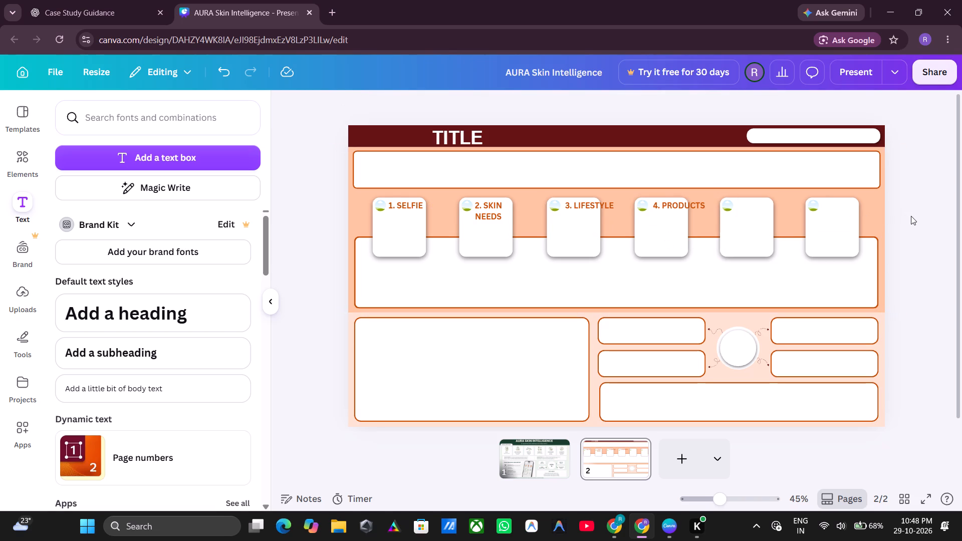
Shift the first card's circular frame left and slightly up so it overhangs the card's top-left corner.
{"action": "left_click", "coordinate": [380, 206]}
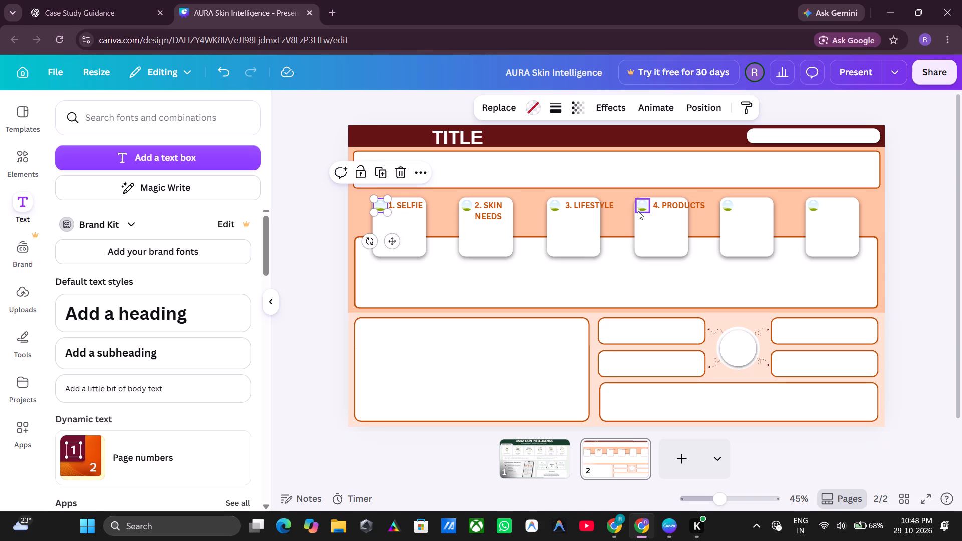
{"action": "key", "text": "Left"}
{"action": "key", "text": "Left"}
{"action": "key", "text": "Left"}
{"action": "key", "text": "Left"}
{"action": "key", "text": "Left"}
{"action": "key", "text": "Left"}
{"action": "key", "text": "Left"}
{"action": "key", "text": "Left"}
{"action": "key", "text": "Left"}
{"action": "key", "text": "Left"}
{"action": "key", "text": "Left"}
{"action": "key", "text": "Left"}
{"action": "key", "text": "Left"}
{"action": "key", "text": "Left"}
{"action": "key", "text": "Left"}
{"action": "key", "text": "Left"}
{"action": "key", "text": "Left"}
{"action": "key", "text": "Left"}
{"action": "key", "text": "Left"}
{"action": "key", "text": "Left"}
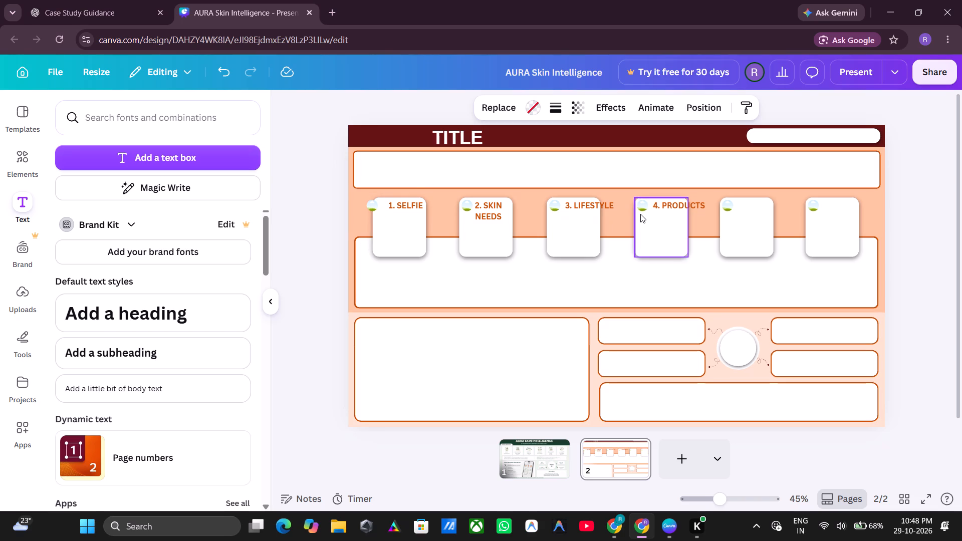
{"action": "key", "text": "Up"}
{"action": "key", "text": "Up"}
{"action": "key", "text": "Up"}
{"action": "key", "text": "Up"}
{"action": "key", "text": "Up"}
{"action": "key", "text": "Up"}
{"action": "key", "text": "Up"}
{"action": "key", "text": "Up"}
{"action": "key", "text": "Up"}
{"action": "key", "text": "Up"}
{"action": "key", "text": "Up"}
{"action": "key", "text": "Up"}
{"action": "key", "text": "Up"}
{"action": "key", "text": "Up"}
{"action": "key", "text": "Up"}
{"action": "key", "text": "Up"}
{"action": "key", "text": "Up"}
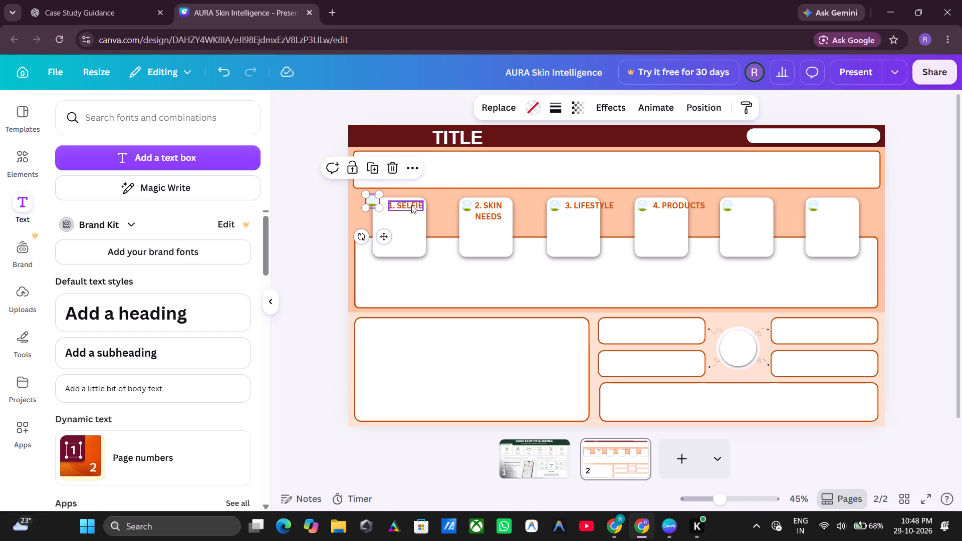
Move the "1. SELFIE" heading left on the first card, closer to its circular frame.
{"action": "left_click", "coordinate": [411, 205]}
{"action": "key", "text": "Left"}
{"action": "key", "text": "Left"}
{"action": "key", "text": "Left"}
{"action": "key", "text": "Left"}
{"action": "key", "text": "Left"}
{"action": "key", "text": "Left"}
{"action": "key", "text": "Left"}
{"action": "key", "text": "Left"}
{"action": "key", "text": "Left"}
{"action": "key", "text": "Left"}
{"action": "key", "text": "Left"}
{"action": "key", "text": "Left"}
{"action": "key", "text": "Left"}
{"action": "key", "text": "Left"}
{"action": "key", "text": "Left"}
{"action": "key", "text": "Left"}
{"action": "key", "text": "Left"}
{"action": "key", "text": "Left"}
{"action": "key", "text": "Left"}
{"action": "key", "text": "Left"}
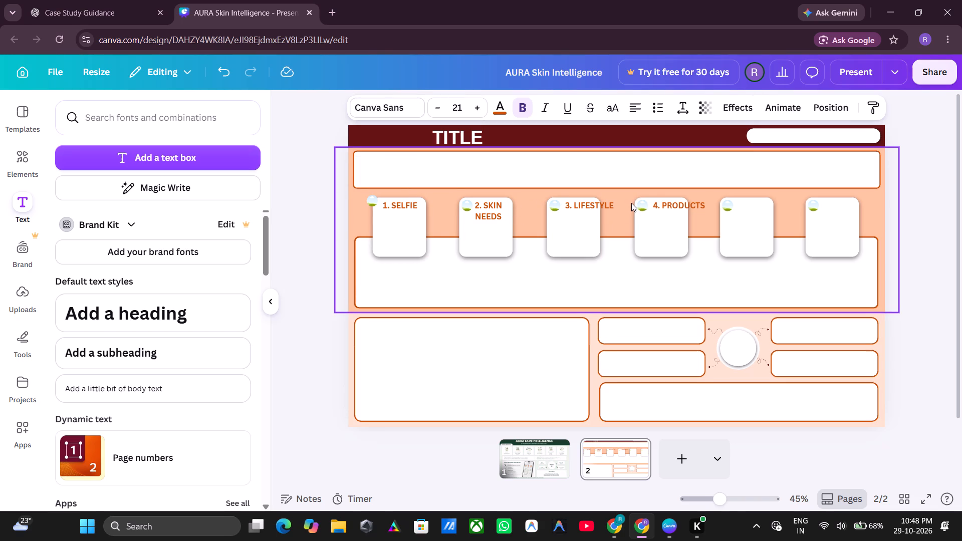
{"action": "key", "text": "Left"}
{"action": "key", "text": "Left"}
{"action": "key", "text": "Left"}
{"action": "key", "text": "Left"}
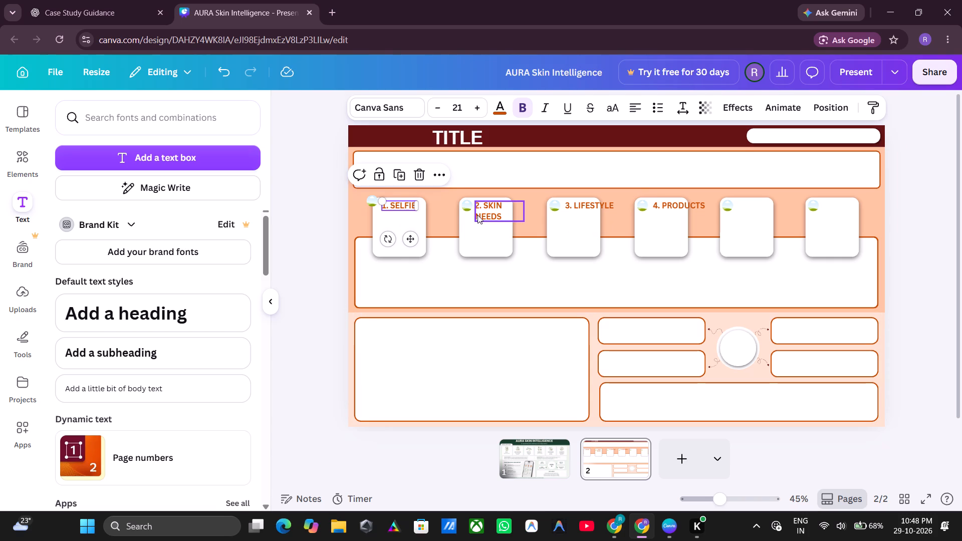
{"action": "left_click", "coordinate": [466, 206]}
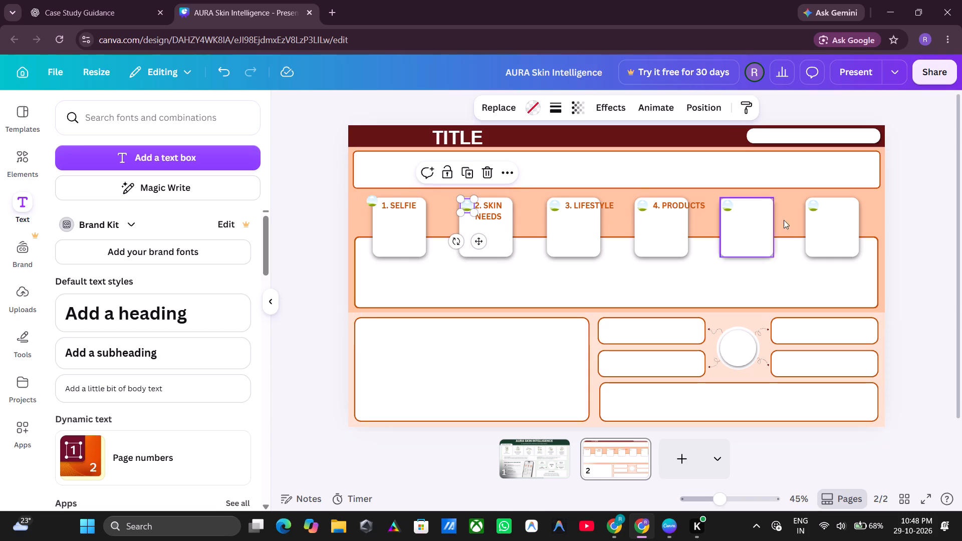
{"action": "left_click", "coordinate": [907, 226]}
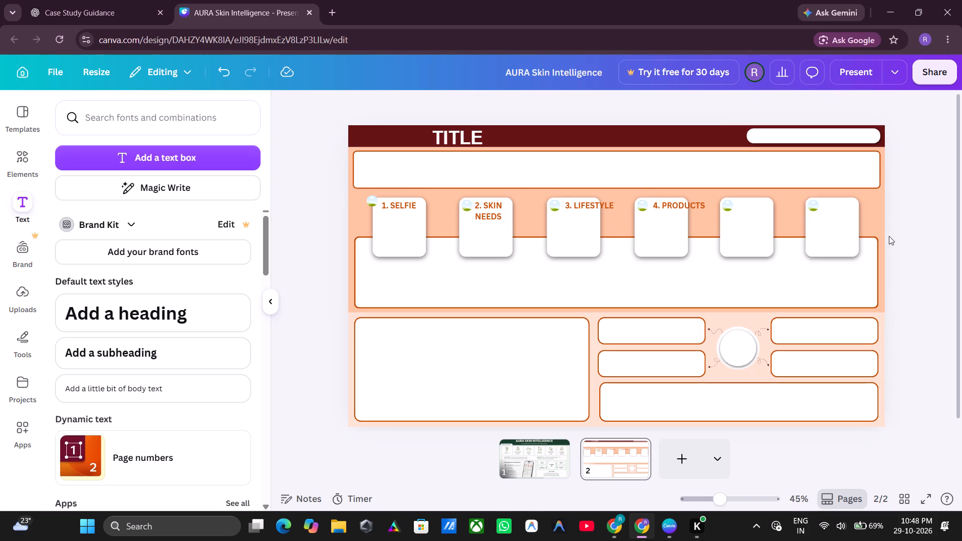
{"action": "left_click", "coordinate": [685, 207]}
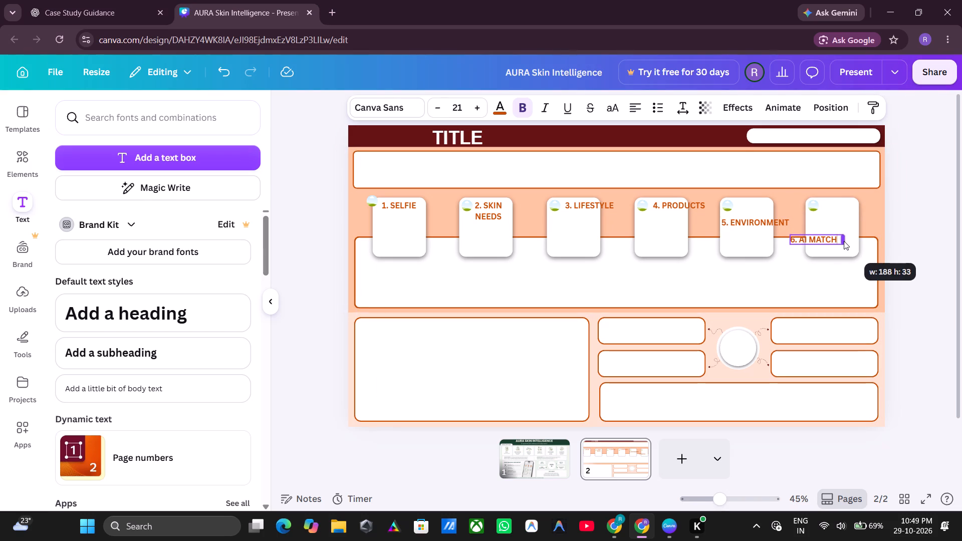
{"action": "left_click_drag", "start_coordinate": [844, 241], "coordinate": [843, 241]}
{"action": "left_click", "coordinate": [922, 235]}
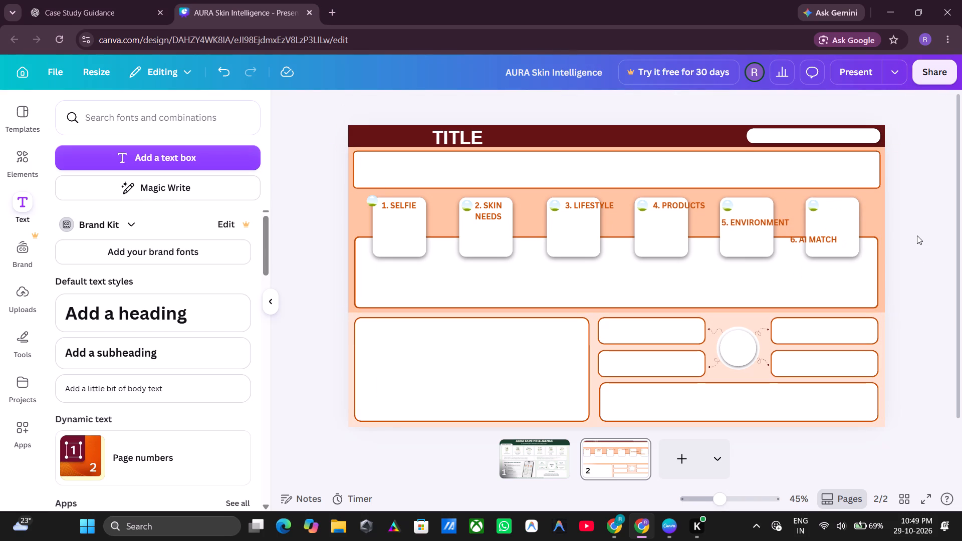
{"action": "left_click_drag", "start_coordinate": [824, 239], "coordinate": [842, 219]}
{"action": "left_click", "coordinate": [930, 241]}
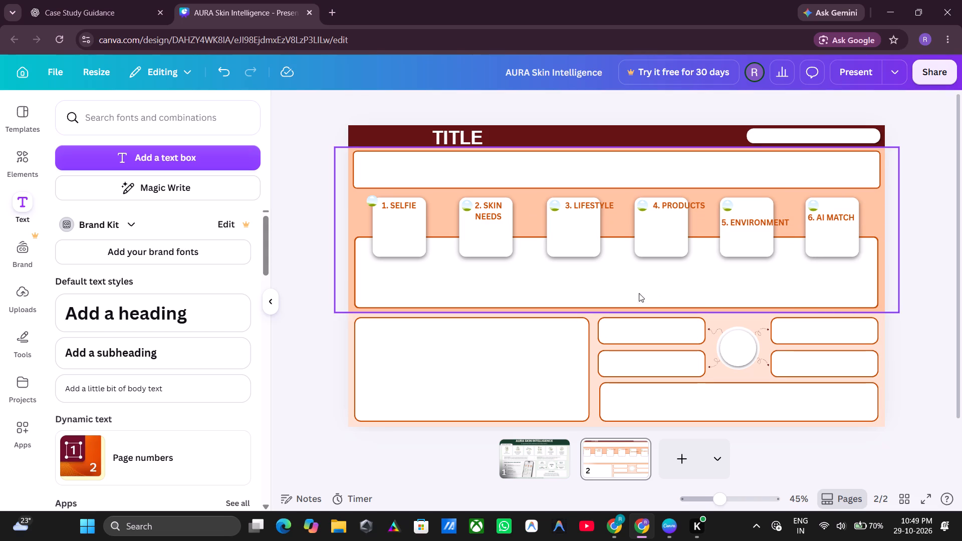
Nudge the "2. SKIN NEEDS" heading slightly up on the second card and narrow its text box to hug the two lines.
{"action": "scroll", "coordinate": [492, 289], "scroll_direction": "up", "scroll_amount": 7, "text": "ctrl"}
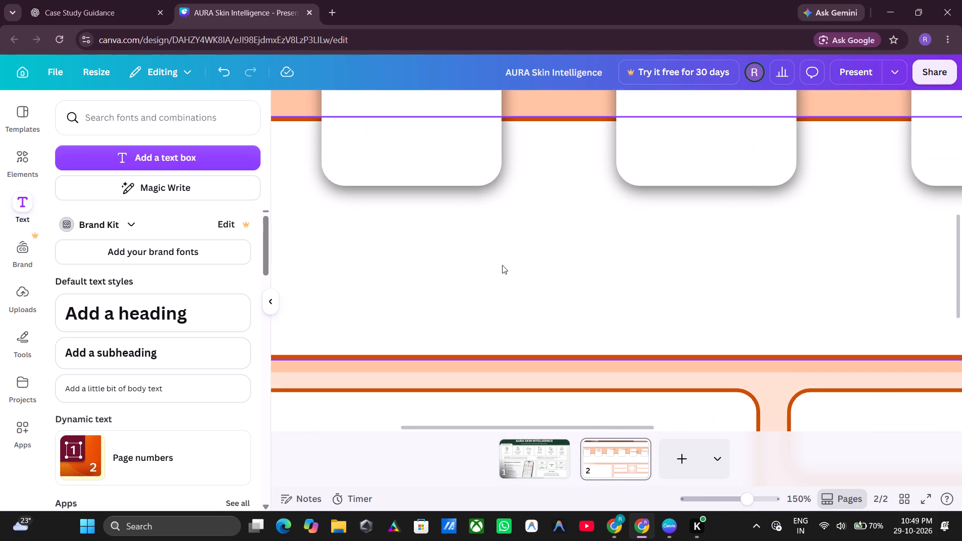
{"action": "middle_click_drag", "start_coordinate": [502, 265], "coordinate": [613, 529]}
{"action": "left_click_drag", "start_coordinate": [532, 301], "coordinate": [533, 296]}
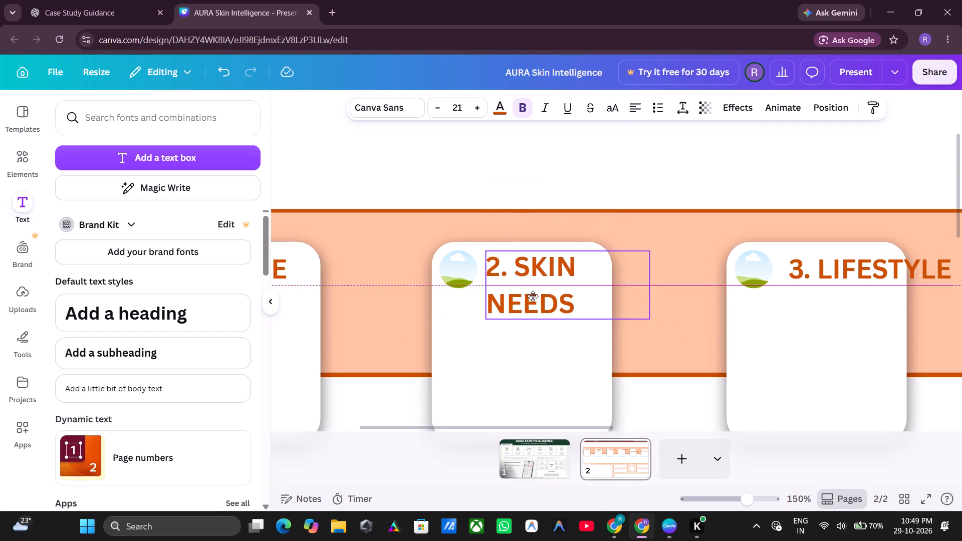
{"action": "left_click_drag", "start_coordinate": [533, 296], "coordinate": [534, 295]}
{"action": "left_click_drag", "start_coordinate": [655, 283], "coordinate": [606, 280]}
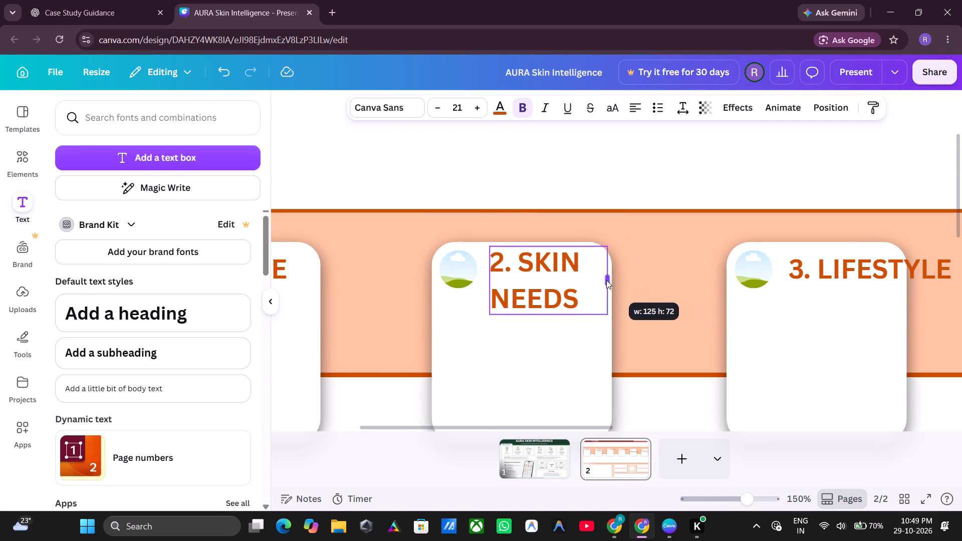
{"action": "left_click_drag", "start_coordinate": [606, 280], "coordinate": [590, 278]}
{"action": "left_click", "coordinate": [673, 284]}
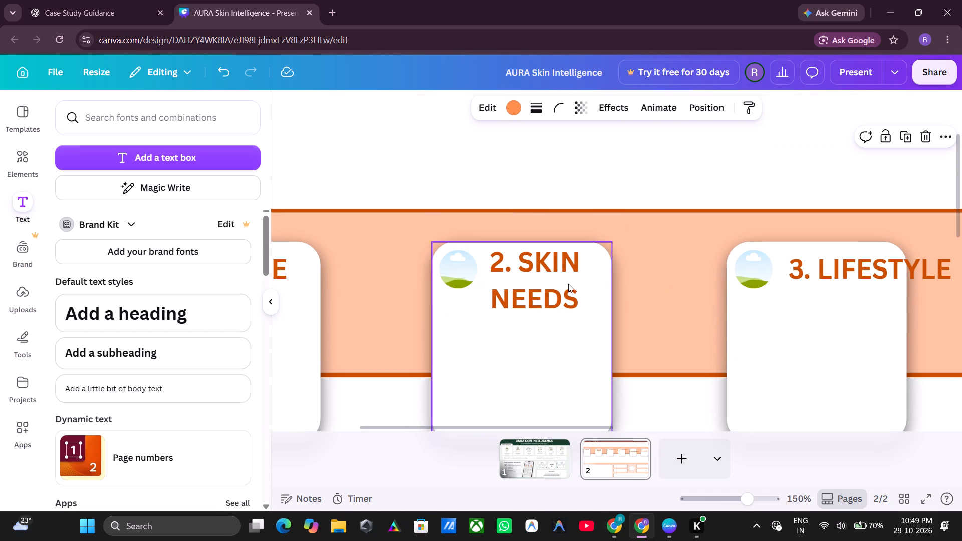
{"action": "left_click", "coordinate": [544, 282]}
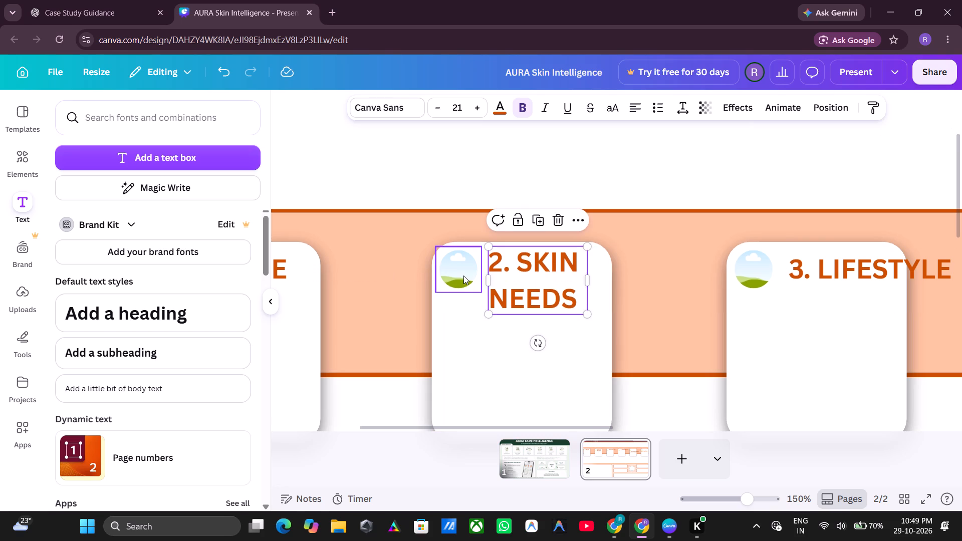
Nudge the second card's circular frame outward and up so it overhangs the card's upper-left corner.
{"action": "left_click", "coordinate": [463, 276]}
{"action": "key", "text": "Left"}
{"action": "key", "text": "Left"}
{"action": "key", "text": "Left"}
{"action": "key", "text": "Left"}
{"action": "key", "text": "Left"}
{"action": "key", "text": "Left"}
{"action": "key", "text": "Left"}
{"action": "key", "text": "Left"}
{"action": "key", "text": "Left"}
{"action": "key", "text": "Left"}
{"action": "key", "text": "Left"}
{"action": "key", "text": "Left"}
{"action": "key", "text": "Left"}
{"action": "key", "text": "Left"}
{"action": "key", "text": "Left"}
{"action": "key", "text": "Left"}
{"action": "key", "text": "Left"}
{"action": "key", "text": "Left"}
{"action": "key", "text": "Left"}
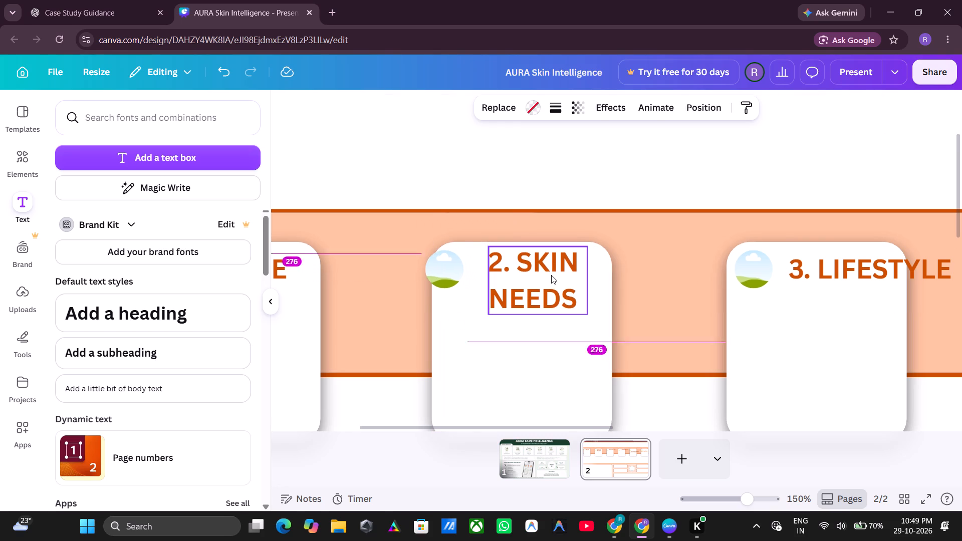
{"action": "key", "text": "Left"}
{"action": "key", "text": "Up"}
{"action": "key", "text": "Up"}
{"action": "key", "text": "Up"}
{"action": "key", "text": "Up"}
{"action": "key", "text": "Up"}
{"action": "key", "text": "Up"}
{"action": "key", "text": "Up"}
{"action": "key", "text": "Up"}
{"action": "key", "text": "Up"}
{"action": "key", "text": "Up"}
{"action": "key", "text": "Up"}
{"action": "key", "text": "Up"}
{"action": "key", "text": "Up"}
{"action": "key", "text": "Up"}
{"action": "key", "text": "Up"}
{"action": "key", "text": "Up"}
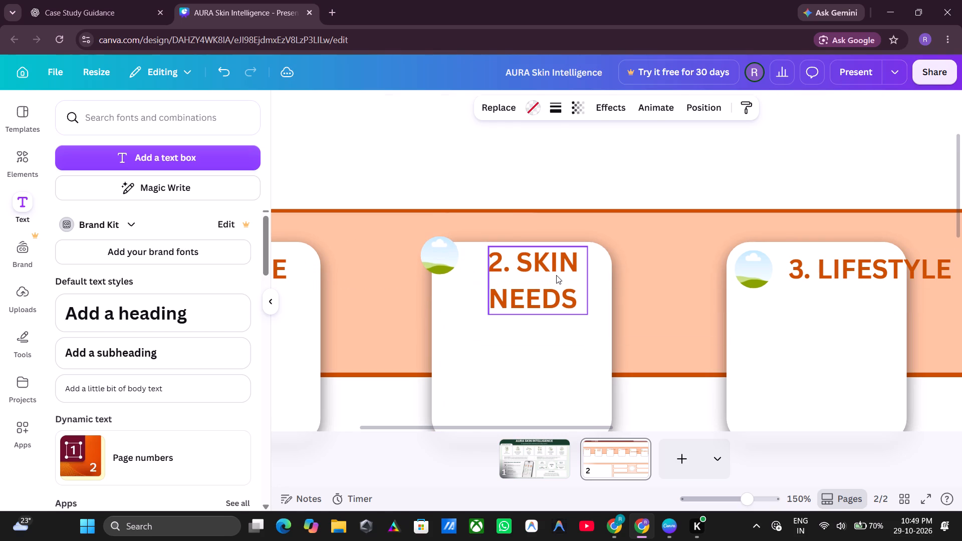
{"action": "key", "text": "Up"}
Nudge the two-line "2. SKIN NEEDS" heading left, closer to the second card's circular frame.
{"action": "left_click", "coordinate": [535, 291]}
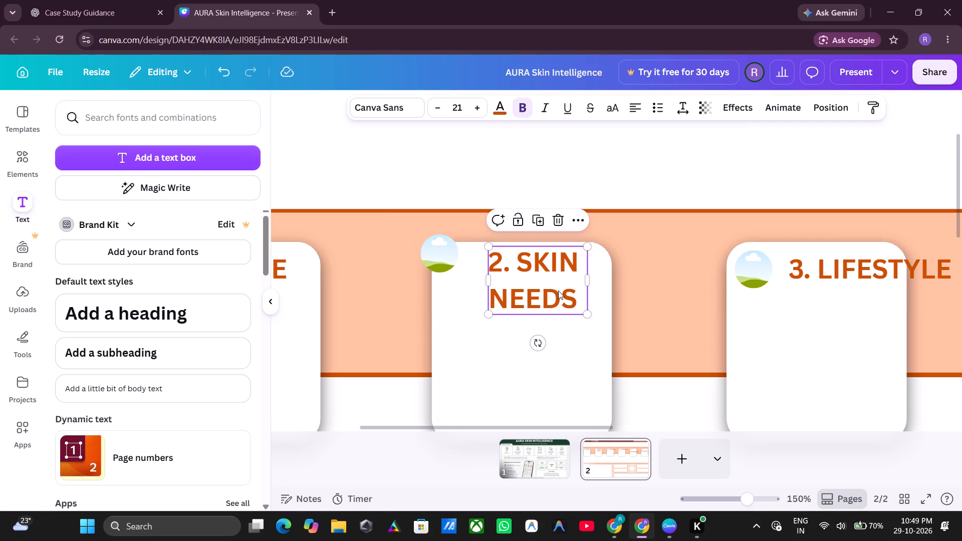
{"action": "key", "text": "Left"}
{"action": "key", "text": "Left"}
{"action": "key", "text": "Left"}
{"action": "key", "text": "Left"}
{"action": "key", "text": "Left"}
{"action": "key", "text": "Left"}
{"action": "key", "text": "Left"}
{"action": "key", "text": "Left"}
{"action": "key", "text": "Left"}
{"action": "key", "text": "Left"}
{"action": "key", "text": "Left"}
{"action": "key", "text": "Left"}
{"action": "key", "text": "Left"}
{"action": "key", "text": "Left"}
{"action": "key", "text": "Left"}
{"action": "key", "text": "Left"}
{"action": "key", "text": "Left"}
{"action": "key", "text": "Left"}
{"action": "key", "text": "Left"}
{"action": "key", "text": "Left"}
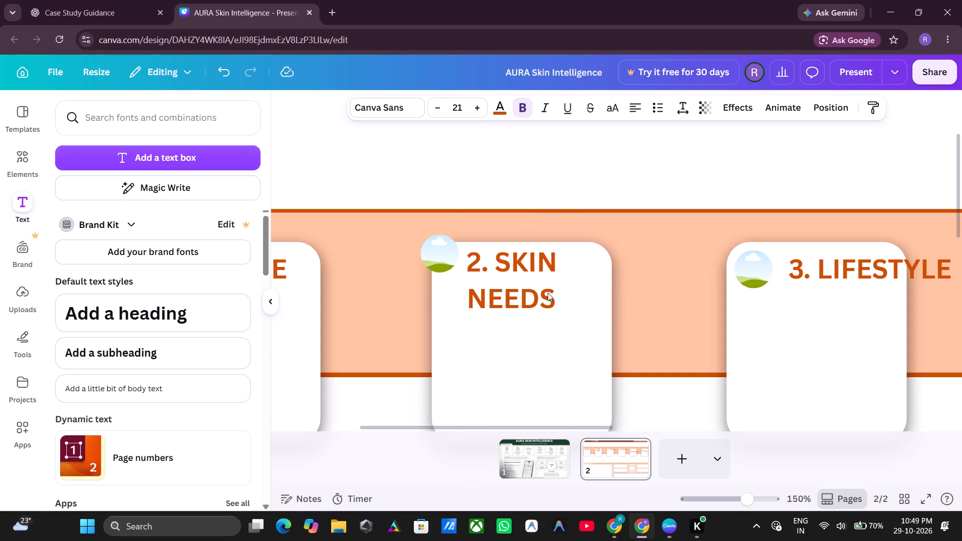
Widen the "2. SKIN NEEDS" text box so the heading fits on one line.
{"action": "left_click", "coordinate": [542, 294]}
{"action": "left_click_drag", "start_coordinate": [567, 283], "coordinate": [600, 282]}
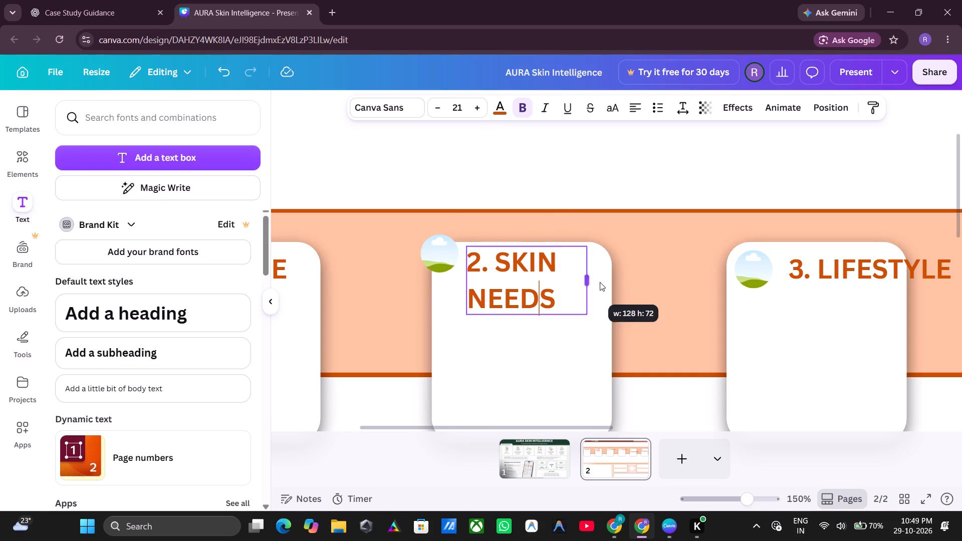
{"action": "left_click_drag", "start_coordinate": [600, 282], "coordinate": [657, 273]}
{"action": "left_click", "coordinate": [677, 276]}
Place the "2. SKIN NEEDS" heading centred across the second card's top edge, trying positions below the circular frame and above the card.
{"action": "left_click_drag", "start_coordinate": [576, 261], "coordinate": [554, 285]}
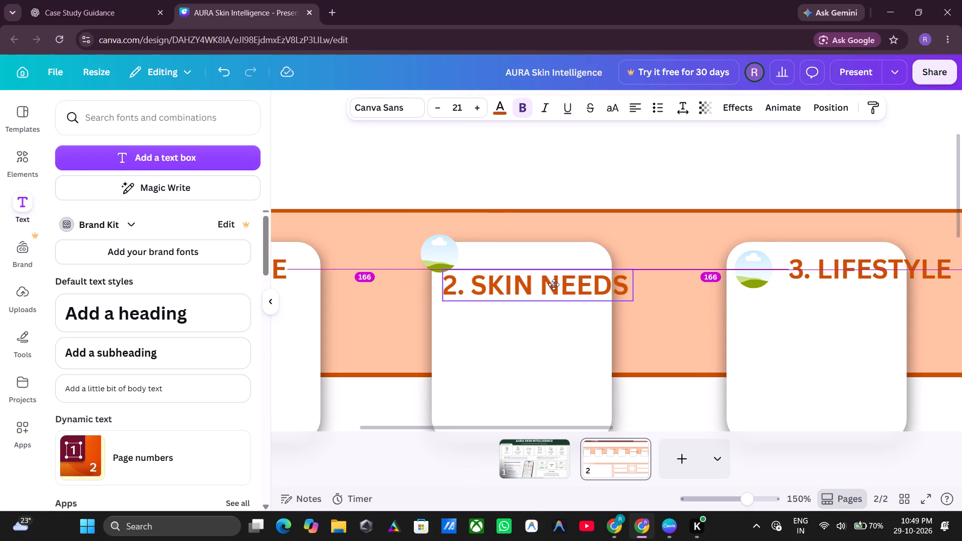
{"action": "left_click_drag", "start_coordinate": [554, 285], "coordinate": [546, 286]}
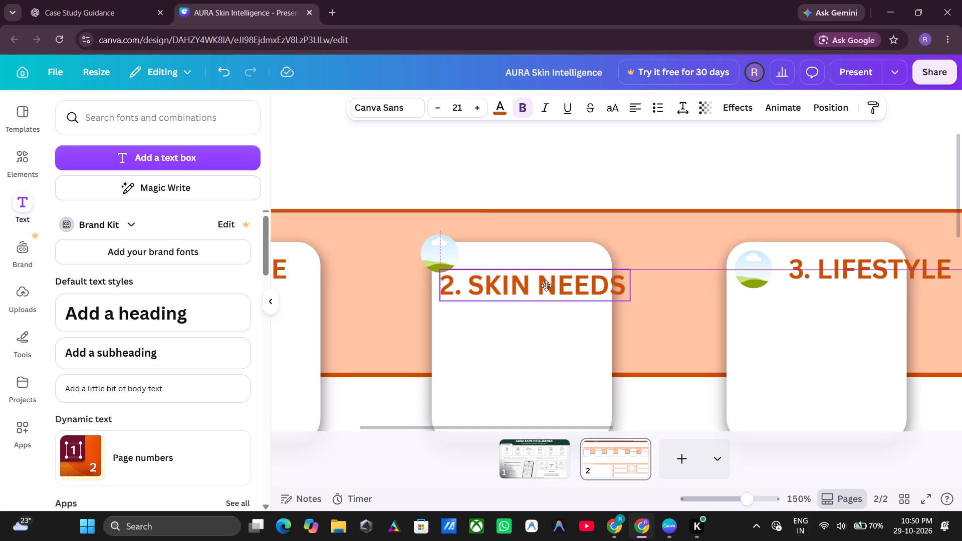
{"action": "left_click_drag", "start_coordinate": [546, 286], "coordinate": [534, 229]}
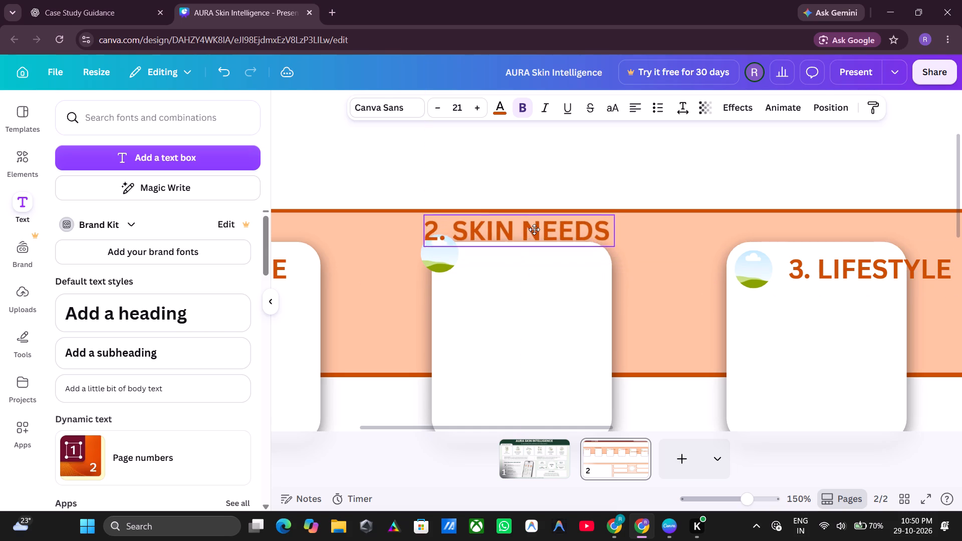
{"action": "left_click_drag", "start_coordinate": [534, 229], "coordinate": [541, 282]}
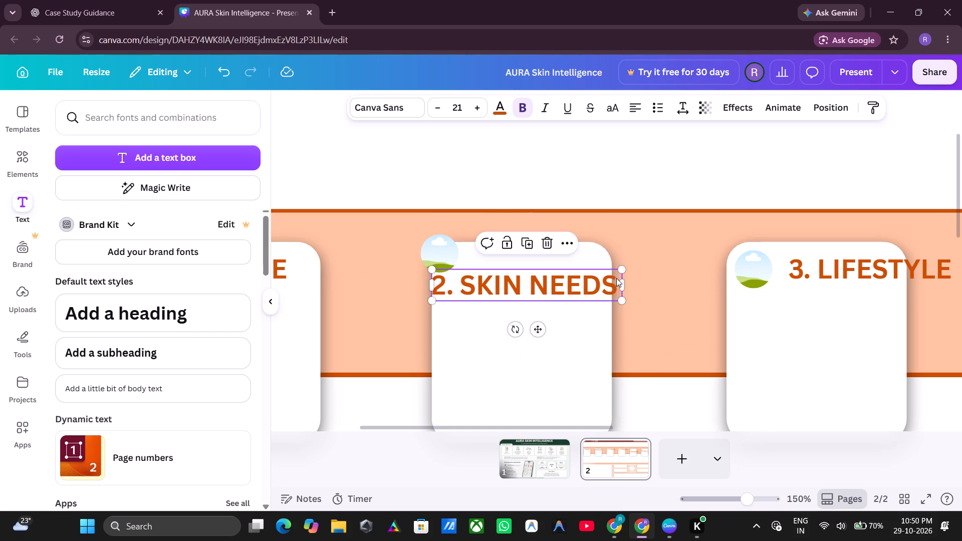
{"action": "left_click", "coordinate": [667, 302]}
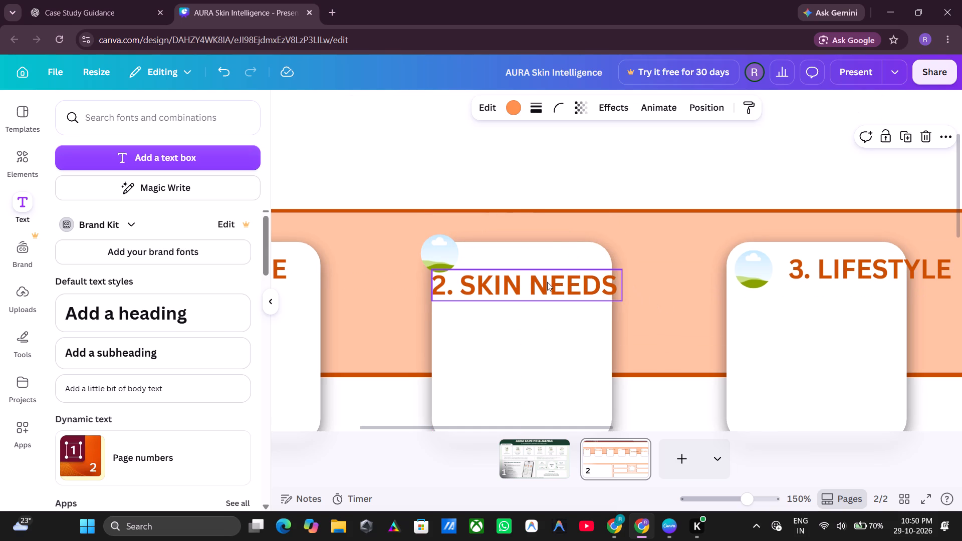
{"action": "left_click_drag", "start_coordinate": [542, 282], "coordinate": [536, 237]}
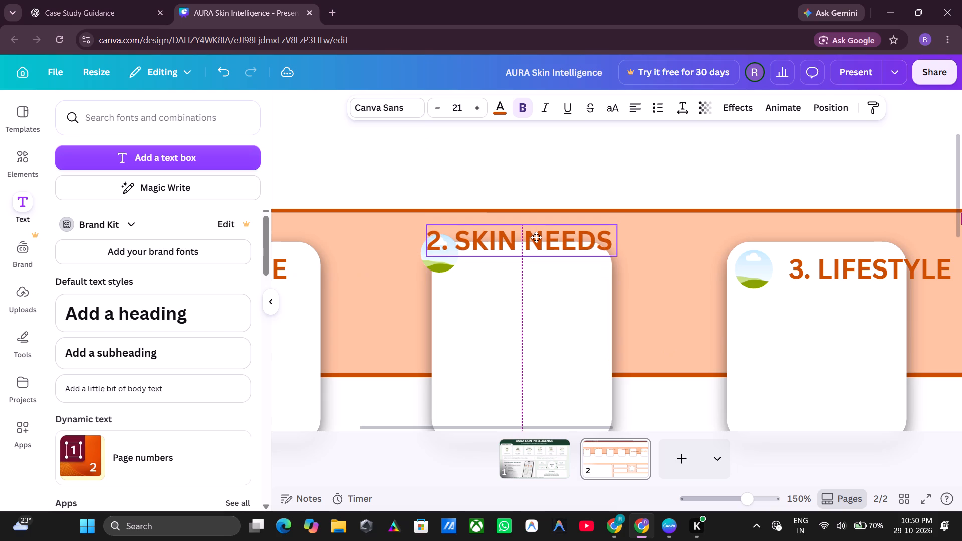
{"action": "left_click_drag", "start_coordinate": [536, 237], "coordinate": [534, 237]}
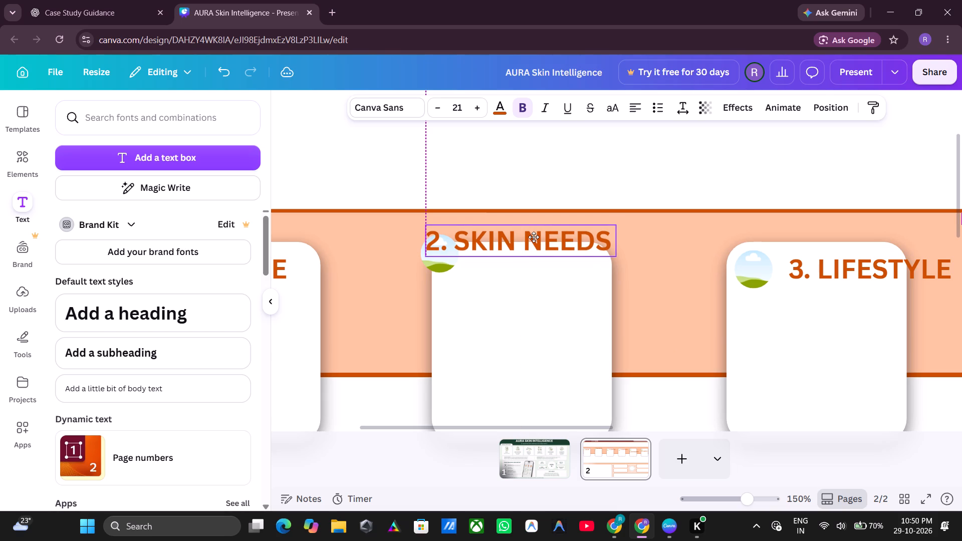
{"action": "left_click_drag", "start_coordinate": [534, 237], "coordinate": [539, 237]}
{"action": "left_click", "coordinate": [669, 289]}
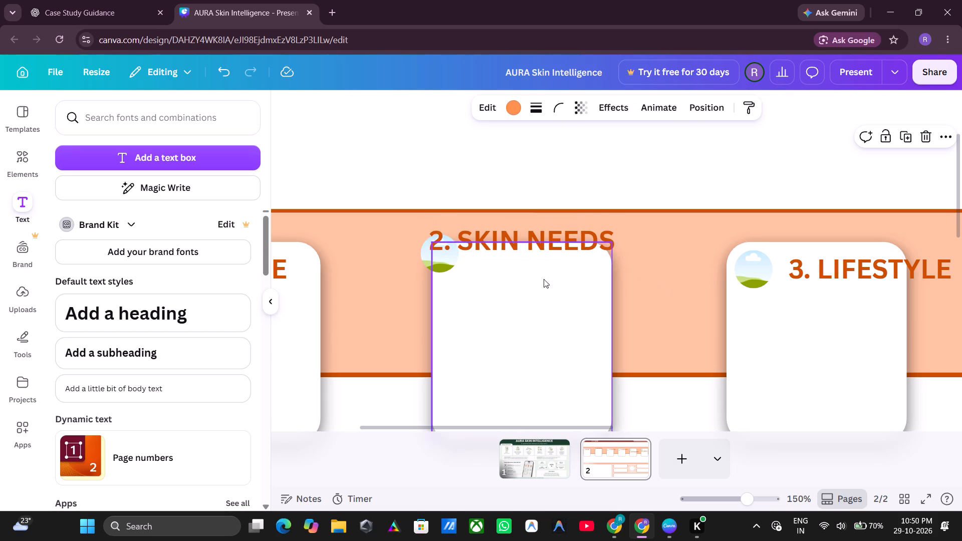
Delete the circular frames from all six cards.
{"action": "left_click", "coordinate": [428, 262]}
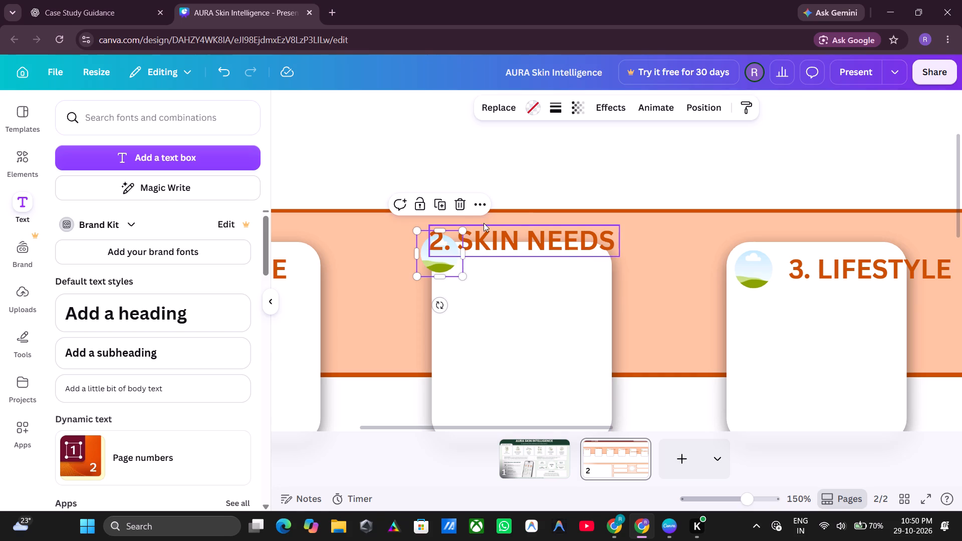
{"action": "left_click", "coordinate": [459, 207]}
{"action": "left_click", "coordinate": [689, 296]}
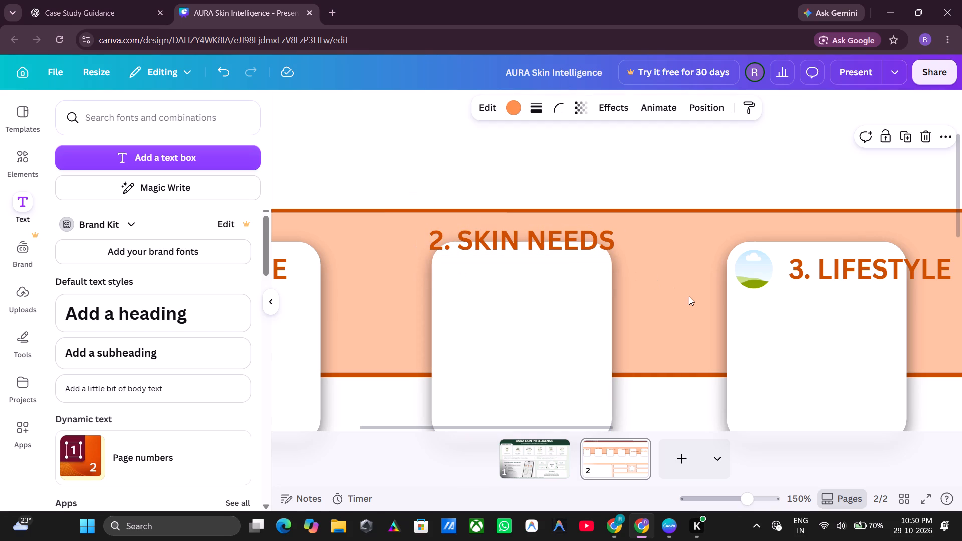
{"action": "scroll", "coordinate": [662, 290], "scroll_direction": "down", "scroll_amount": 5, "text": "ctrl"}
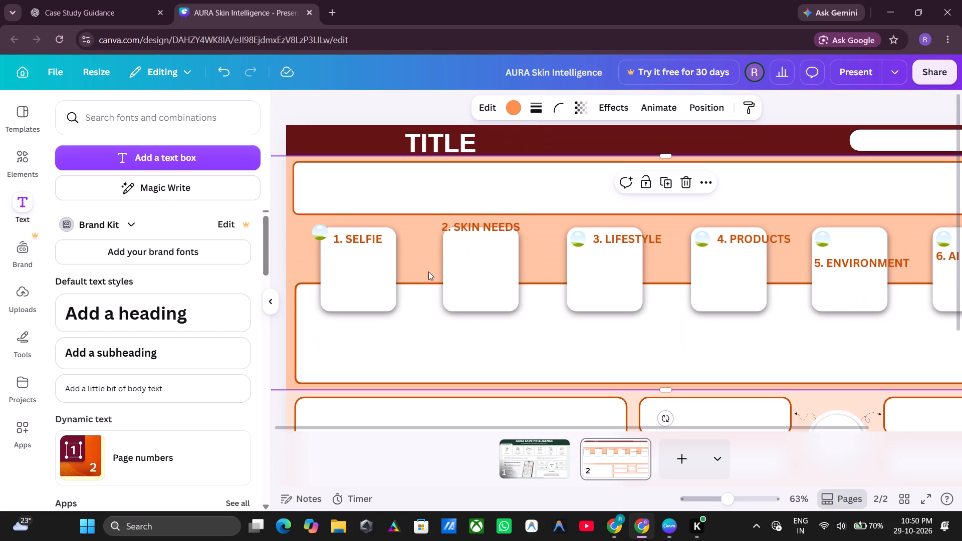
{"action": "left_click", "coordinate": [315, 230]}
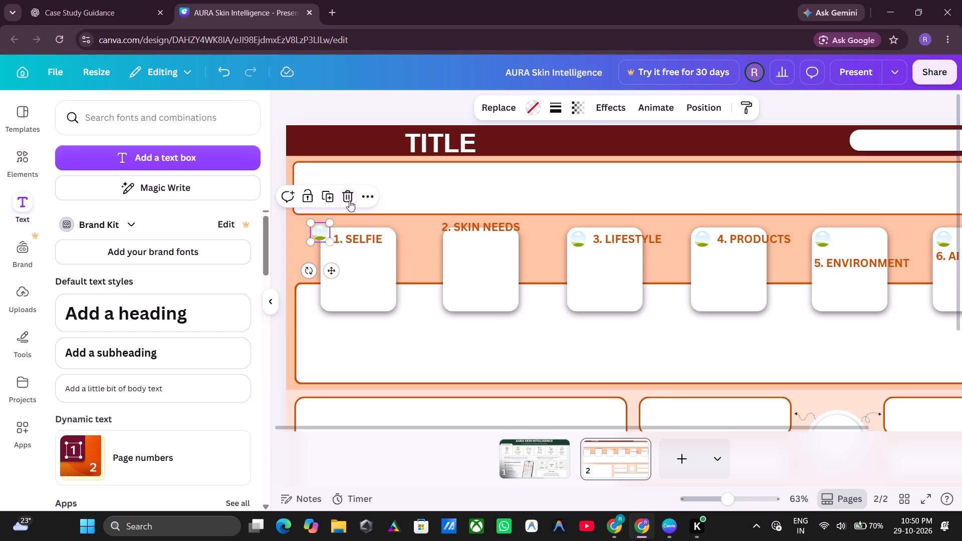
{"action": "left_click", "coordinate": [349, 200]}
{"action": "left_click", "coordinate": [583, 246]}
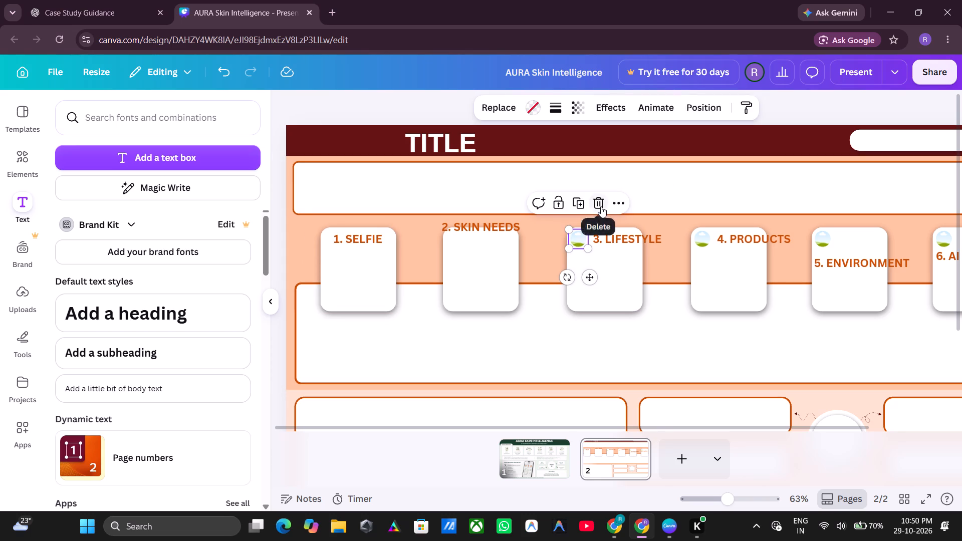
{"action": "left_click", "coordinate": [601, 206]}
{"action": "left_click", "coordinate": [703, 238]}
{"action": "left_click", "coordinate": [720, 204]}
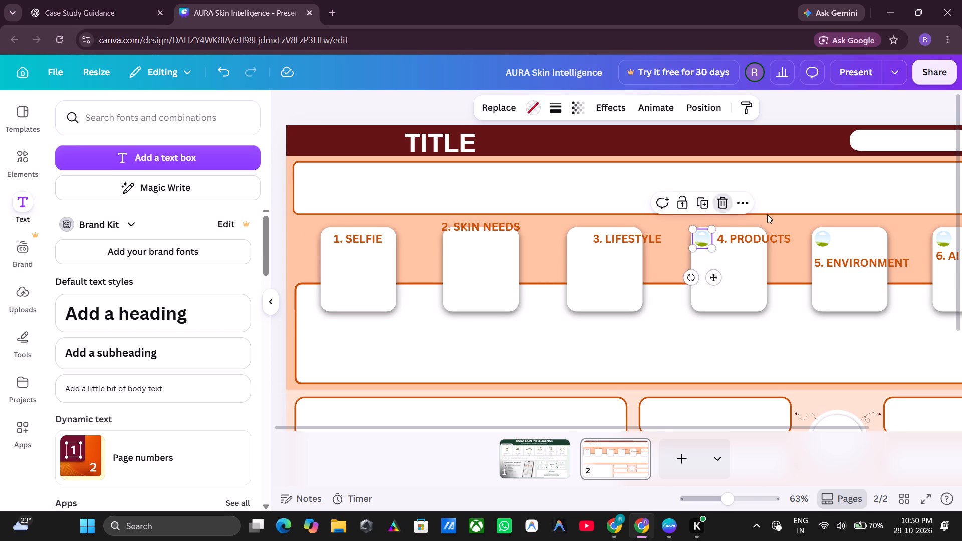
{"action": "middle_click_drag", "start_coordinate": [794, 224], "coordinate": [546, 267]}
{"action": "left_click", "coordinate": [712, 244]}
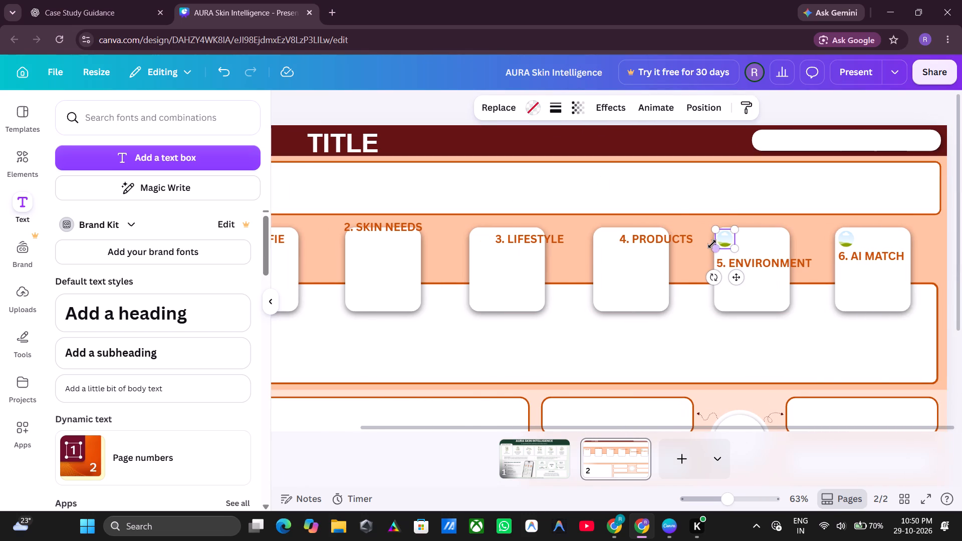
{"action": "left_click", "coordinate": [745, 206]}
{"action": "left_click", "coordinate": [850, 238]}
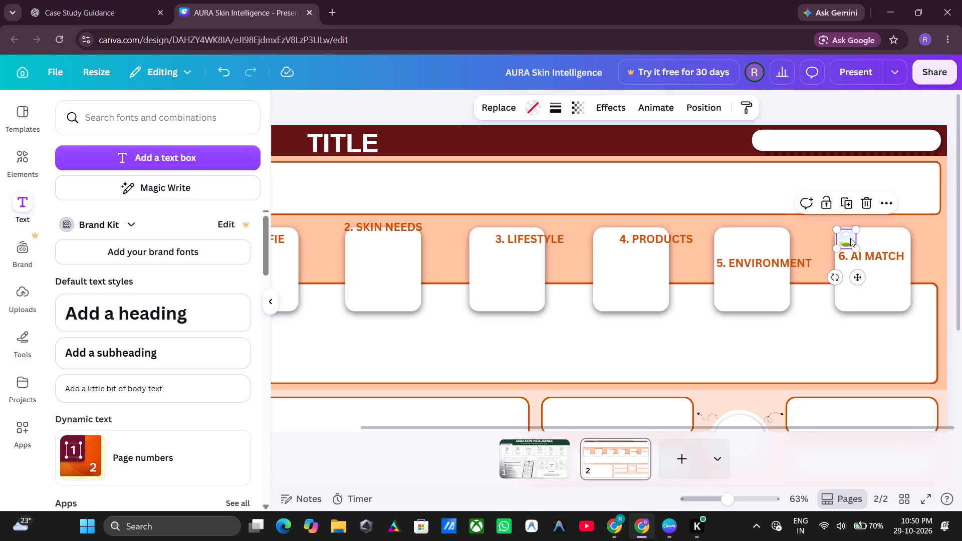
{"action": "left_click", "coordinate": [863, 210]}
Search the elements for "shapes" and add the black rounded rectangle to the slide.
{"action": "middle_click_drag", "start_coordinate": [705, 228], "coordinate": [872, 229]}
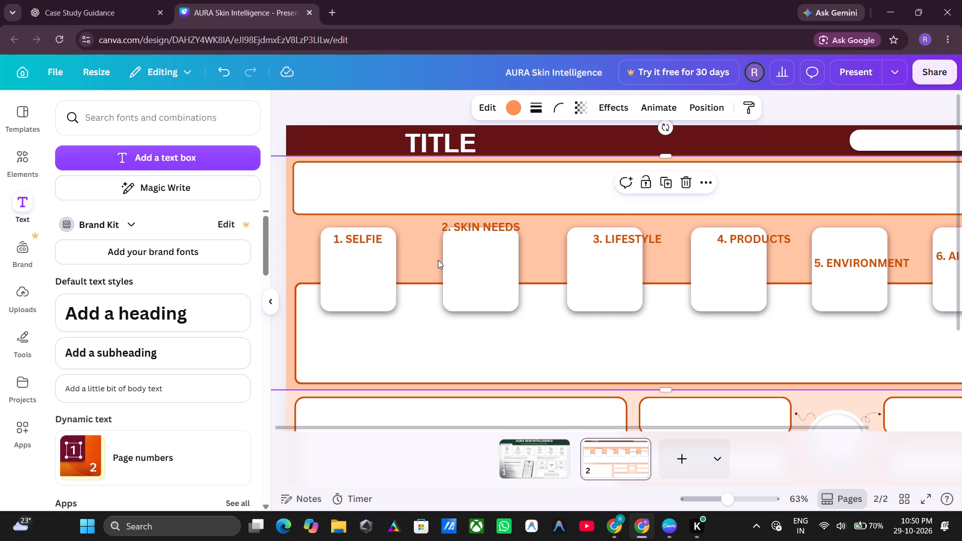
{"action": "left_click", "coordinate": [25, 152]}
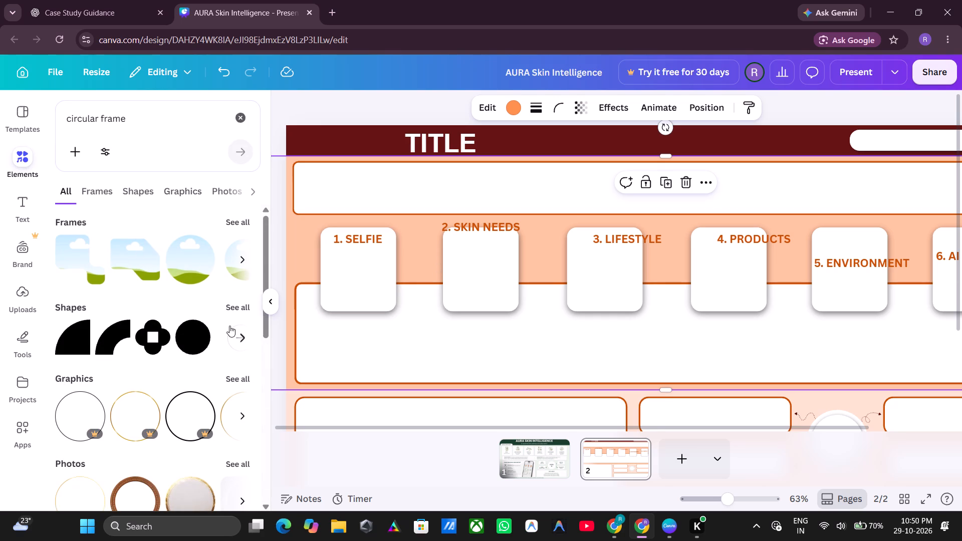
{"action": "left_click", "coordinate": [239, 307]}
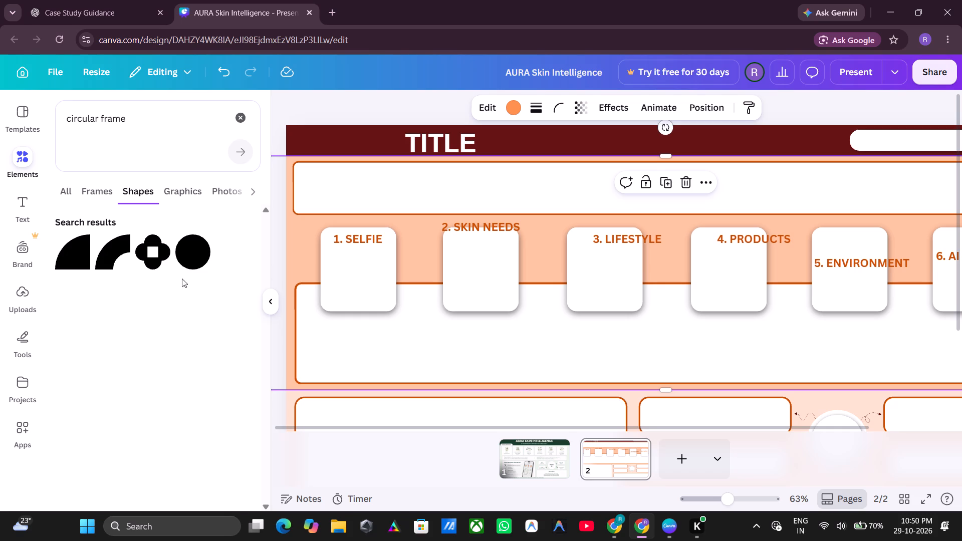
{"action": "left_click", "coordinate": [240, 114]}
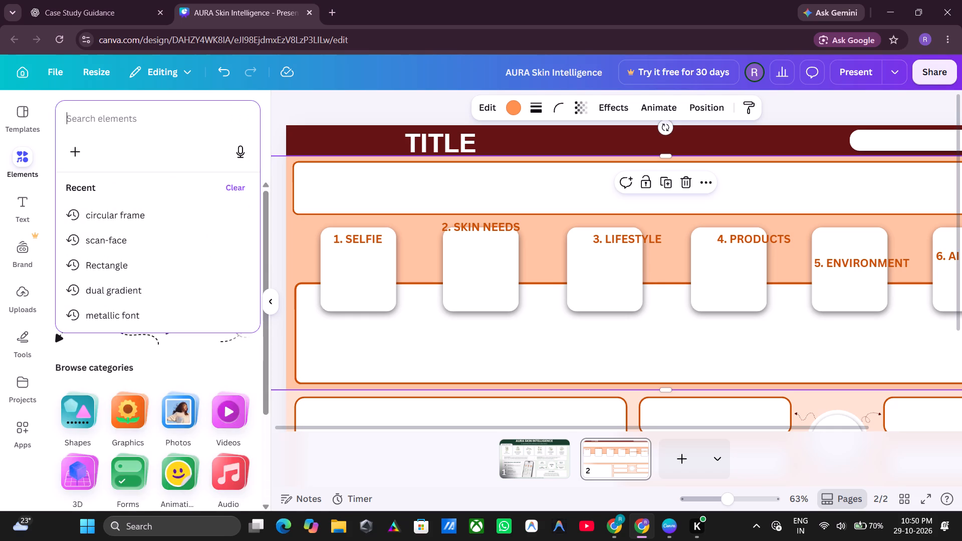
{"action": "key", "text": "s"}
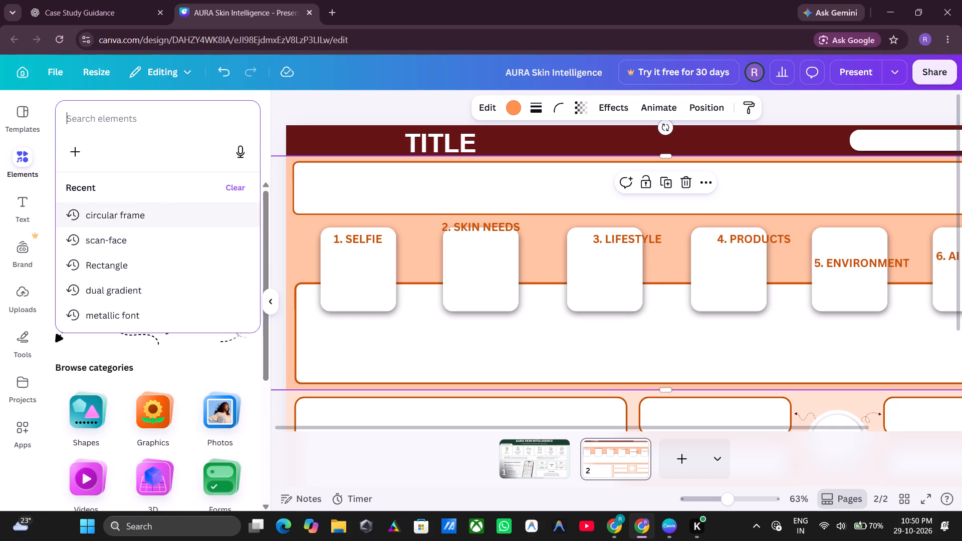
{"action": "key", "text": "h"}
{"action": "key", "text": "a"}
{"action": "key", "text": "p"}
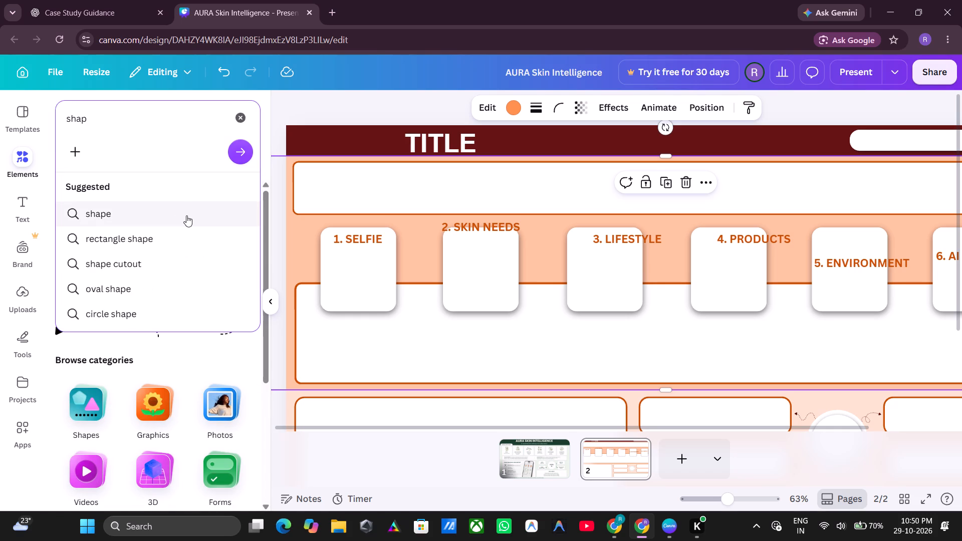
{"action": "key", "text": "e"}
{"action": "key", "text": "s"}
{"action": "key", "text": "Return"}
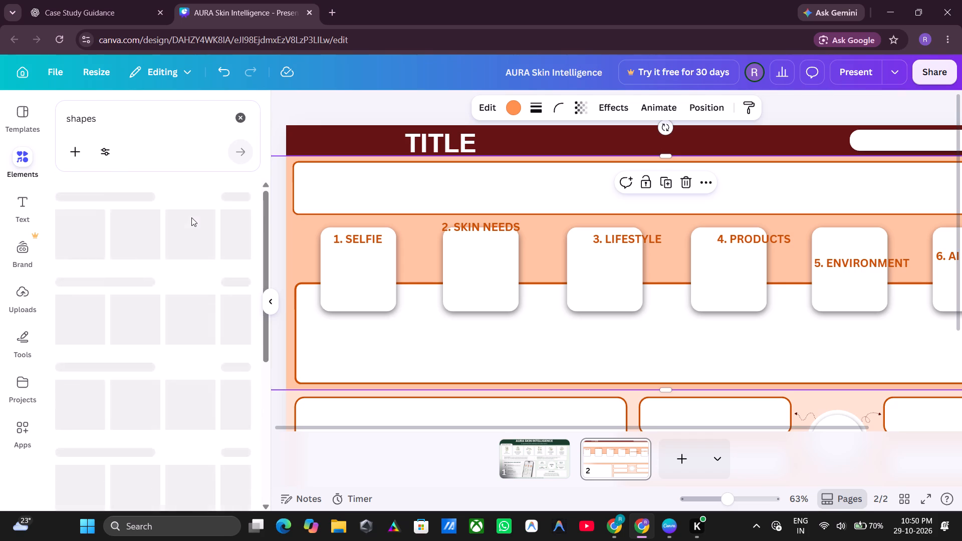
{"action": "left_click", "coordinate": [78, 257]}
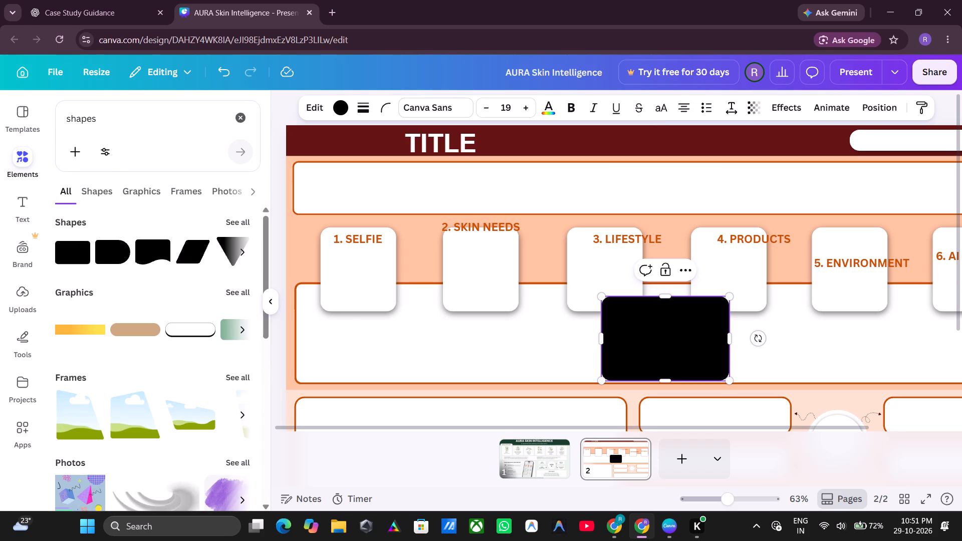
Reshape the black rectangle into a short bar wider than the first card, with fully square corners.
{"action": "left_click_drag", "start_coordinate": [605, 340], "coordinate": [306, 318]}
{"action": "left_click_drag", "start_coordinate": [516, 381], "coordinate": [498, 332]}
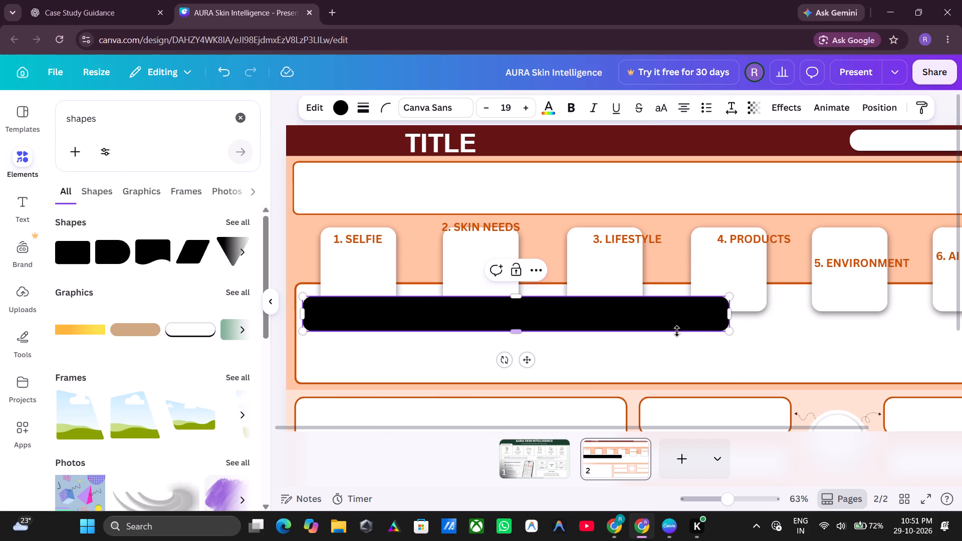
{"action": "left_click_drag", "start_coordinate": [734, 319], "coordinate": [425, 310]}
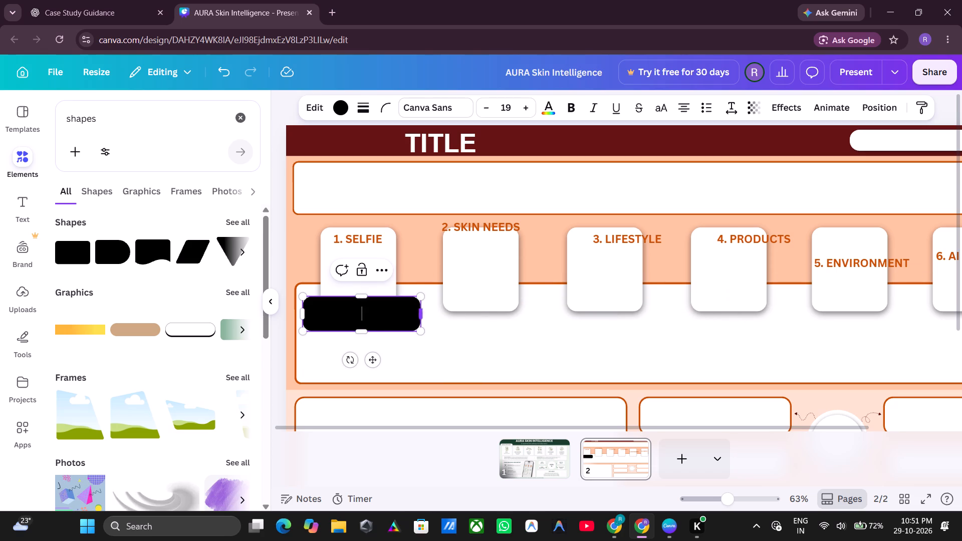
{"action": "left_click", "coordinate": [384, 110]}
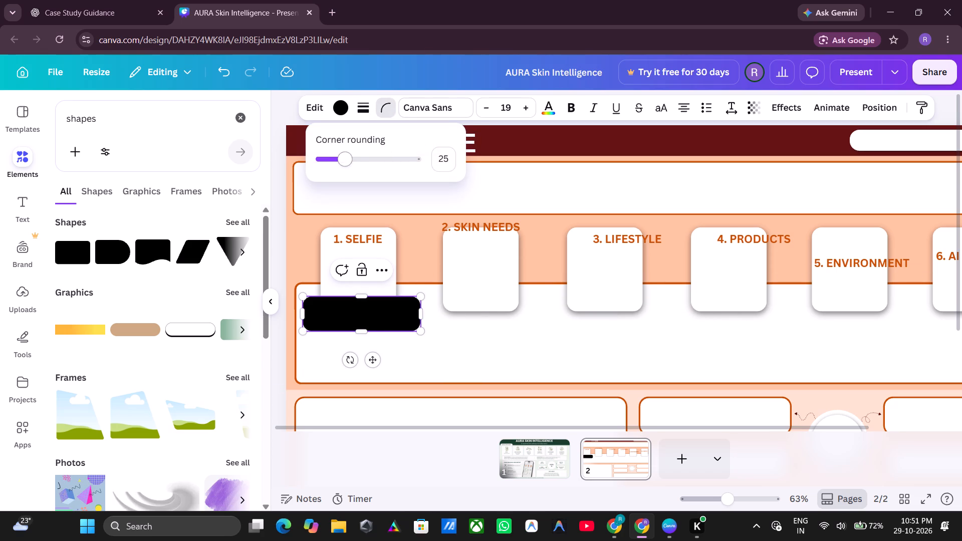
{"action": "left_click_drag", "start_coordinate": [351, 160], "coordinate": [277, 158]}
{"action": "left_click", "coordinate": [458, 362]}
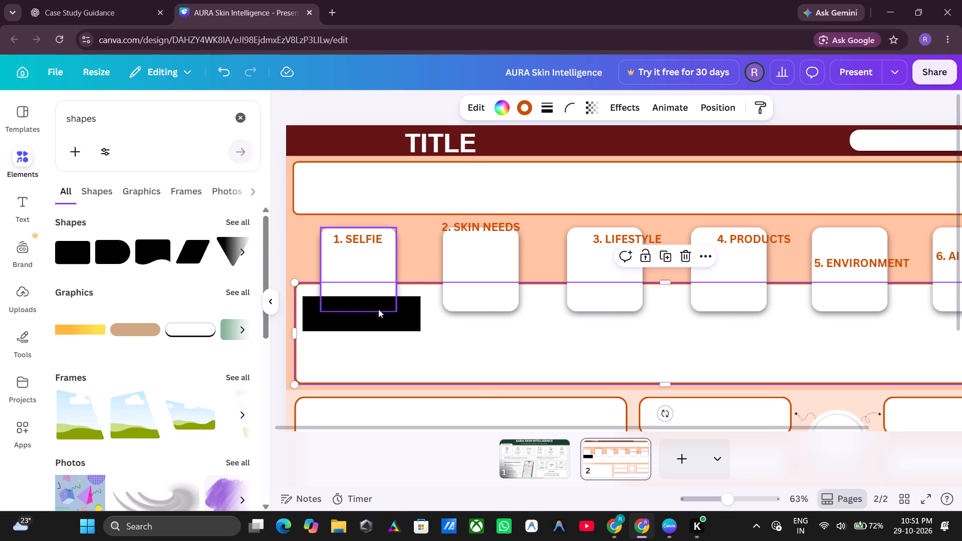
Place the black bar across the top of the first card behind the "1. SELFIE" heading, centred on the card.
{"action": "left_click_drag", "start_coordinate": [378, 313], "coordinate": [379, 233]}
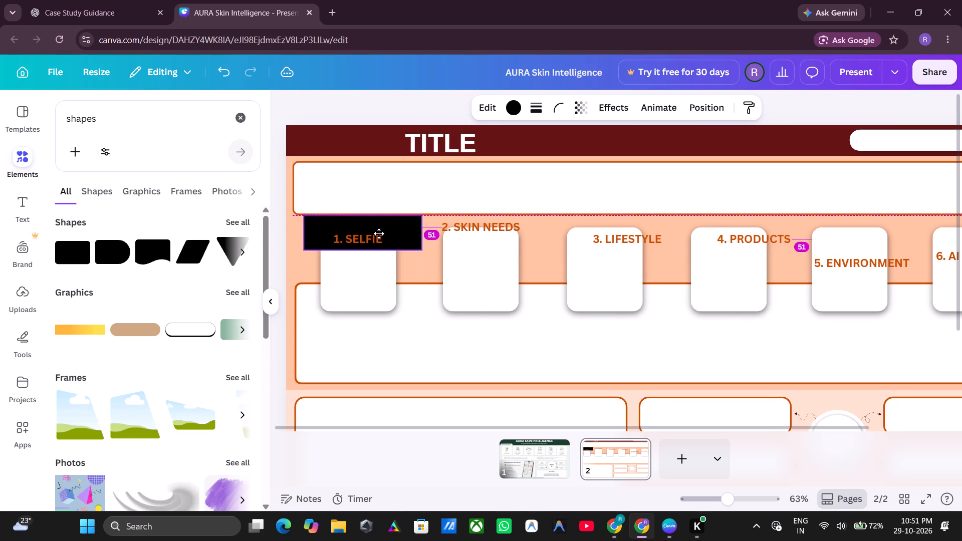
{"action": "left_click_drag", "start_coordinate": [379, 233], "coordinate": [375, 234]}
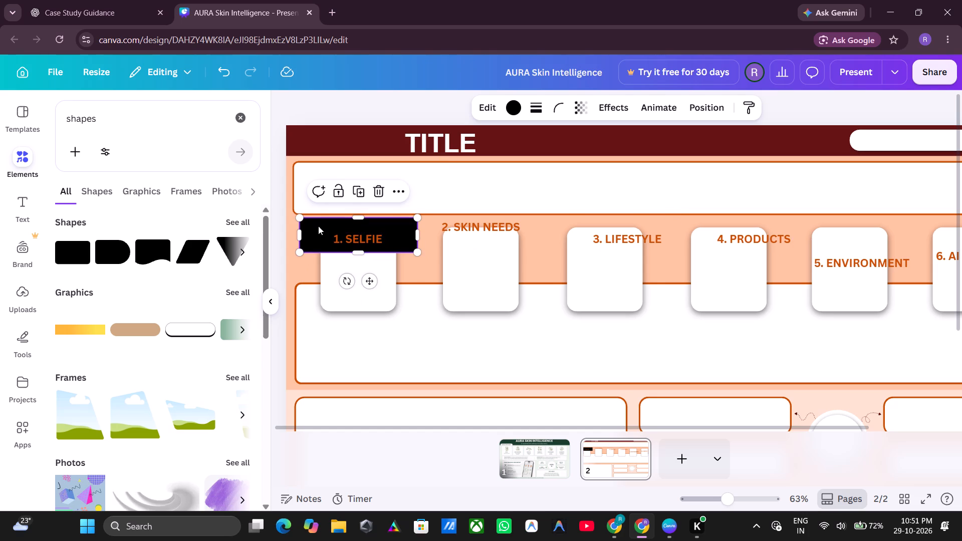
Trim the black bar into a slimmer, shorter strip that extends only slightly beyond both sides of the first card.
{"action": "left_click_drag", "start_coordinate": [301, 231], "coordinate": [311, 231]}
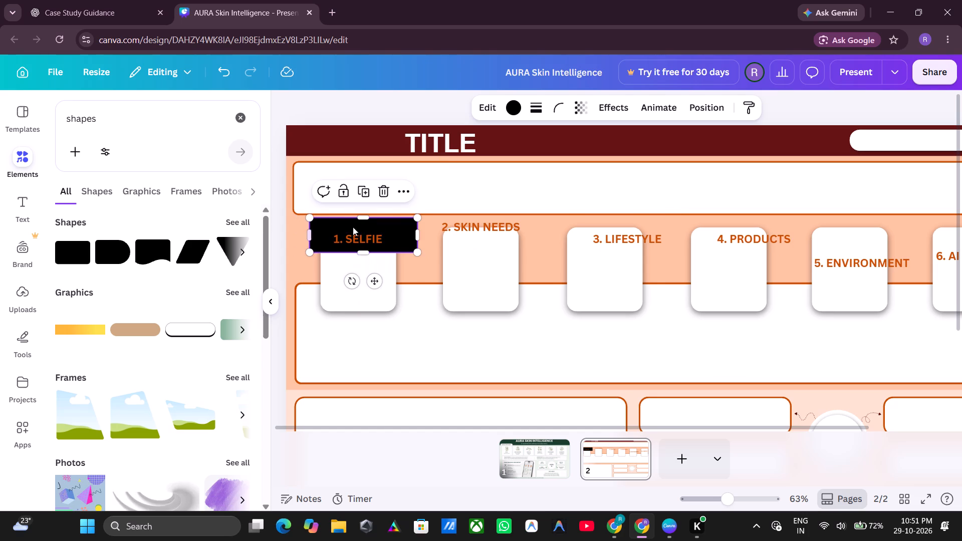
{"action": "left_click_drag", "start_coordinate": [365, 219], "coordinate": [367, 229]}
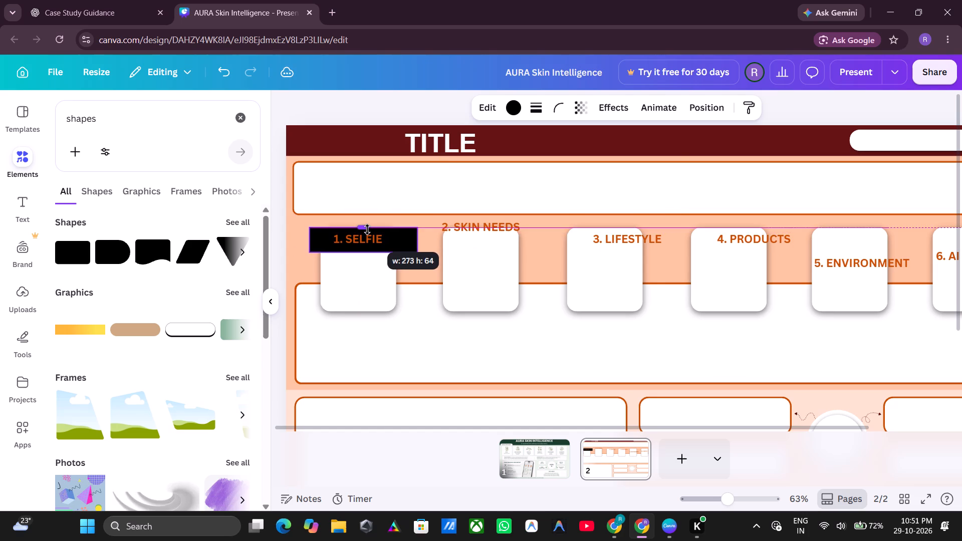
{"action": "left_click_drag", "start_coordinate": [367, 229], "coordinate": [367, 232]}
{"action": "left_click", "coordinate": [421, 247]}
{"action": "left_click_drag", "start_coordinate": [420, 245], "coordinate": [420, 245]}
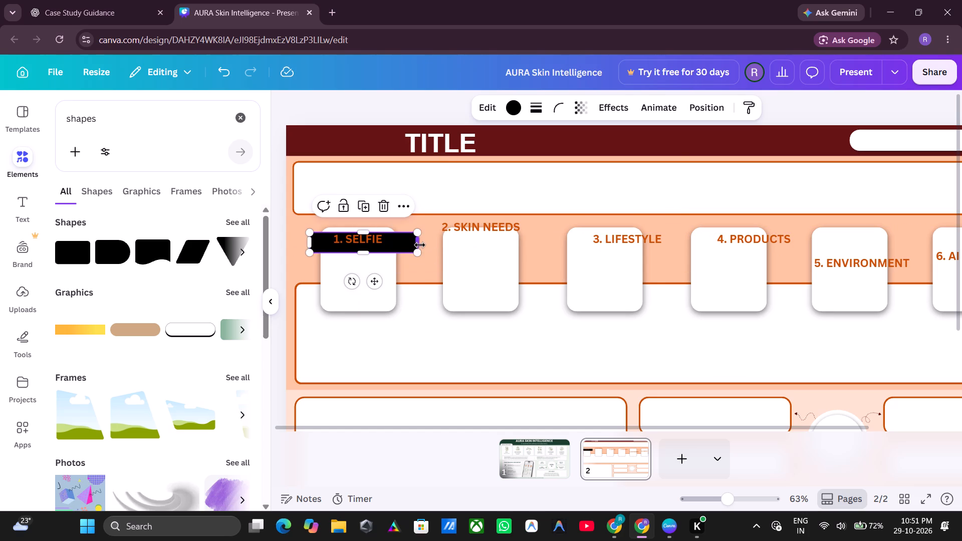
{"action": "left_click_drag", "start_coordinate": [420, 245], "coordinate": [407, 244]}
{"action": "left_click", "coordinate": [426, 255]}
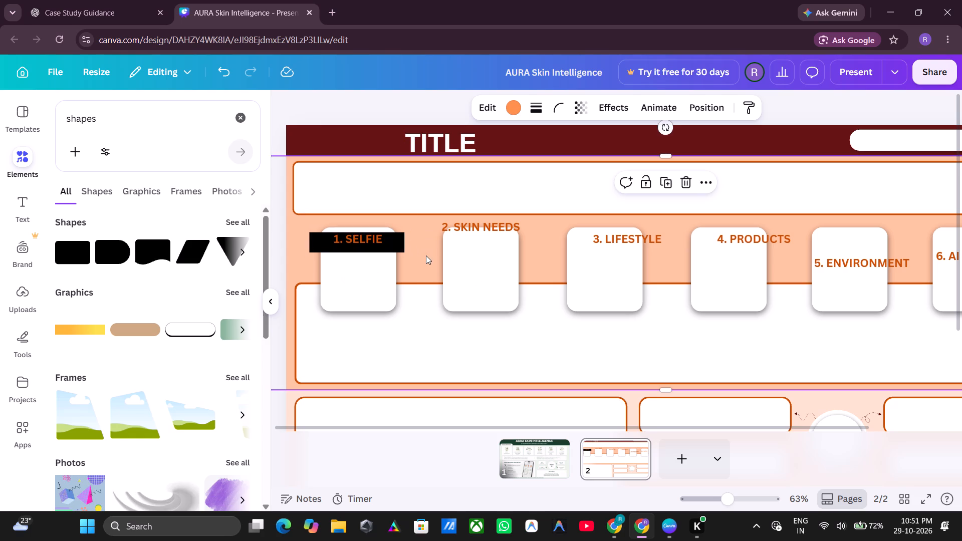
Nudge the black bar up until it sits over the first card's top edge, above the "1. SELFIE" heading.
{"action": "left_click", "coordinate": [393, 246]}
{"action": "key", "text": "Up"}
{"action": "key", "text": "Up"}
{"action": "key", "text": "Up"}
{"action": "key", "text": "Up"}
{"action": "key", "text": "Up"}
{"action": "key", "text": "Up"}
{"action": "key", "text": "Up"}
{"action": "key", "text": "Up"}
{"action": "key", "text": "Up"}
{"action": "key", "text": "Up"}
{"action": "key", "text": "Up"}
{"action": "key", "text": "Up"}
{"action": "key", "text": "Up"}
{"action": "key", "text": "Up"}
{"action": "key", "text": "Up"}
{"action": "key", "text": "Up"}
{"action": "key", "text": "Up"}
{"action": "key", "text": "Up"}
{"action": "key", "text": "Up"}
{"action": "key", "text": "Up"}
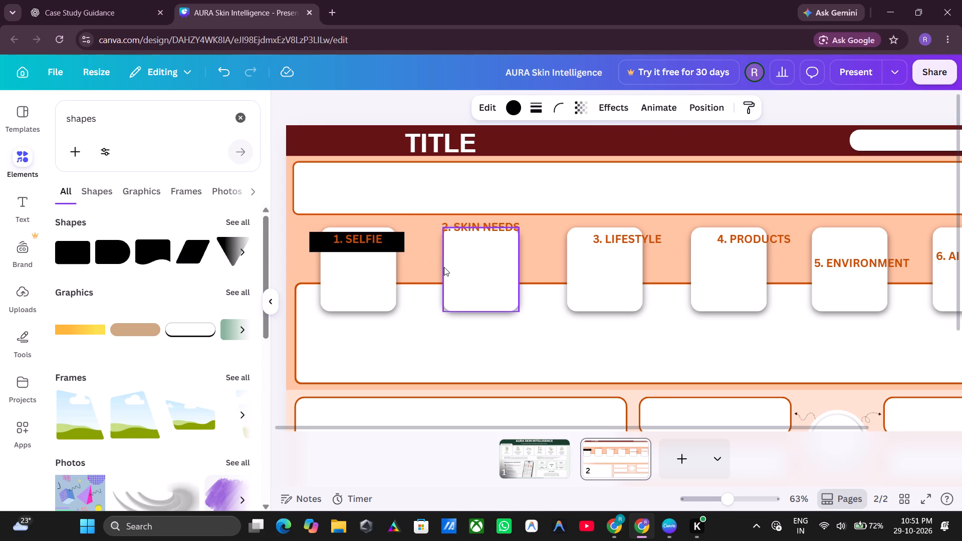
{"action": "key", "text": "Up"}
{"action": "key", "text": "Up"}
{"action": "key", "text": "Up"}
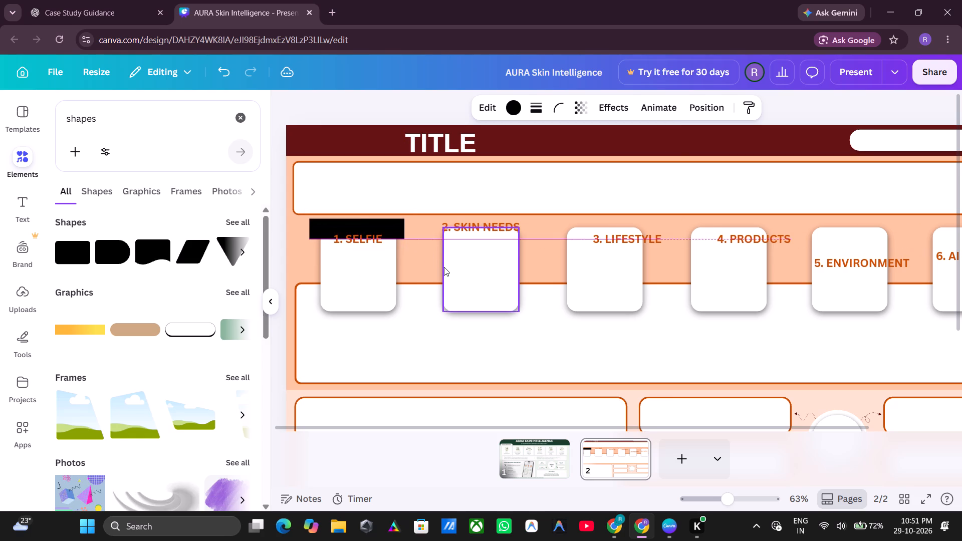
{"action": "key", "text": "Up"}
{"action": "key", "text": "Down"}
{"action": "key", "text": "Down"}
{"action": "key", "text": "Up"}
{"action": "key", "text": "Up"}
{"action": "key", "text": "Up"}
{"action": "key", "text": "Up"}
{"action": "key", "text": "Up"}
{"action": "key", "text": "Up"}
{"action": "key", "text": "Up"}
{"action": "key", "text": "Up"}
{"action": "key", "text": "Up"}
{"action": "key", "text": "Up"}
{"action": "key", "text": "Up"}
{"action": "key", "text": "Up"}
{"action": "key", "text": "Up"}
{"action": "key", "text": "Up"}
{"action": "key", "text": "Up"}
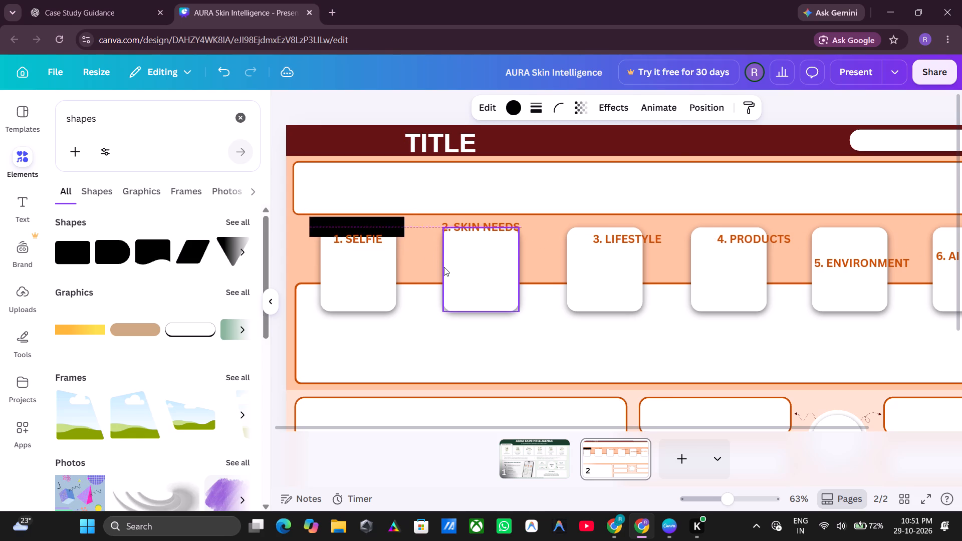
{"action": "key", "text": "Down"}
{"action": "key", "text": "Down"}
{"action": "key", "text": "Down"}
{"action": "key", "text": "Down"}
{"action": "key", "text": "Down"}
{"action": "key", "text": "Down"}
{"action": "key", "text": "Down"}
{"action": "key", "text": "Down"}
{"action": "key", "text": "Down"}
{"action": "key", "text": "Down"}
{"action": "key", "text": "Down"}
{"action": "key", "text": "Down"}
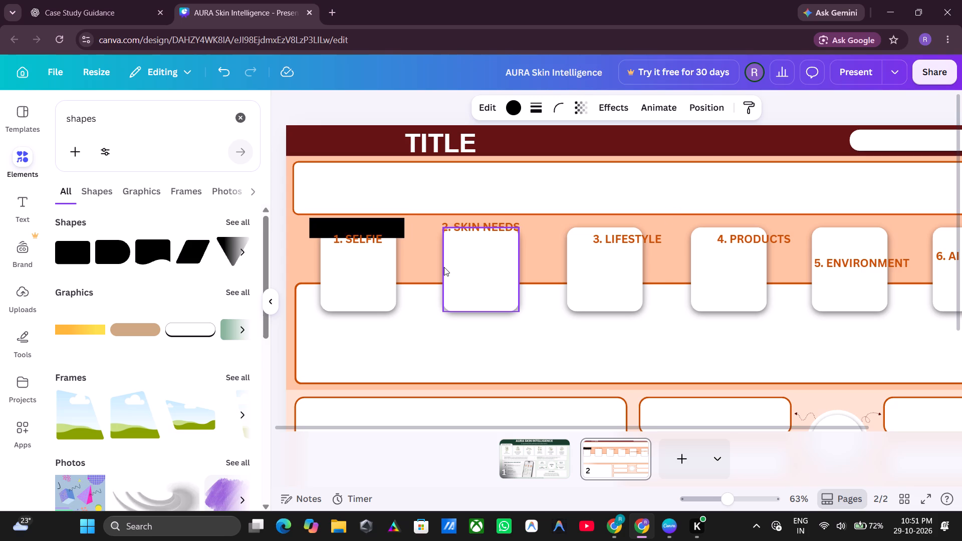
Trim the upper edge of the black bar slightly to make it a little thinner.
{"action": "left_click", "coordinate": [386, 225]}
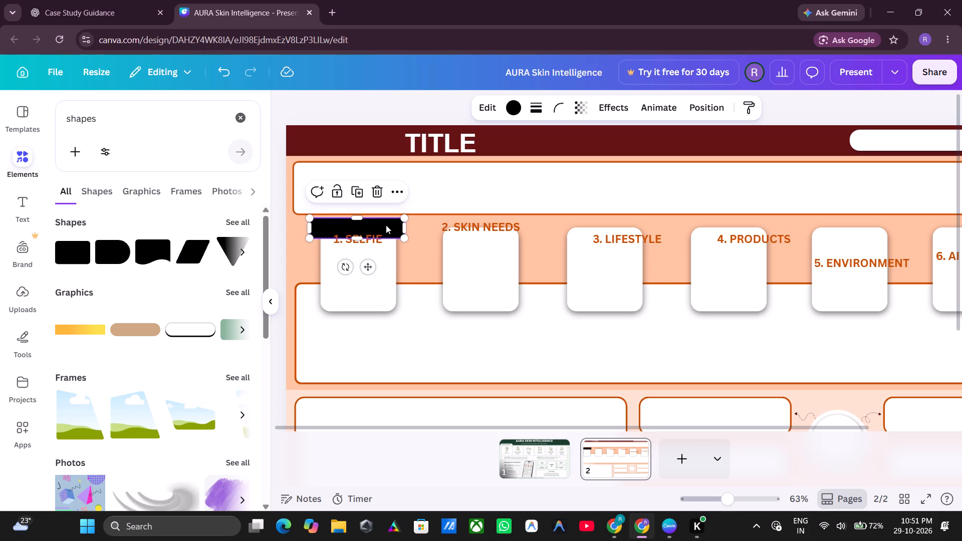
{"action": "left_click", "coordinate": [358, 218]}
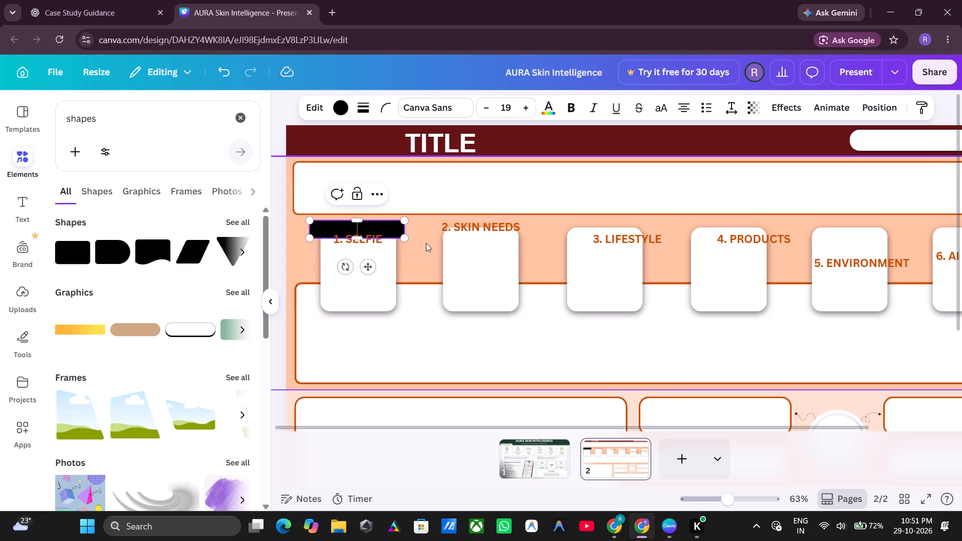
{"action": "left_click", "coordinate": [426, 243]}
{"action": "left_click", "coordinate": [373, 241]}
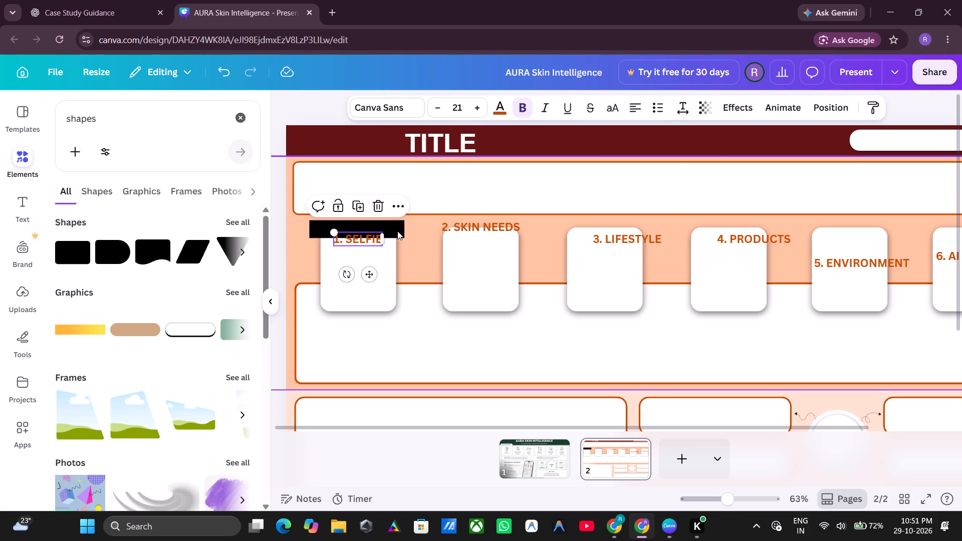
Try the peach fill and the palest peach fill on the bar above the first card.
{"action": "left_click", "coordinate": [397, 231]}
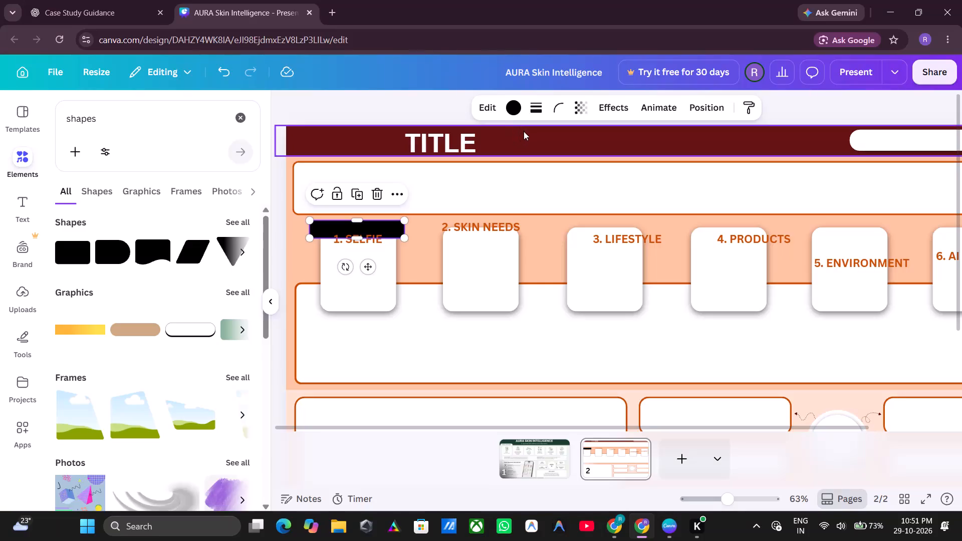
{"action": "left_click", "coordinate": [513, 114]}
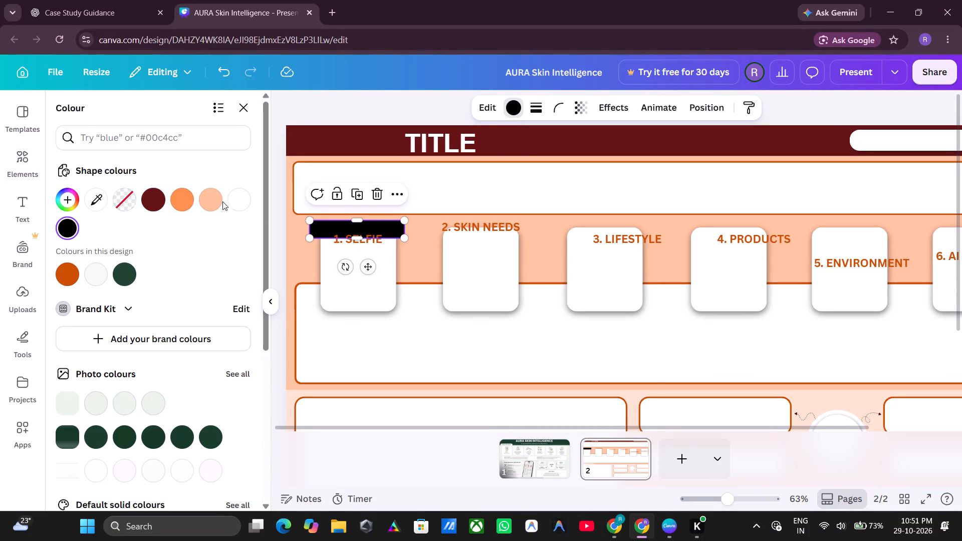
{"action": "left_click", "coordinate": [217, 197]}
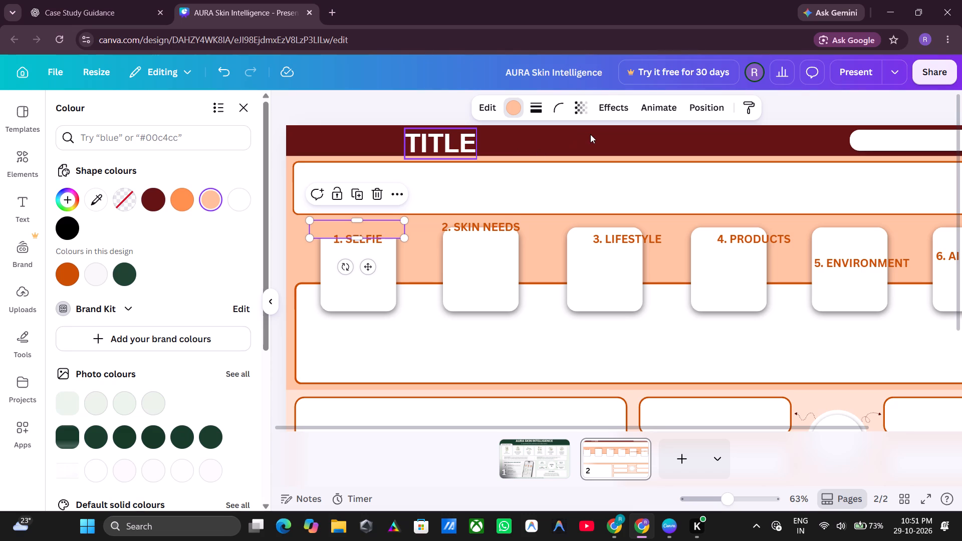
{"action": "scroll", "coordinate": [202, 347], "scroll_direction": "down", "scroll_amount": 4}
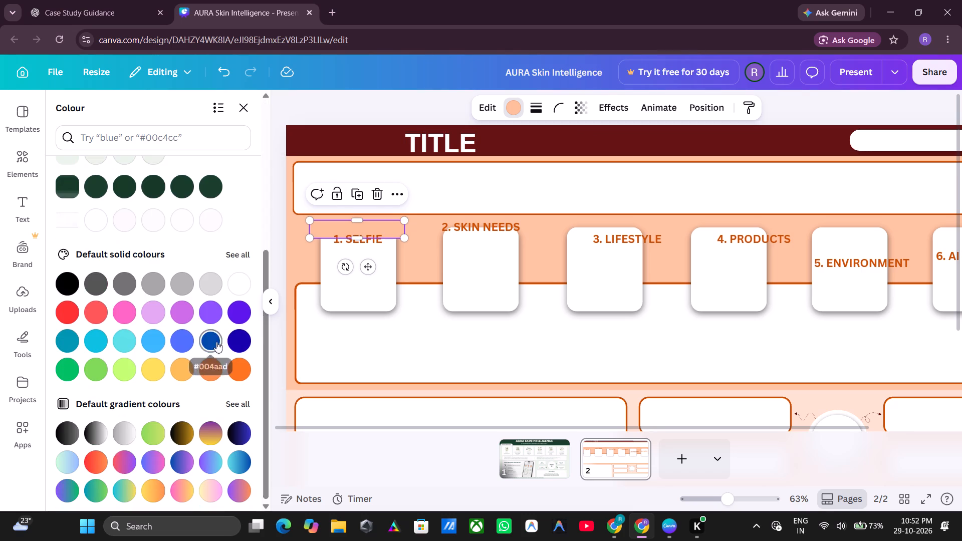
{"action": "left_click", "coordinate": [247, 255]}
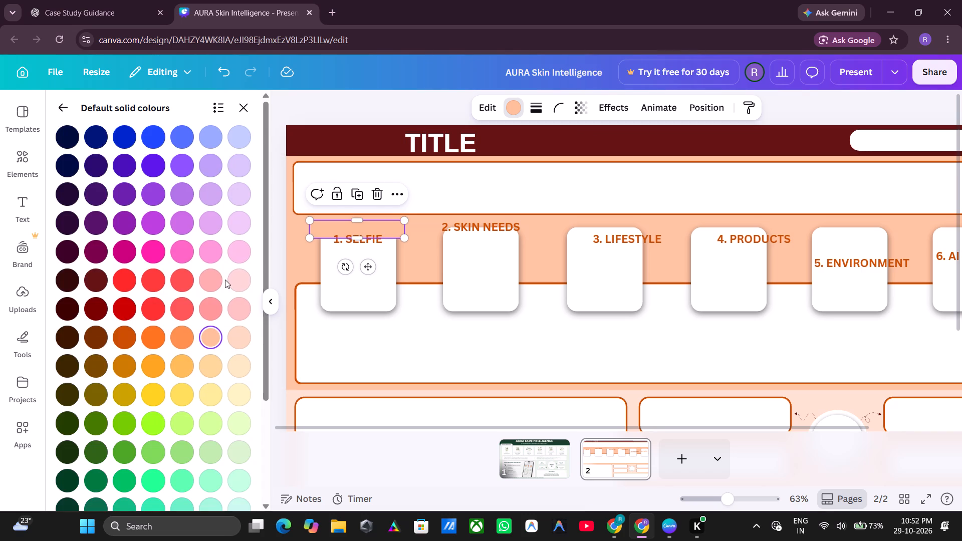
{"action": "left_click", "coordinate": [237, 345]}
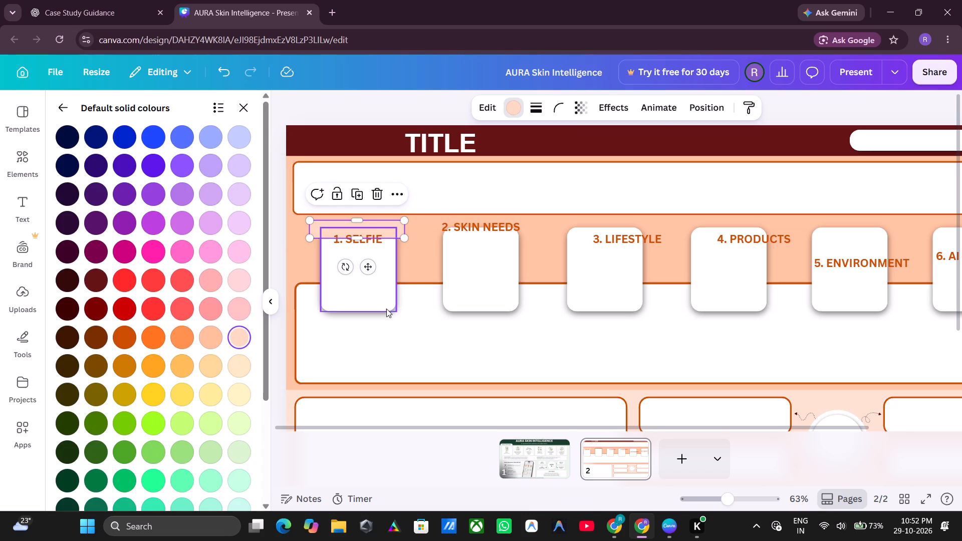
Fill the background band behind the six cards with the palest peach from the default solid colours.
{"action": "left_click", "coordinate": [426, 258]}
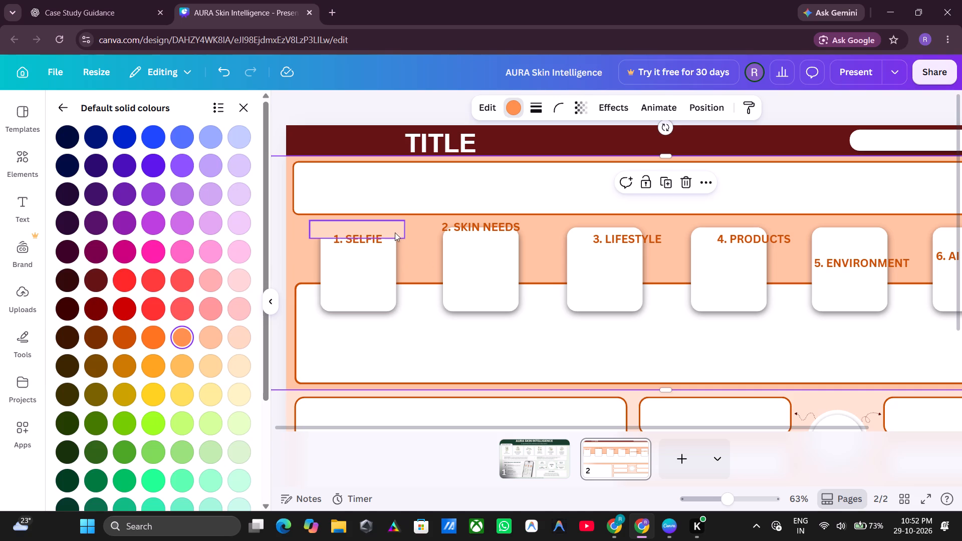
{"action": "left_click", "coordinate": [423, 252]}
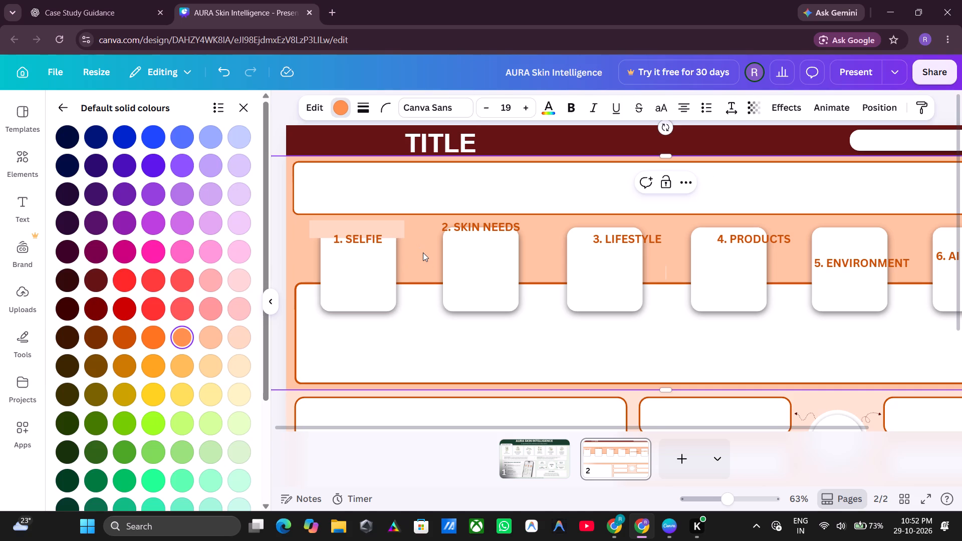
{"action": "left_click", "coordinate": [236, 337]}
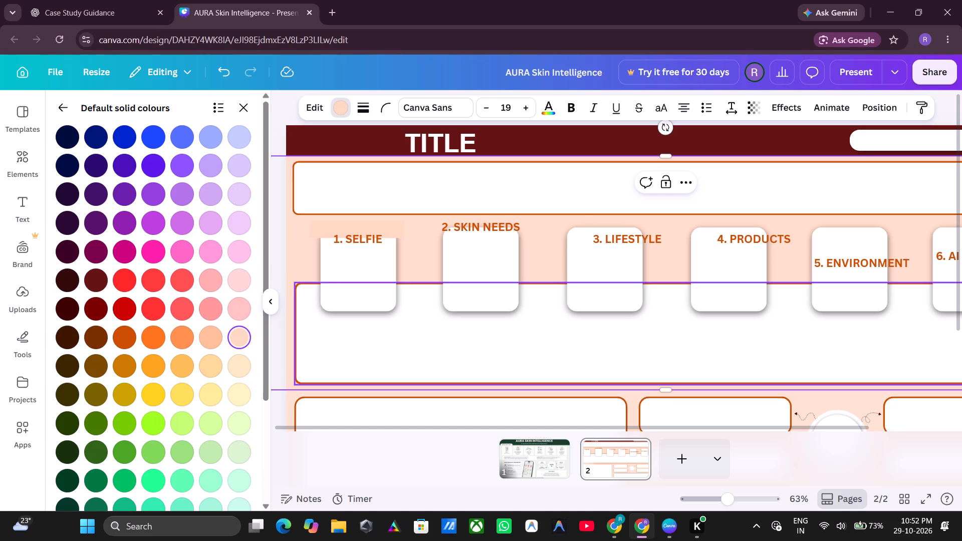
Fill the bar above the first card with the peach one shade darker than the band.
{"action": "left_click", "coordinate": [382, 225]}
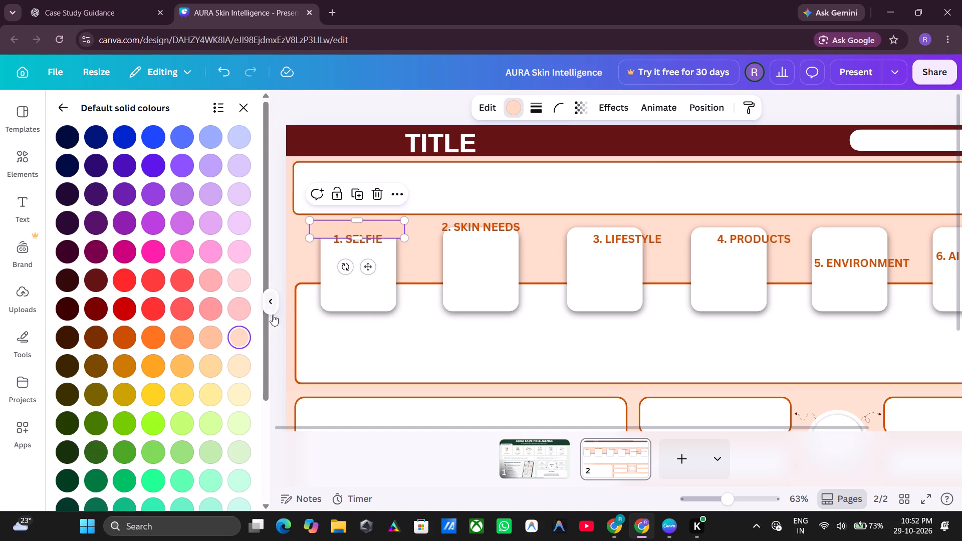
{"action": "left_click", "coordinate": [218, 339]}
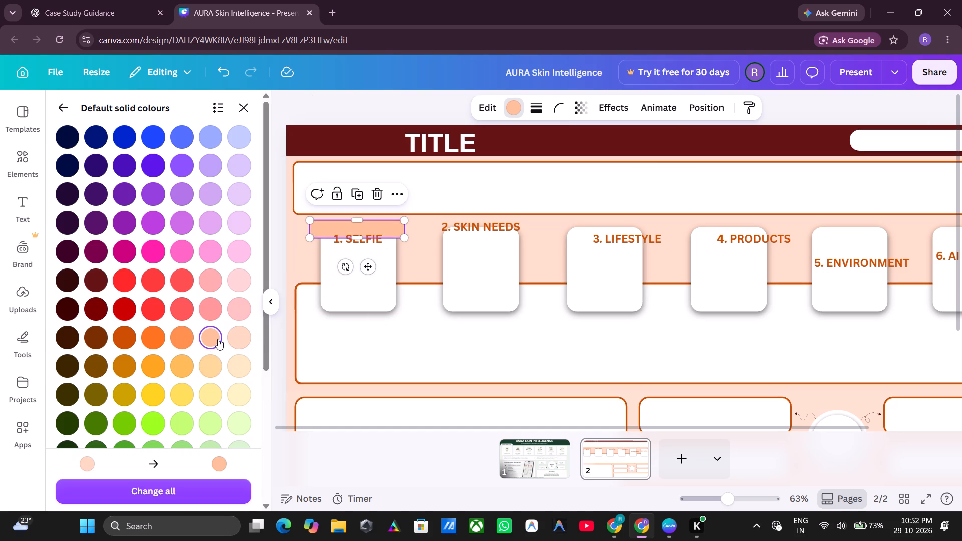
{"action": "left_click", "coordinate": [430, 270]}
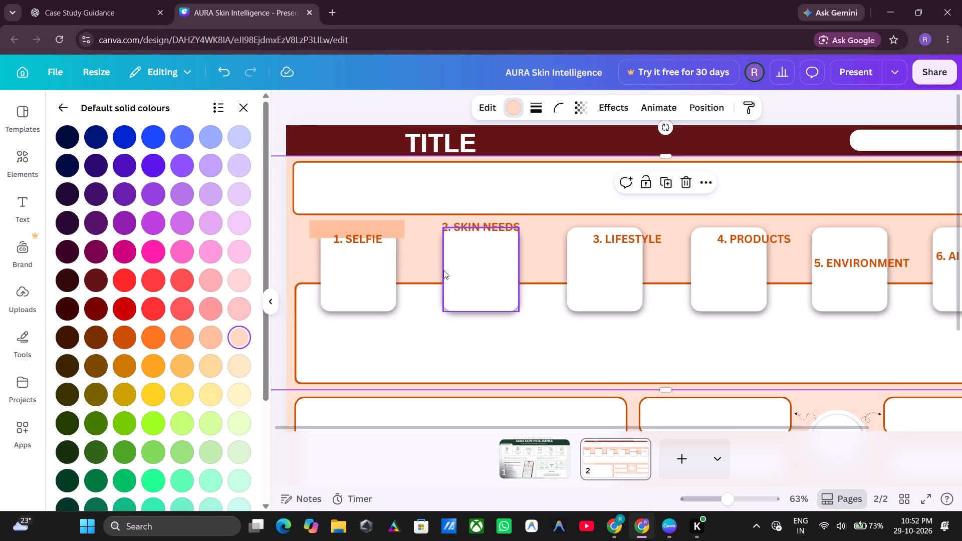
Nudge the peach bar slightly to the right so it is centred over the first card.
{"action": "left_click", "coordinate": [390, 228]}
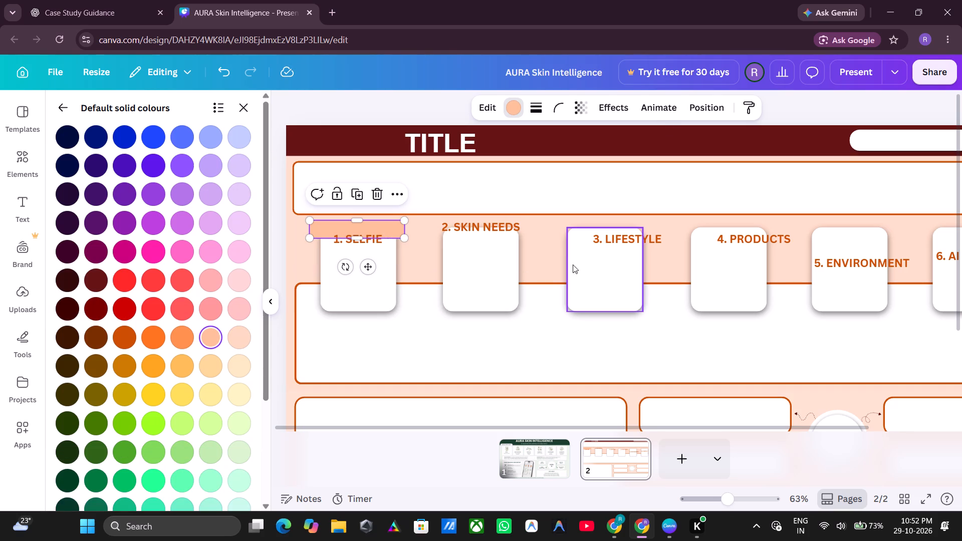
{"action": "key", "text": "Right"}
{"action": "key", "text": "Right"}
{"action": "key", "text": "Right"}
{"action": "key", "text": "Right"}
{"action": "key", "text": "Right"}
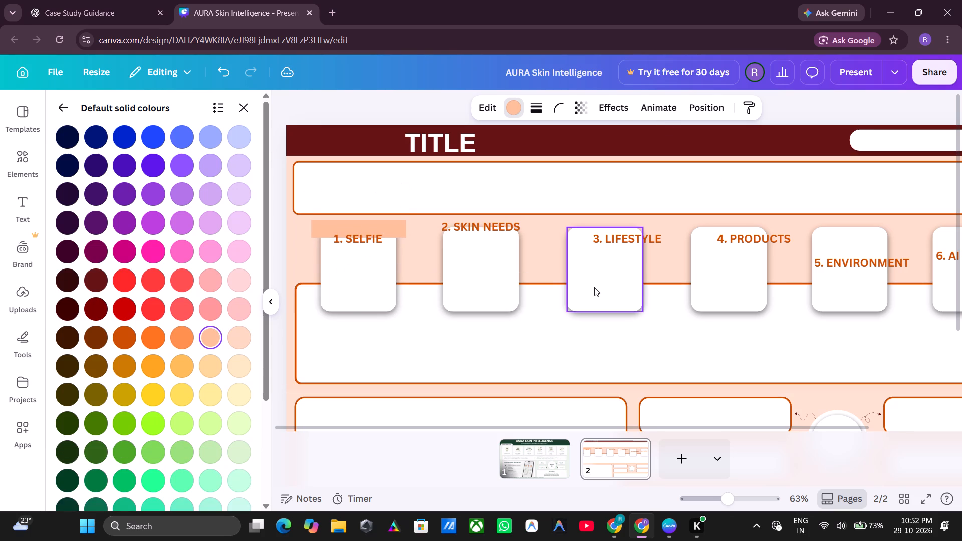
{"action": "key", "text": "Left"}
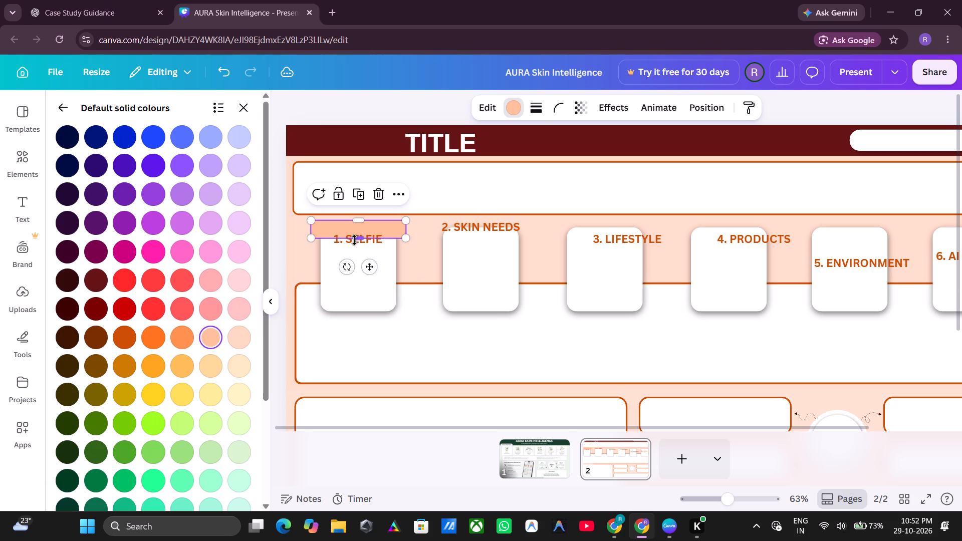
Nudge the "1. SELFIE" heading up so it sits vertically centred on the peach bar.
{"action": "left_click", "coordinate": [370, 245]}
{"action": "key", "text": "Up"}
{"action": "key", "text": "Up"}
{"action": "key", "text": "Up"}
{"action": "key", "text": "Up"}
{"action": "key", "text": "Up"}
{"action": "key", "text": "Up"}
{"action": "key", "text": "Up"}
{"action": "key", "text": "Up"}
{"action": "key", "text": "Up"}
{"action": "key", "text": "Up"}
{"action": "key", "text": "Up"}
{"action": "key", "text": "Up"}
{"action": "key", "text": "Up"}
{"action": "key", "text": "Up"}
{"action": "key", "text": "Up"}
{"action": "key", "text": "Up"}
{"action": "key", "text": "Up"}
{"action": "key", "text": "Up"}
{"action": "key", "text": "Up"}
{"action": "key", "text": "Up"}
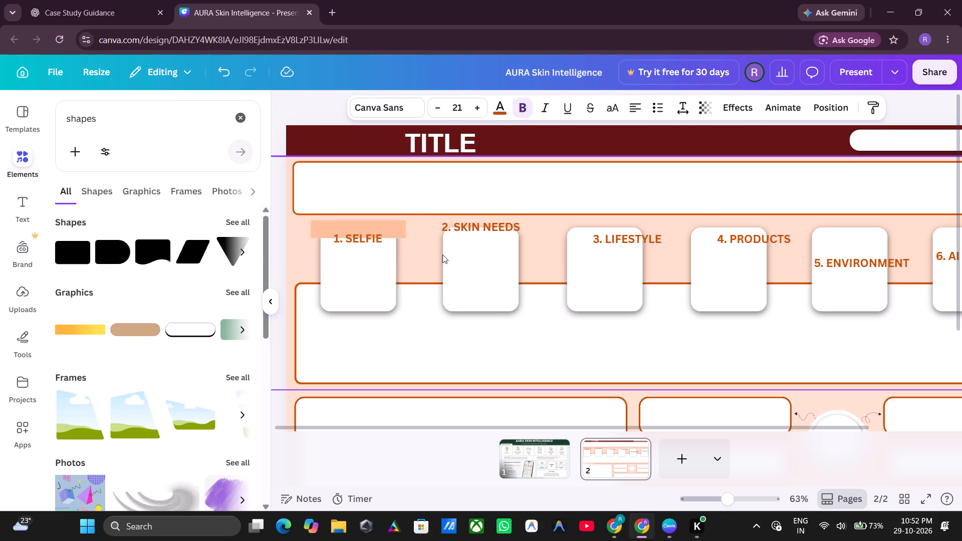
{"action": "key", "text": "Up"}
{"action": "key", "text": "Up"}
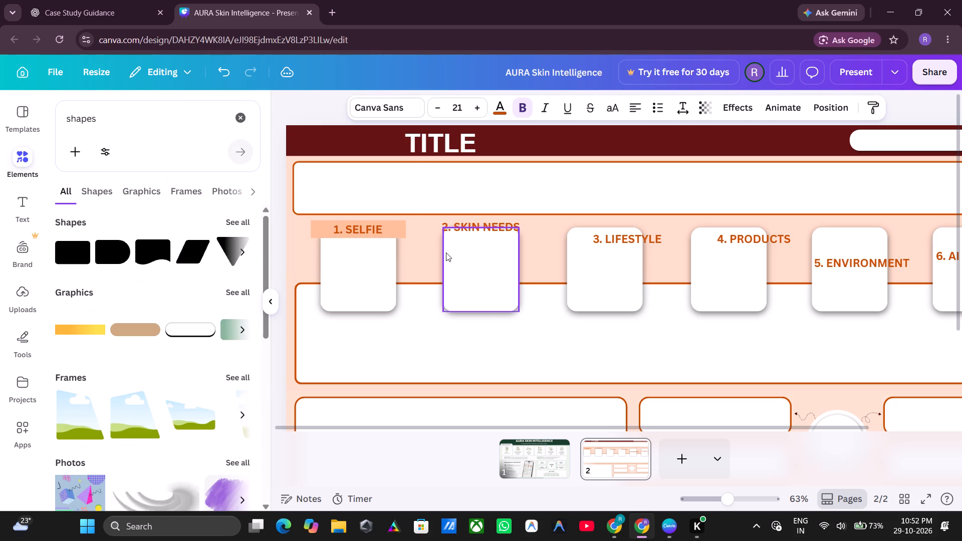
{"action": "key", "text": "Down"}
{"action": "left_click", "coordinate": [420, 251]}
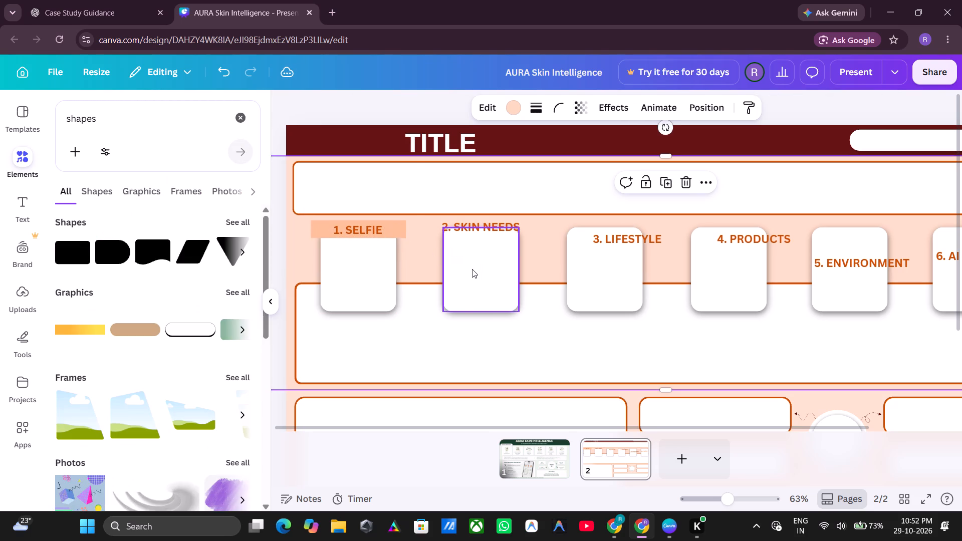
Recolour the large slide background shape to the same pale peach as the band behind the cards.
{"action": "scroll", "coordinate": [416, 280], "scroll_direction": "down", "scroll_amount": 4, "text": "ctrl"}
{"action": "scroll", "coordinate": [655, 283], "scroll_direction": "up", "scroll_amount": 2, "text": "ctrl"}
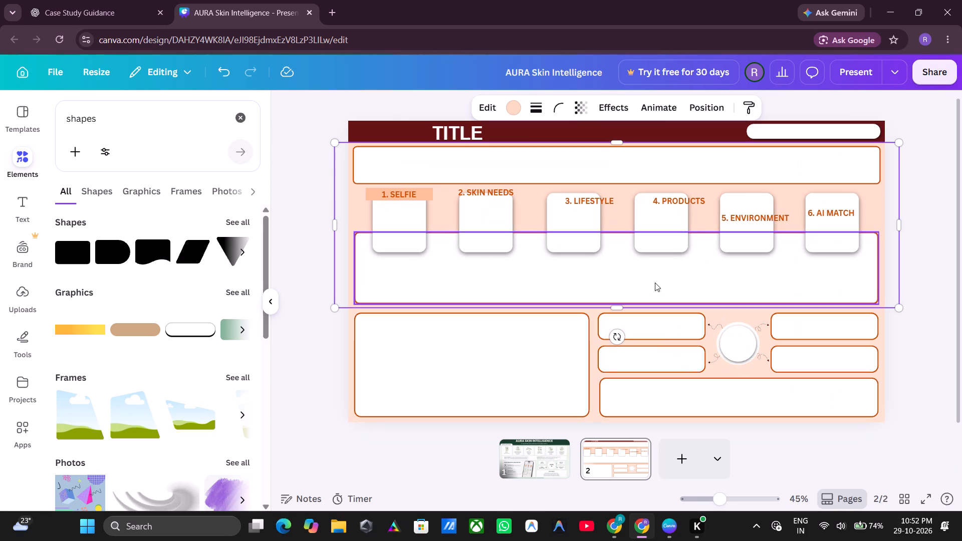
{"action": "left_click", "coordinate": [923, 271]}
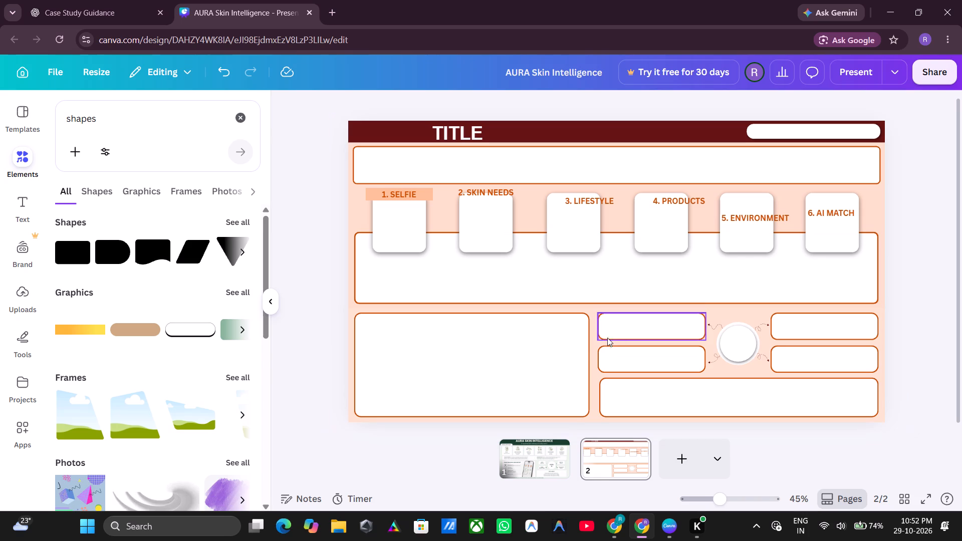
{"action": "left_click", "coordinate": [883, 206]}
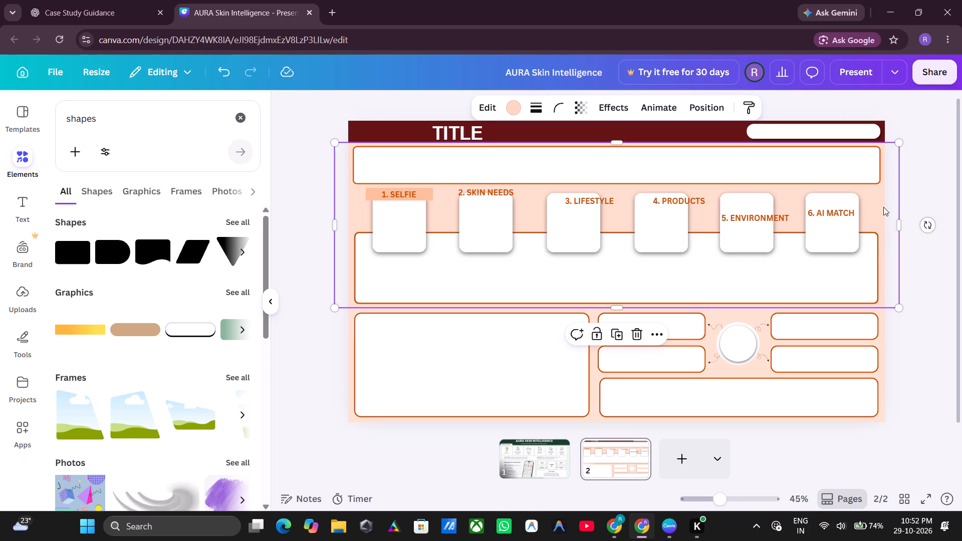
{"action": "left_click", "coordinate": [882, 355]}
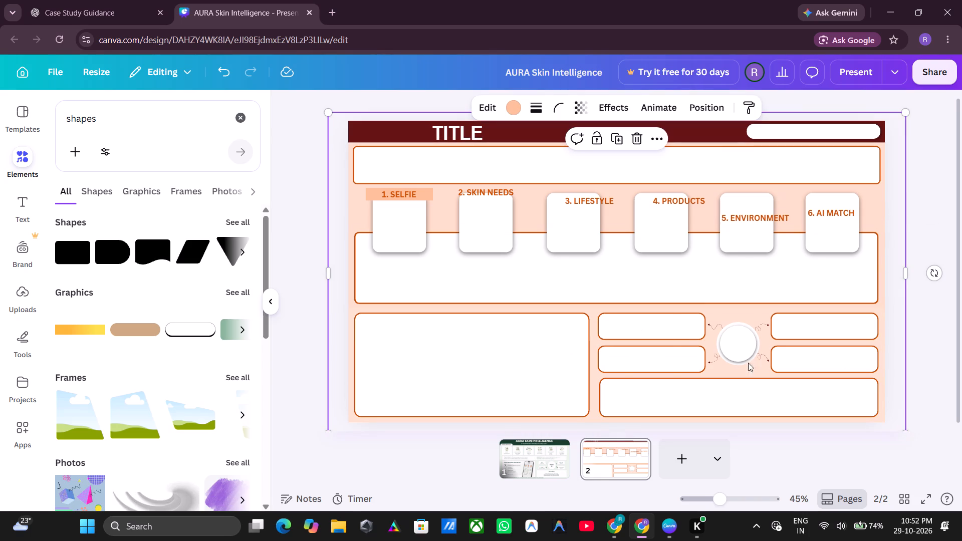
{"action": "left_click", "coordinate": [513, 114]}
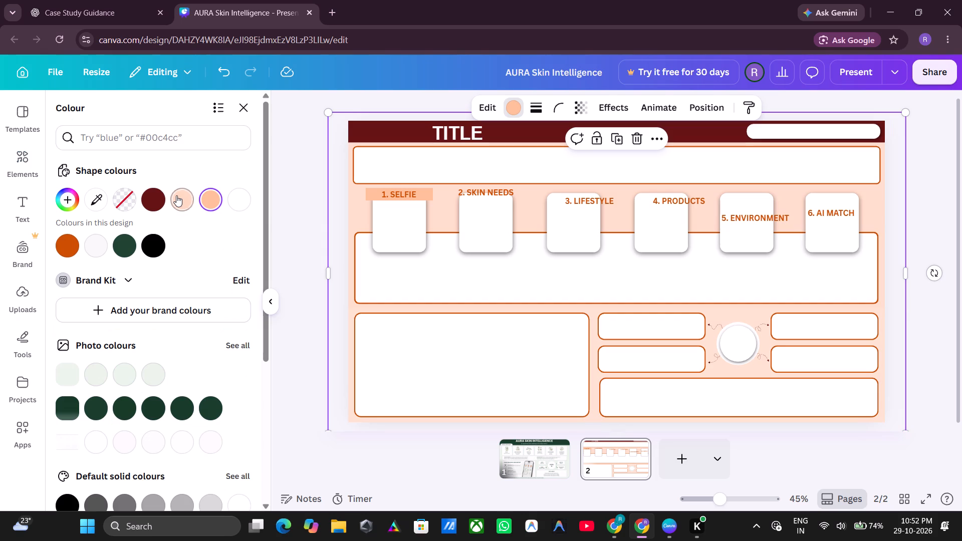
{"action": "left_click", "coordinate": [176, 195]}
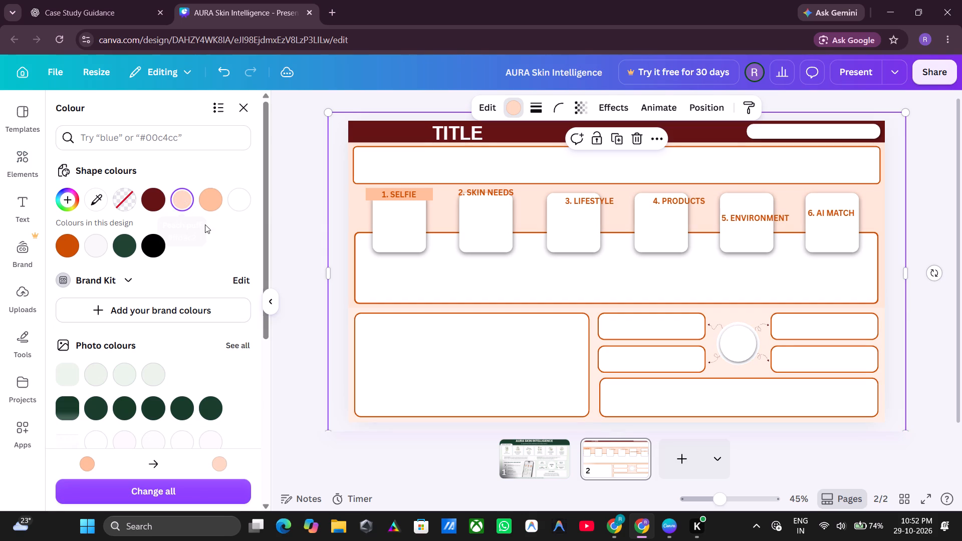
Recolour the large slide background shape from peach to the palest cream yellow among the default solid colours.
{"action": "scroll", "coordinate": [225, 401], "scroll_direction": "down", "scroll_amount": 4}
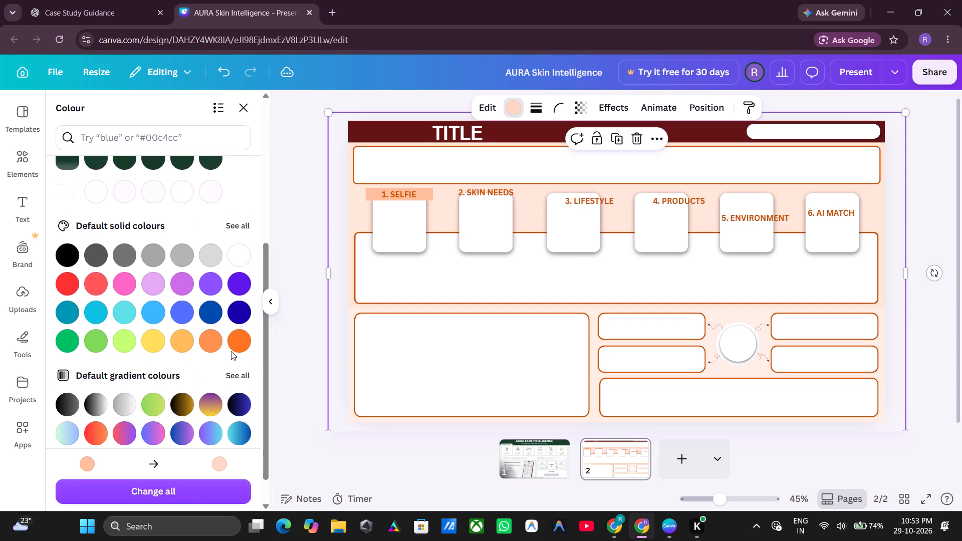
{"action": "left_click", "coordinate": [235, 225]}
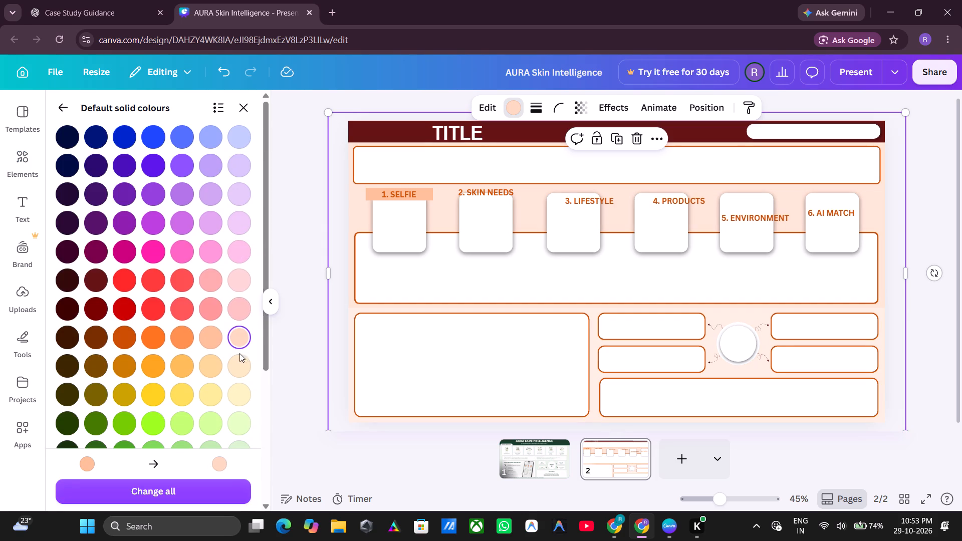
{"action": "left_click", "coordinate": [239, 357]}
{"action": "left_click", "coordinate": [236, 389]}
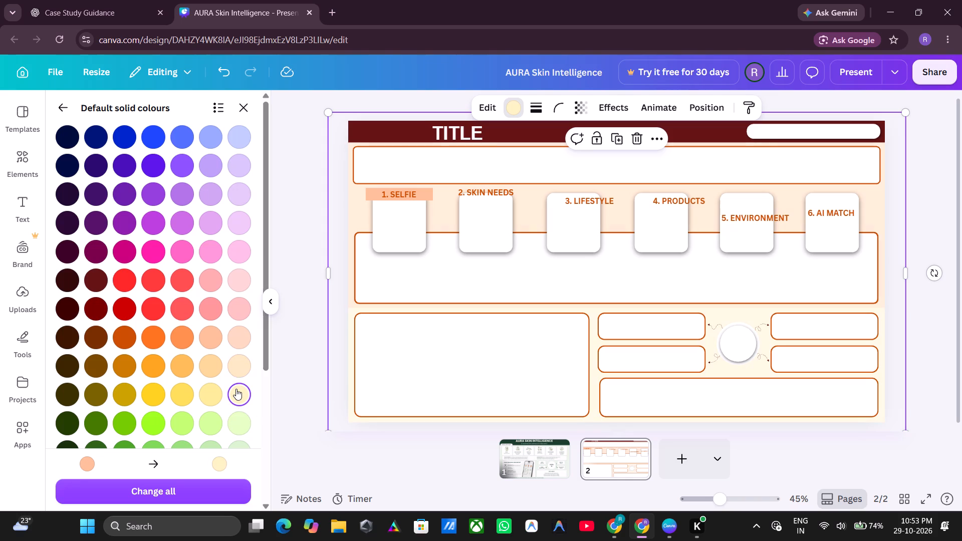
{"action": "left_click", "coordinate": [220, 401]}
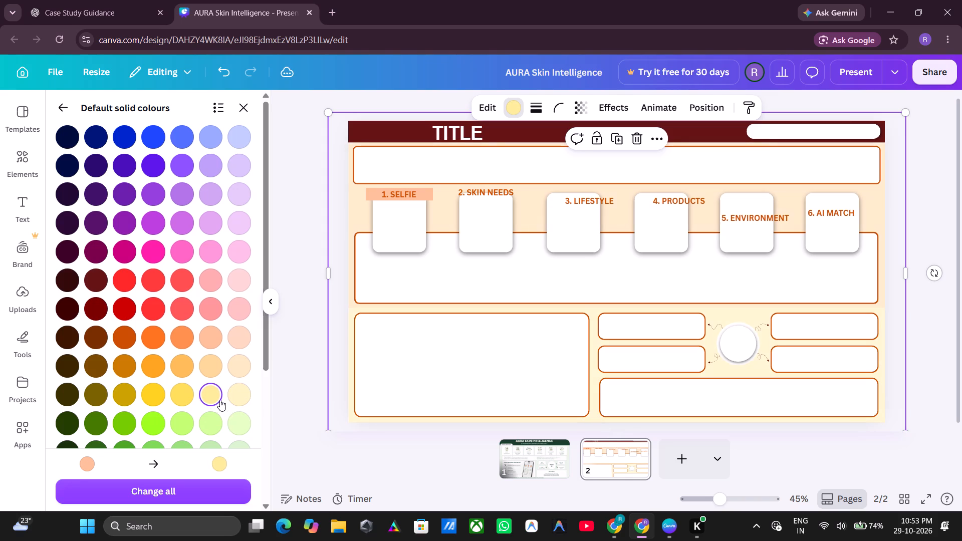
{"action": "left_click", "coordinate": [234, 392]}
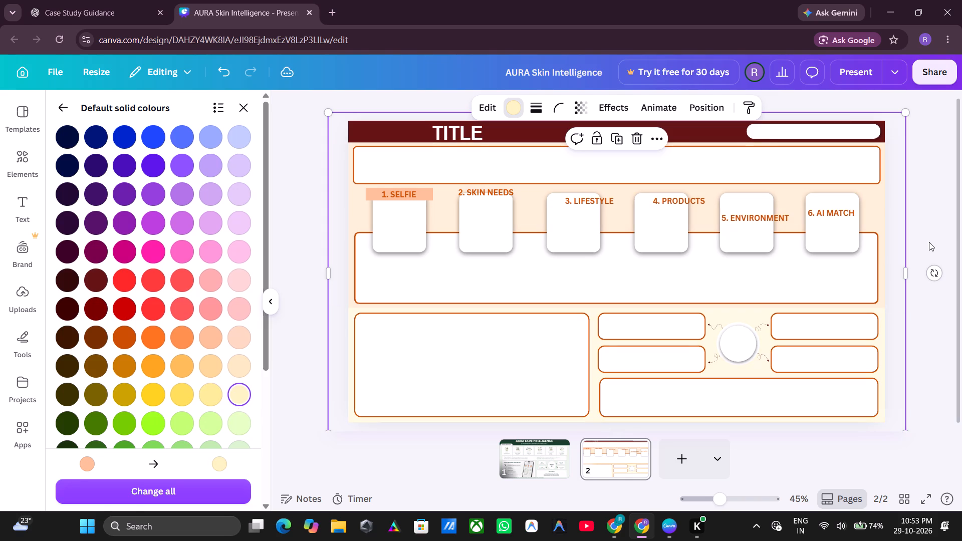
{"action": "left_click", "coordinate": [937, 236]}
{"action": "left_click", "coordinate": [937, 236]}
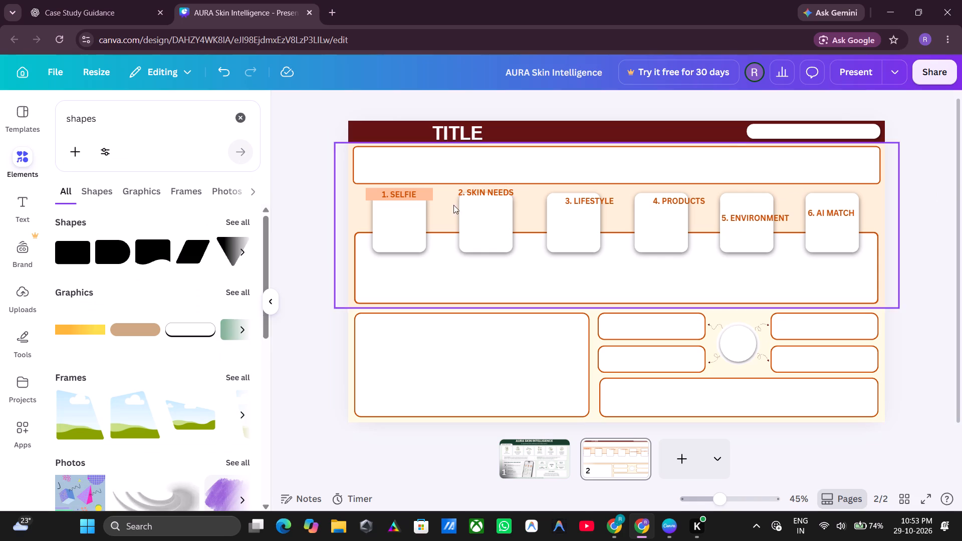
Recolour the header bar behind "1. SELFIE" to a light yellow-orange, one shade darker than the palest in its row.
{"action": "left_click", "coordinate": [428, 199]}
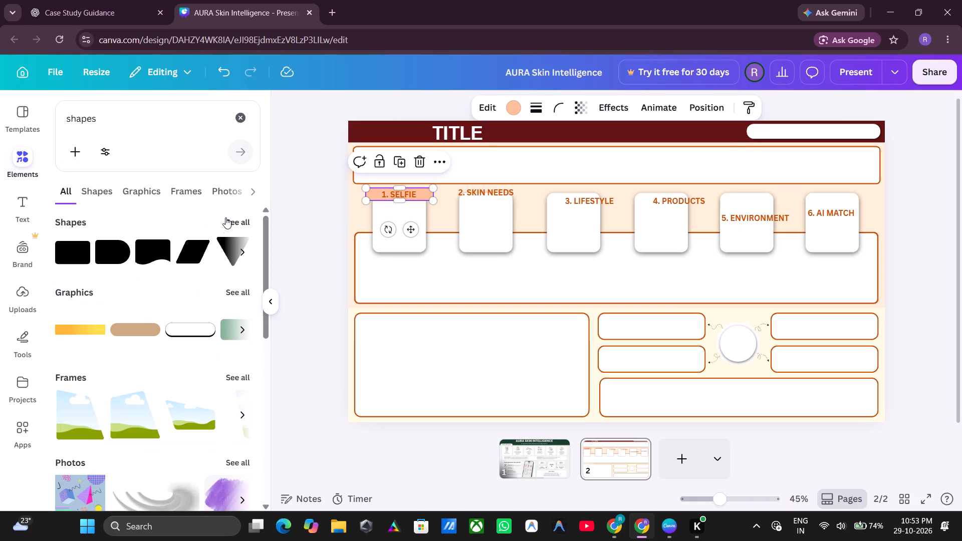
{"action": "left_click", "coordinate": [511, 111]}
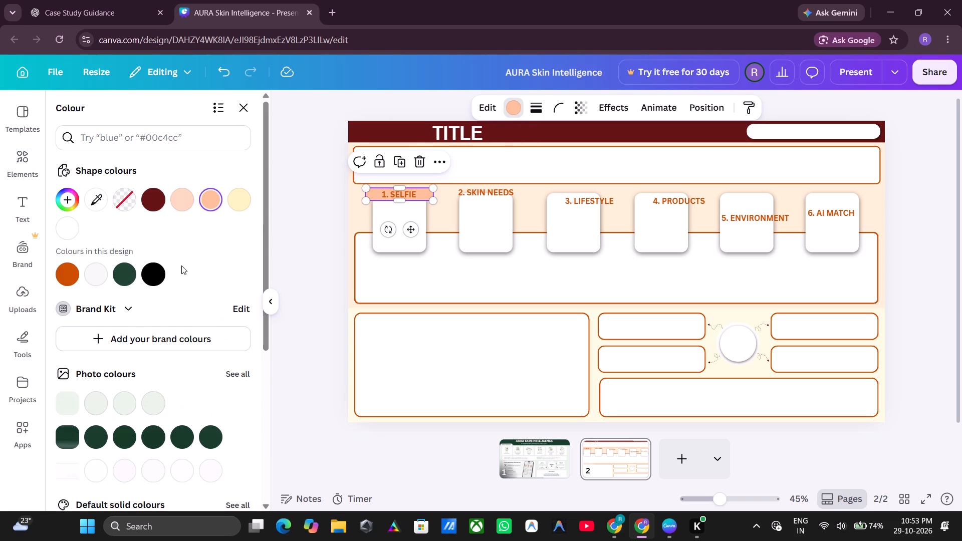
{"action": "scroll", "coordinate": [212, 287], "scroll_direction": "down", "scroll_amount": 5}
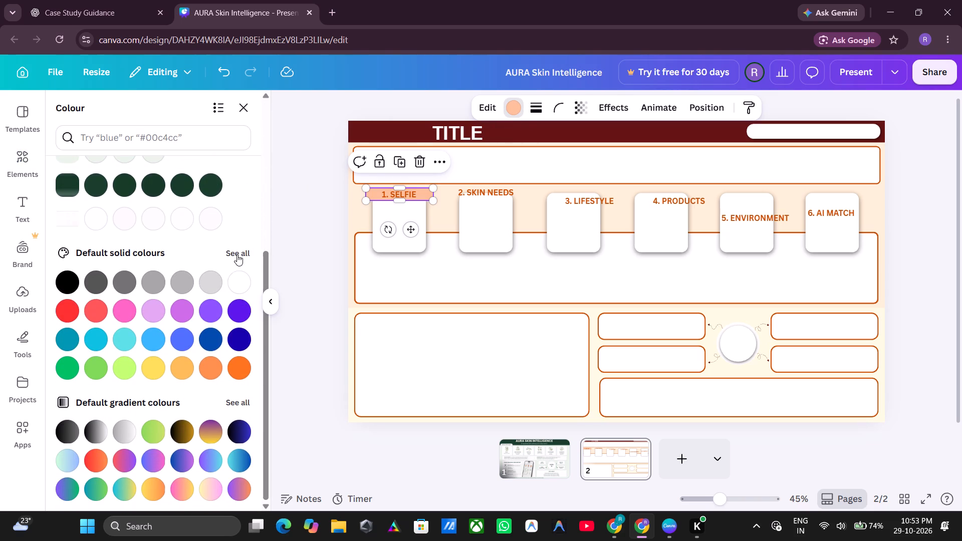
{"action": "left_click", "coordinate": [237, 254]}
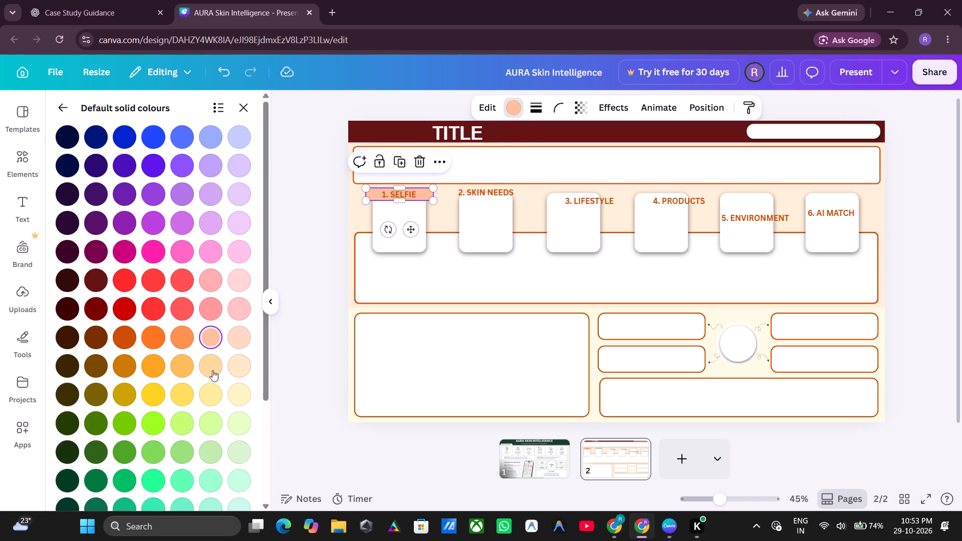
{"action": "left_click", "coordinate": [237, 345]}
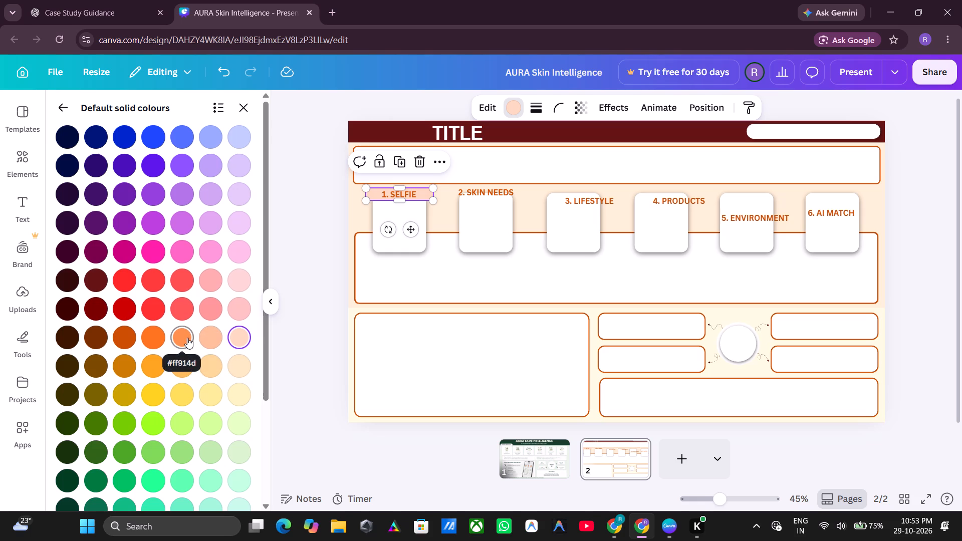
{"action": "left_click", "coordinate": [187, 338]}
{"action": "left_click", "coordinate": [214, 337]}
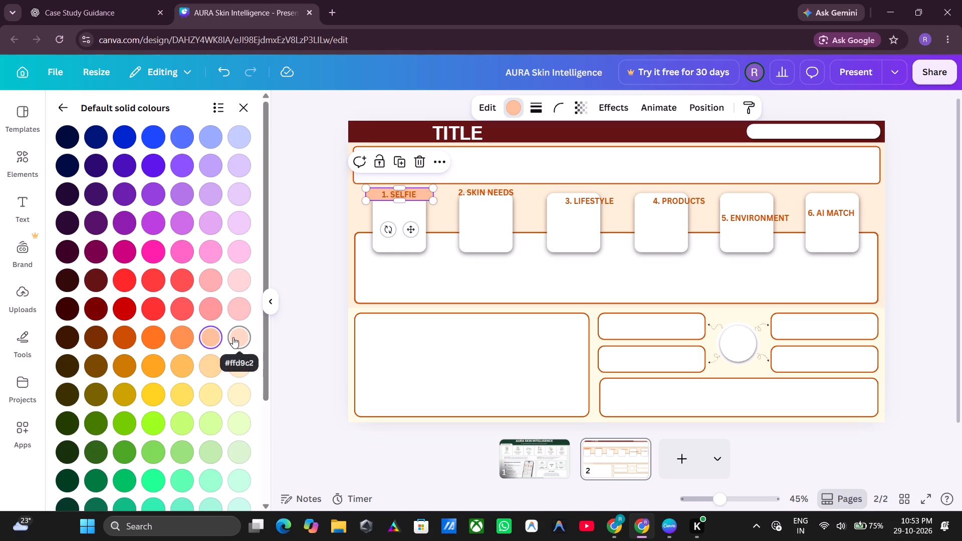
{"action": "left_click", "coordinate": [233, 337]}
{"action": "left_click", "coordinate": [234, 357]}
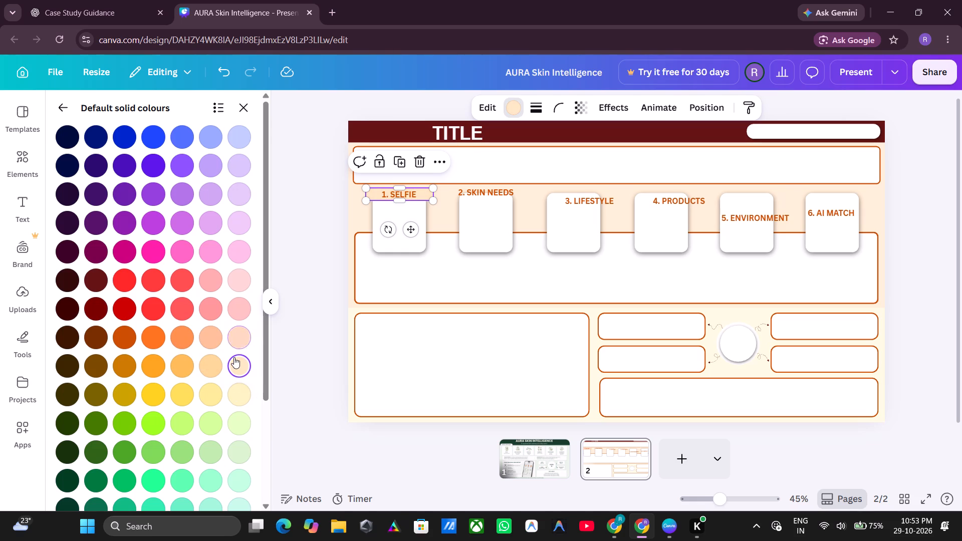
{"action": "left_click", "coordinate": [214, 362]}
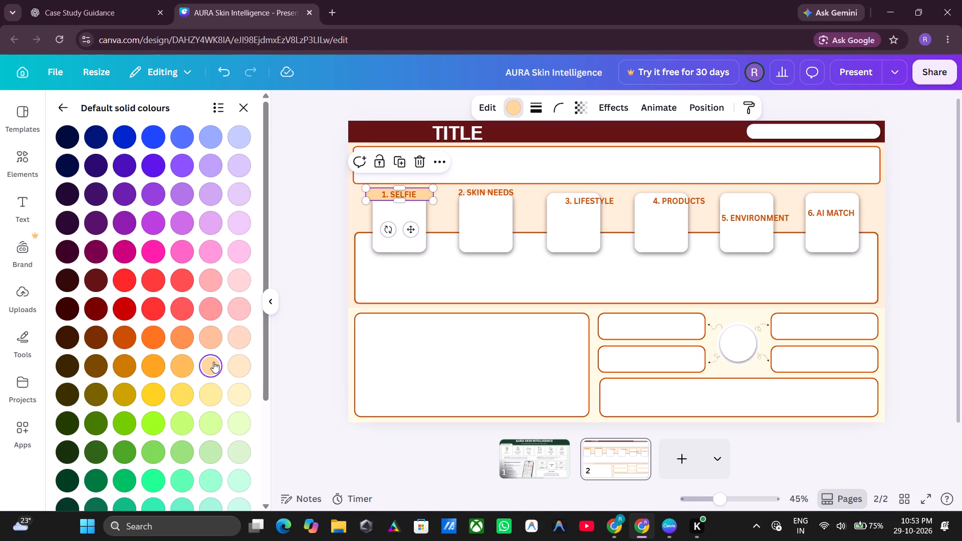
{"action": "left_click", "coordinate": [305, 315]}
{"action": "left_click", "coordinate": [305, 315]}
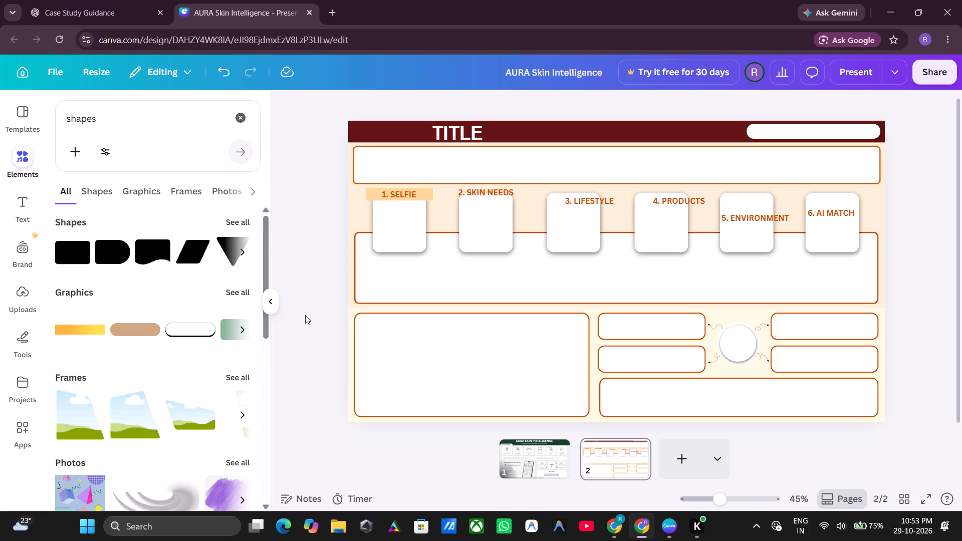
{"action": "left_click", "coordinate": [922, 230]}
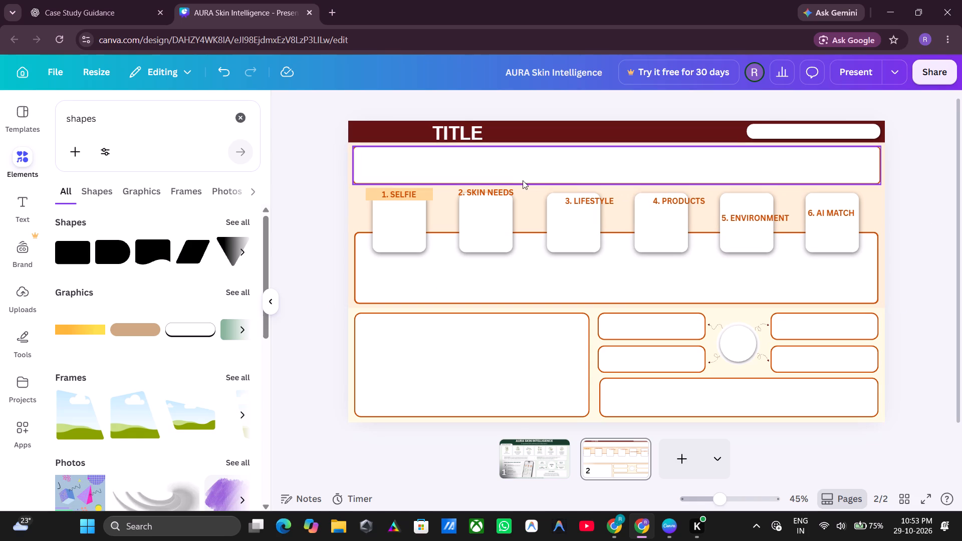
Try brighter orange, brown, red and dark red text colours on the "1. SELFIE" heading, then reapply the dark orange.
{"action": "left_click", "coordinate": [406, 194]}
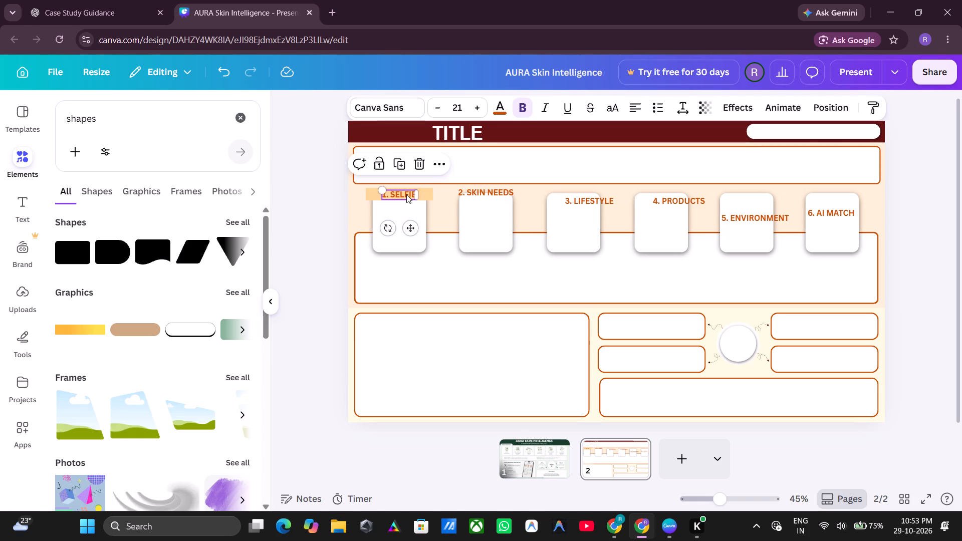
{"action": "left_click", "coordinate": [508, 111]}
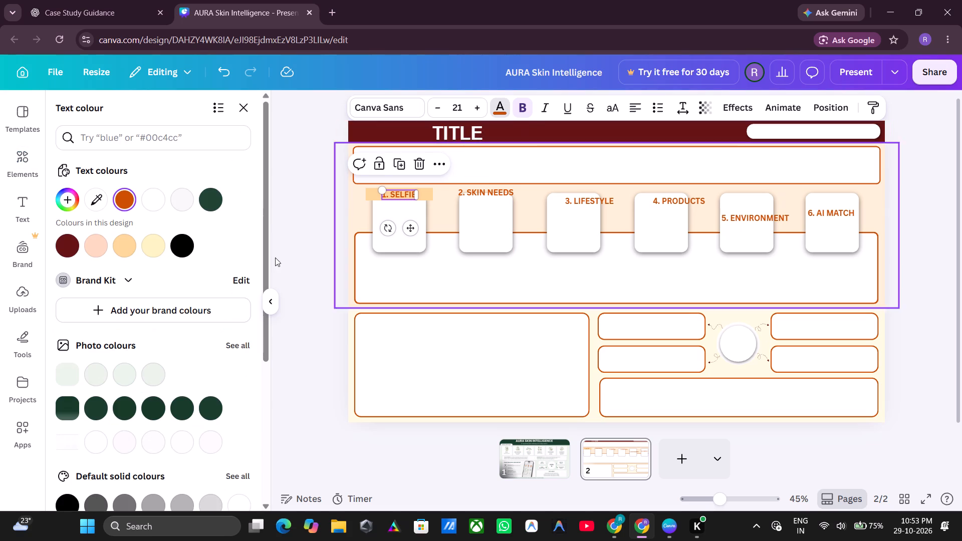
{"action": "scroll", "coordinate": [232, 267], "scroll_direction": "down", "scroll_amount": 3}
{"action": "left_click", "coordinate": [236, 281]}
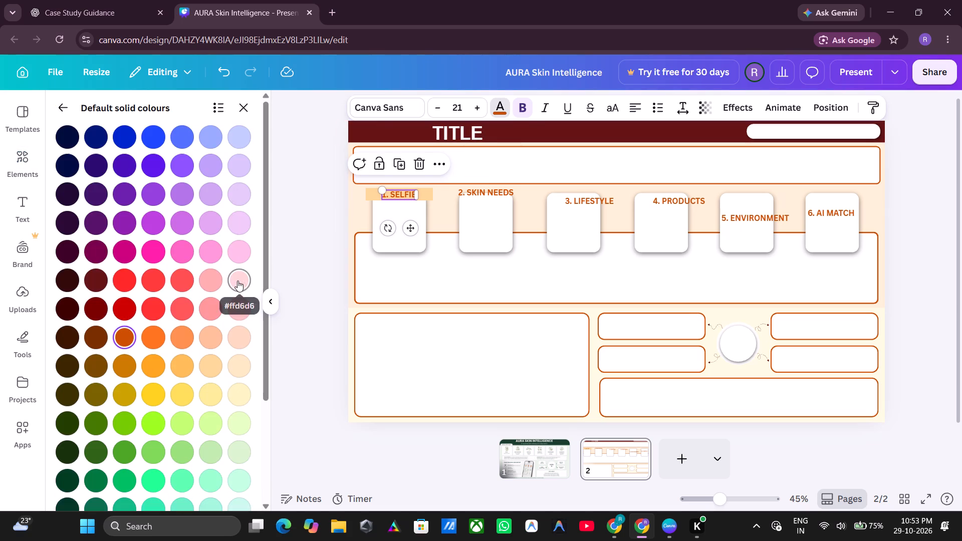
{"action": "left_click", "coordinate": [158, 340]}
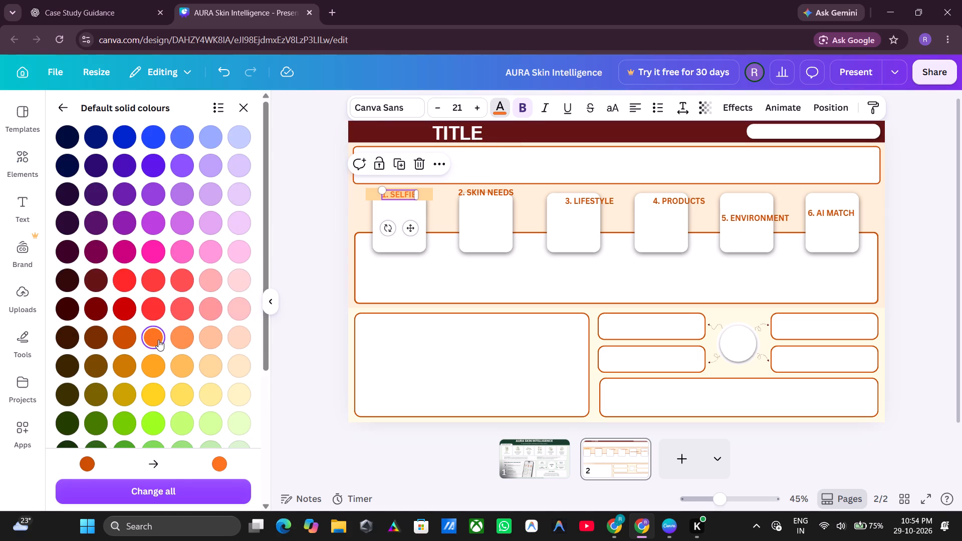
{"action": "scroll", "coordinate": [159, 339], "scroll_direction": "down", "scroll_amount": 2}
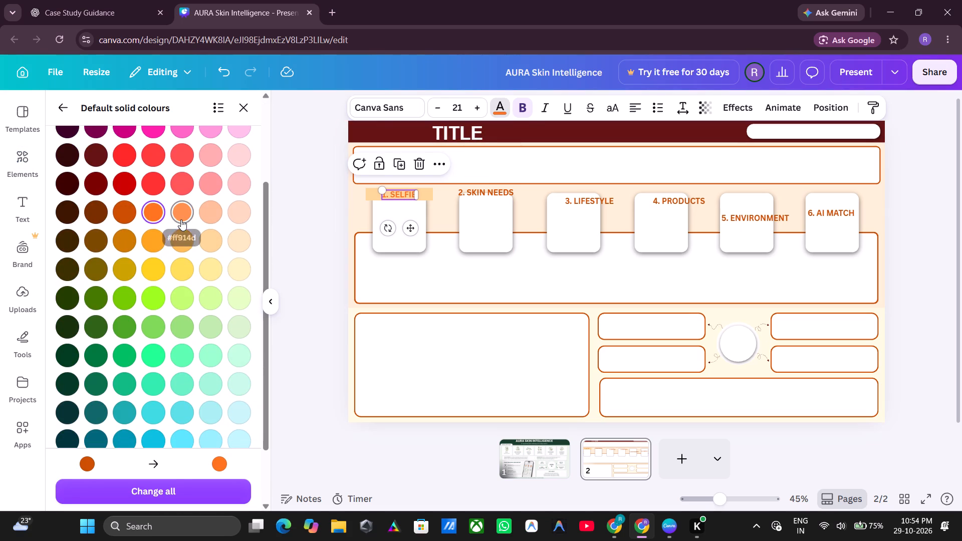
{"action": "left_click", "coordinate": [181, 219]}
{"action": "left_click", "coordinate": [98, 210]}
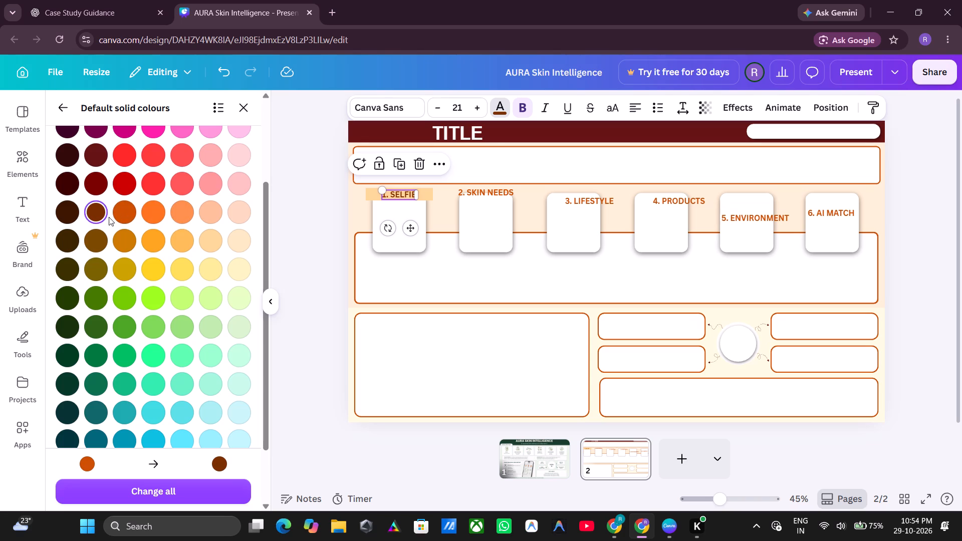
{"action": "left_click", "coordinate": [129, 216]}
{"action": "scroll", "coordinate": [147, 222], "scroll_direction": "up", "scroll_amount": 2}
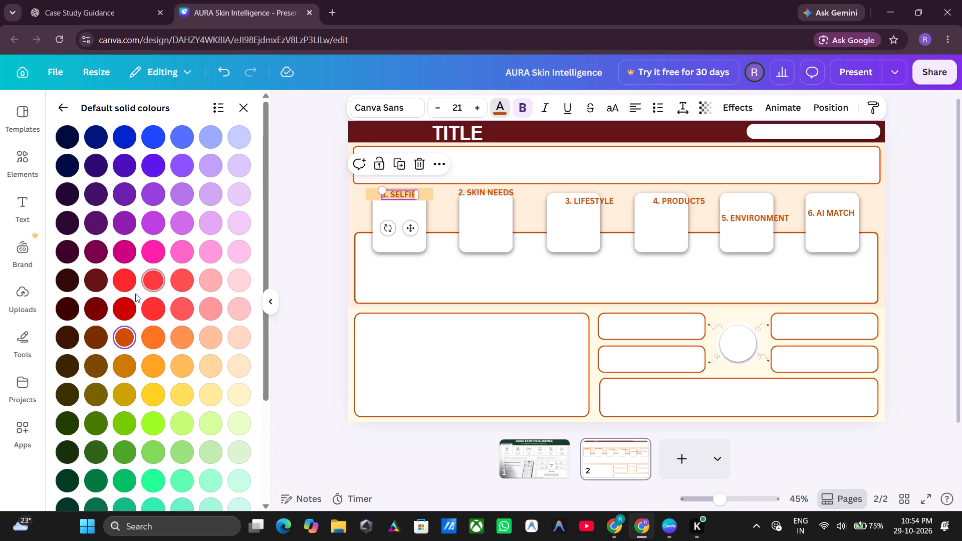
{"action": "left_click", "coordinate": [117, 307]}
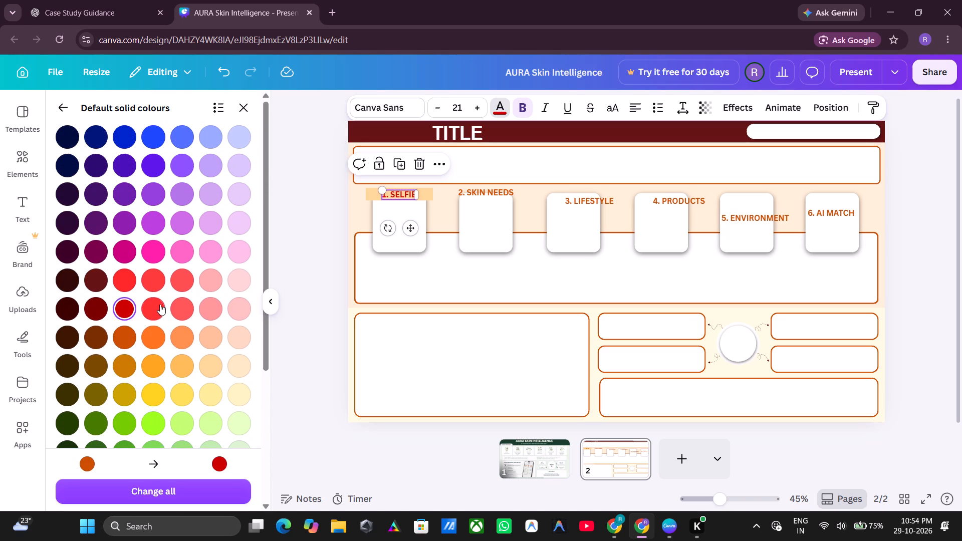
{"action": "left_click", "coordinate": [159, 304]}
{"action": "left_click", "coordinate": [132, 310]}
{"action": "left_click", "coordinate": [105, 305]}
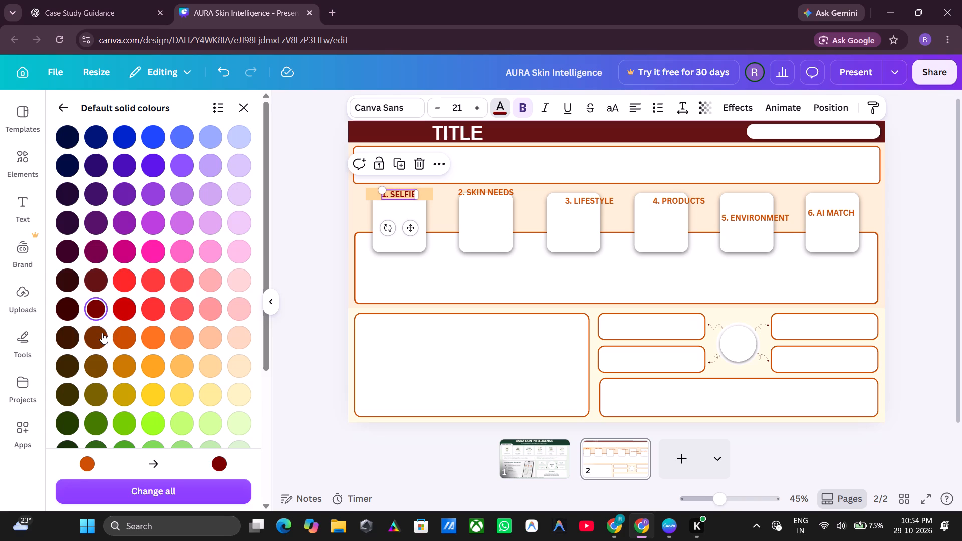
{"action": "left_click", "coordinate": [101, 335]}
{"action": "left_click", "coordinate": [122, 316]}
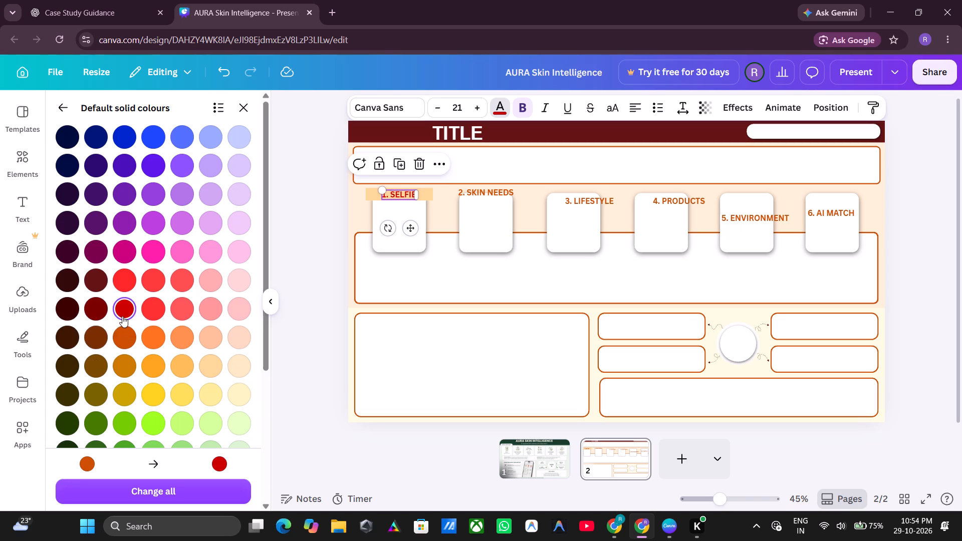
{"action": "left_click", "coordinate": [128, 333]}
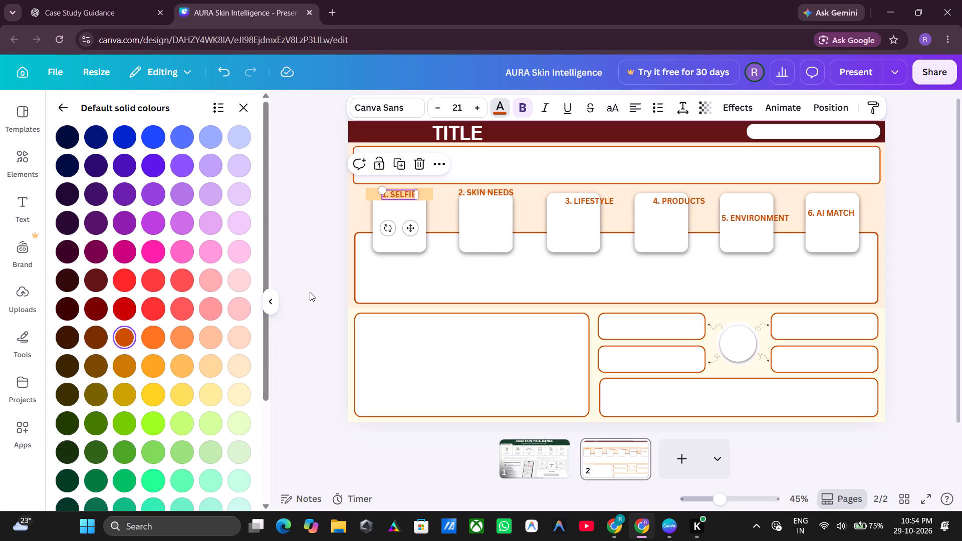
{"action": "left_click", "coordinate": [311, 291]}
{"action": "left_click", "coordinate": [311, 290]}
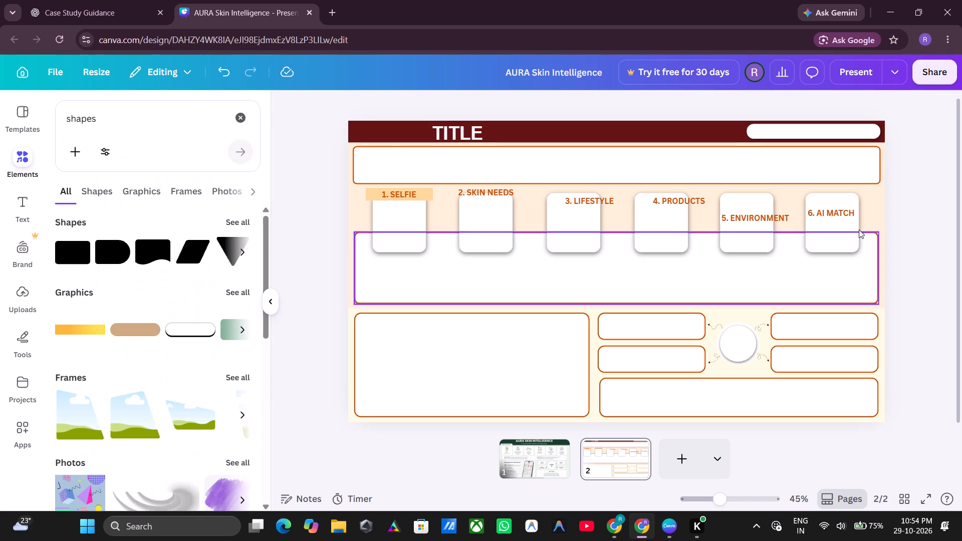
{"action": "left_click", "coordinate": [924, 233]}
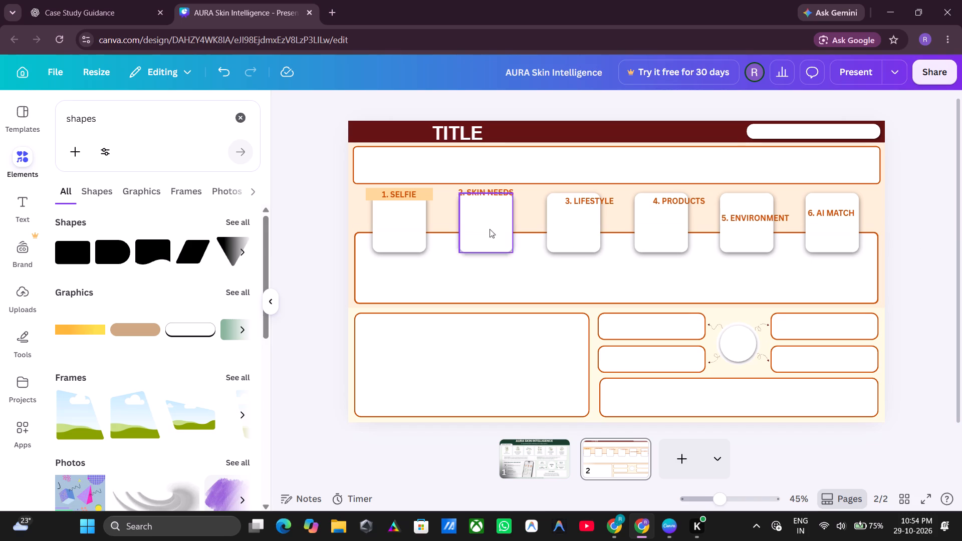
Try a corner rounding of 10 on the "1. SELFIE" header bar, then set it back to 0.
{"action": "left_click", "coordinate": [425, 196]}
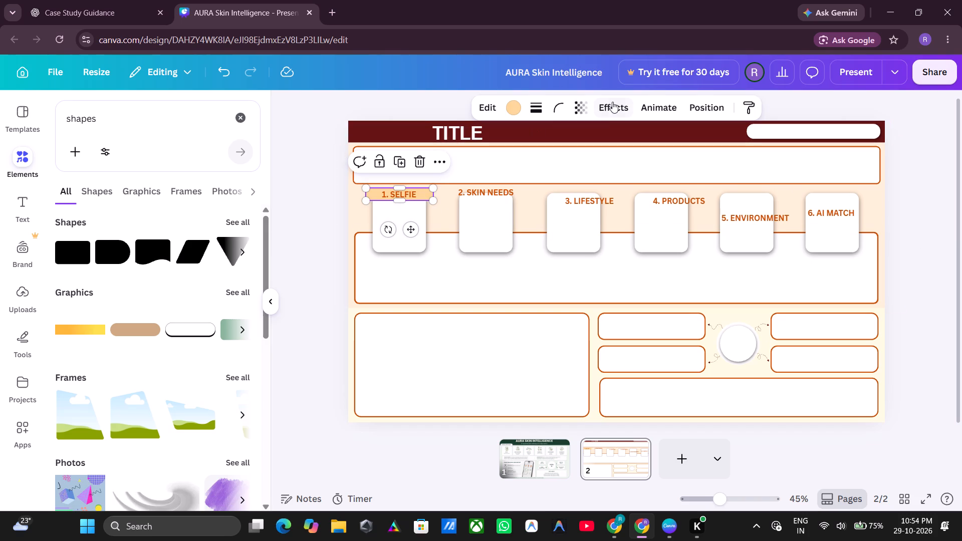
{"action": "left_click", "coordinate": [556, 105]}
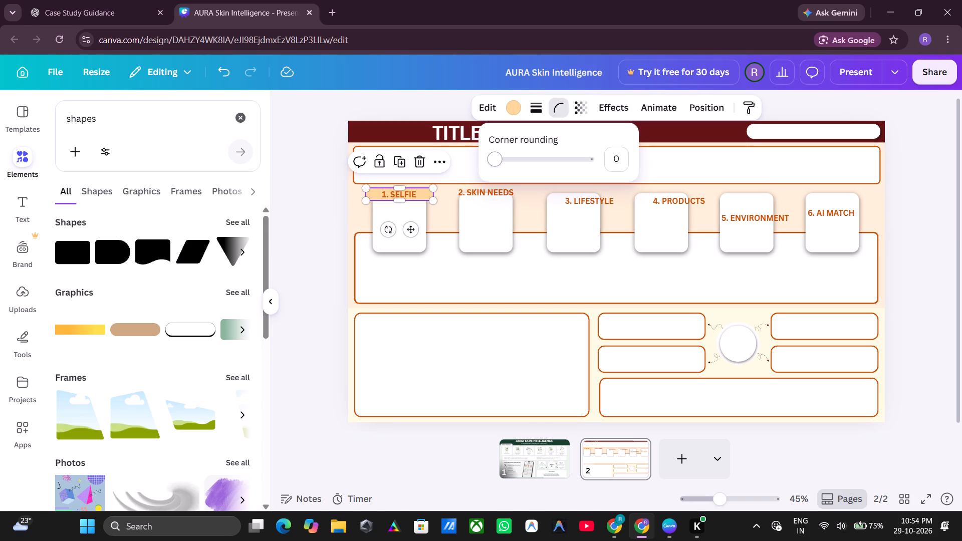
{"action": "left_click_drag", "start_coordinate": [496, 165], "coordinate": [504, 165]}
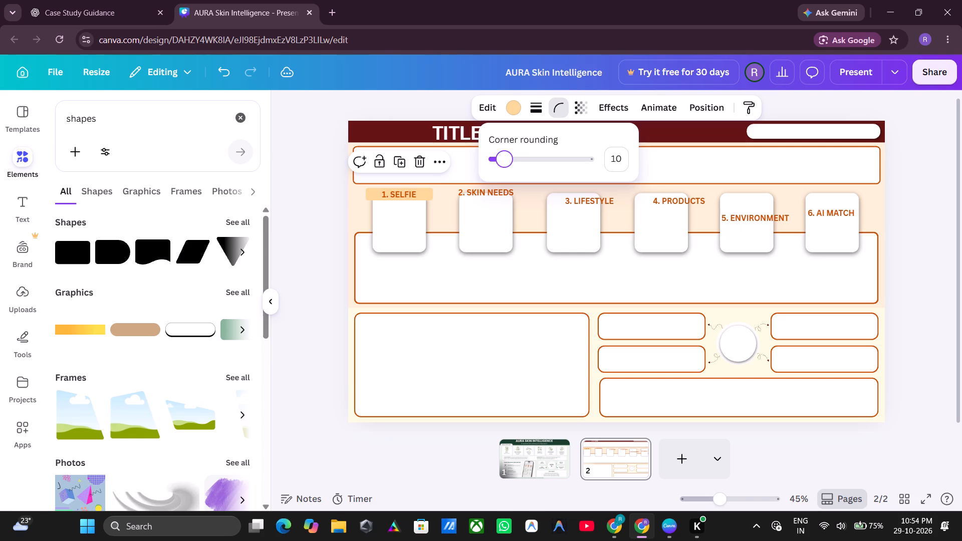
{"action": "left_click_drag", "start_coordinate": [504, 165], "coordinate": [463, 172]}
Round the corners of the "1. SELFIE" header bar slightly.
{"action": "left_click_drag", "start_coordinate": [463, 172], "coordinate": [496, 172]}
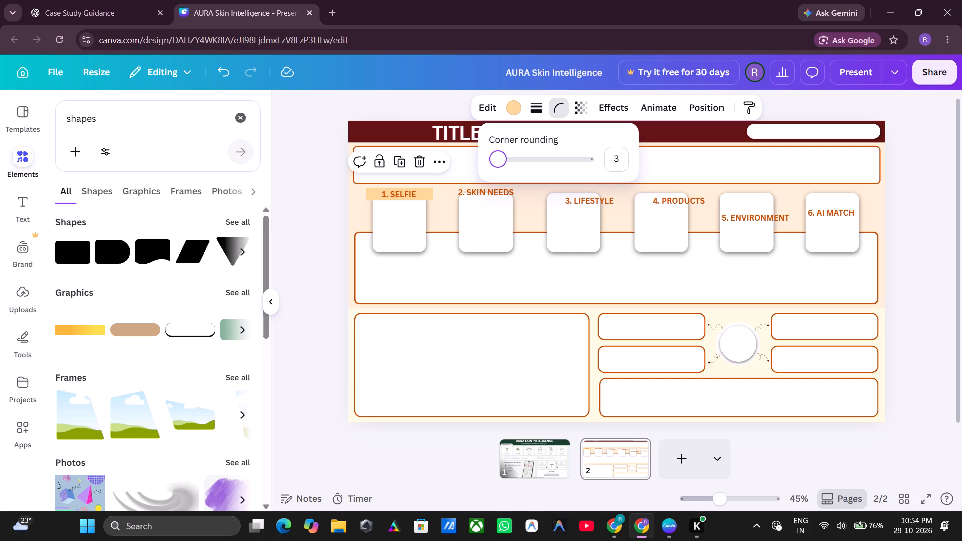
{"action": "left_click_drag", "start_coordinate": [496, 172], "coordinate": [504, 171]}
{"action": "left_click", "coordinate": [934, 200]}
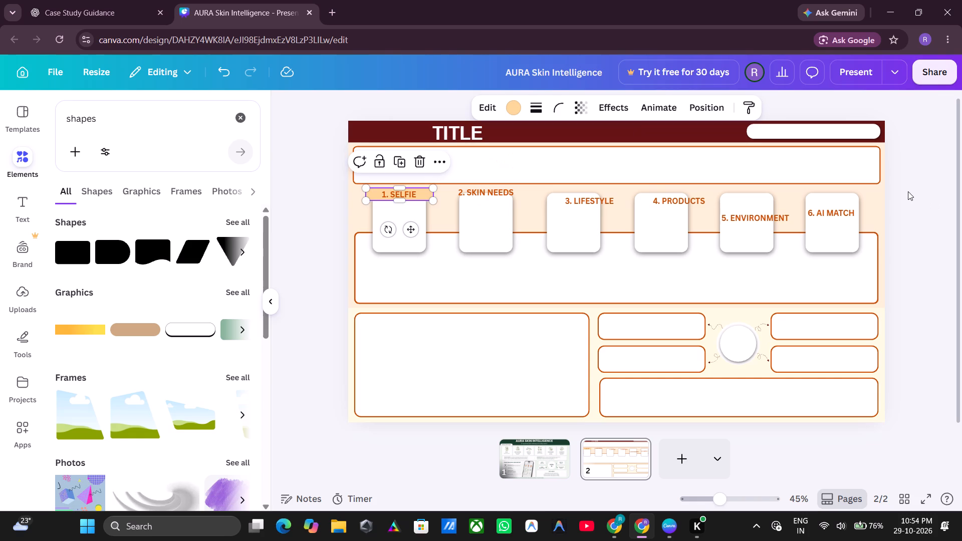
{"action": "left_click", "coordinate": [908, 191]}
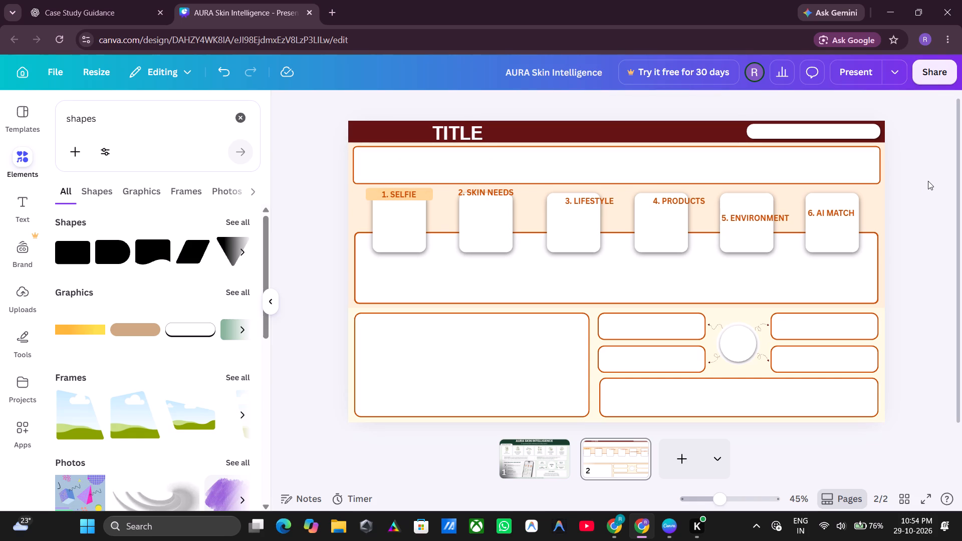
Move the "2. SKIN NEEDS" heading straight down so it sits inside the upper part of the second card.
{"action": "left_click", "coordinate": [505, 191]}
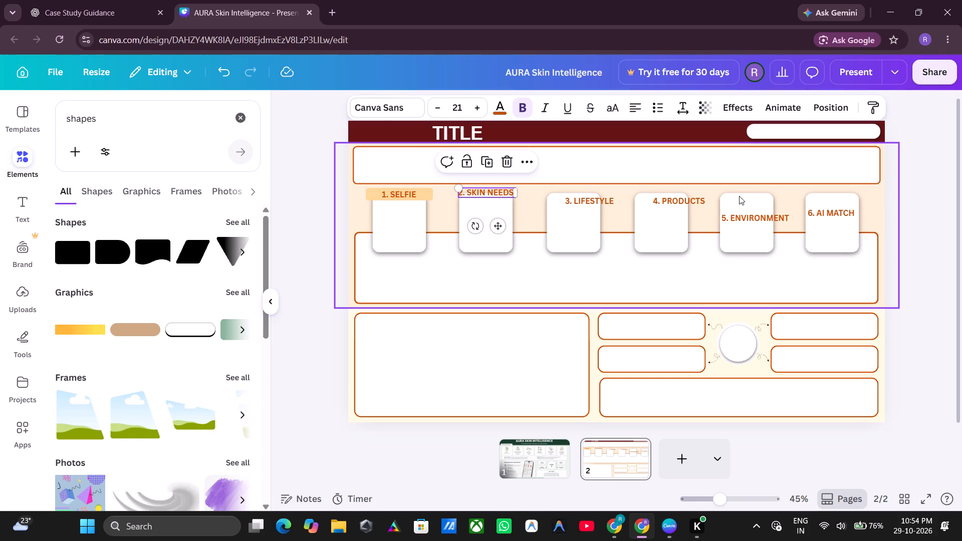
{"action": "key", "text": "Down"}
{"action": "key", "text": "Down"}
{"action": "key", "text": "Down"}
{"action": "key", "text": "Down"}
{"action": "key", "text": "Down"}
{"action": "key", "text": "Down"}
{"action": "key", "text": "Down"}
{"action": "key", "text": "Down"}
{"action": "key", "text": "Down"}
{"action": "key", "text": "Down"}
{"action": "key", "text": "Down"}
{"action": "key", "text": "Down"}
{"action": "key", "text": "Down"}
{"action": "key", "text": "Down"}
{"action": "key", "text": "Down"}
{"action": "key", "text": "Down"}
{"action": "key", "text": "Down"}
{"action": "key", "text": "Down"}
{"action": "key", "text": "Down"}
{"action": "key", "text": "Down"}
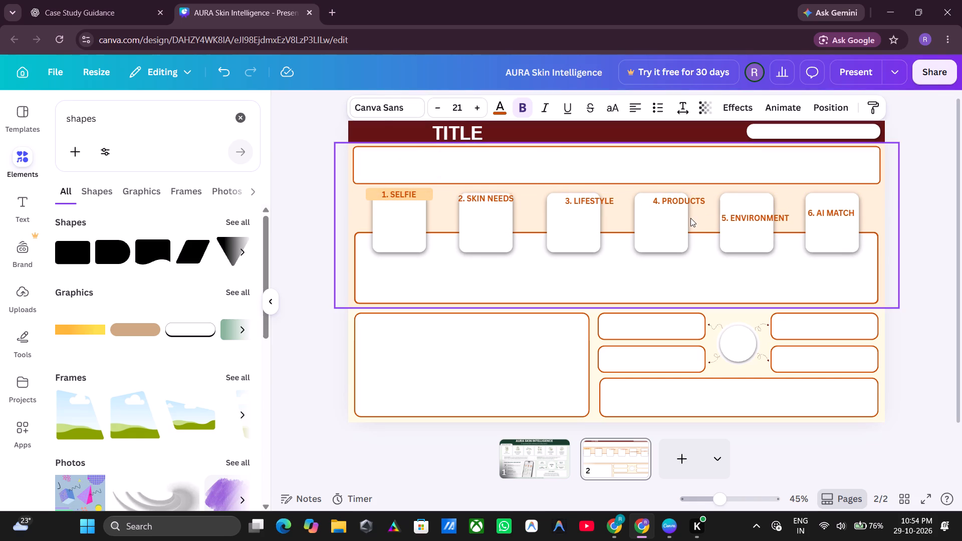
{"action": "left_click", "coordinate": [937, 180]}
Duplicate the light orange header bar behind "1. SELFIE".
{"action": "left_click", "coordinate": [426, 192]}
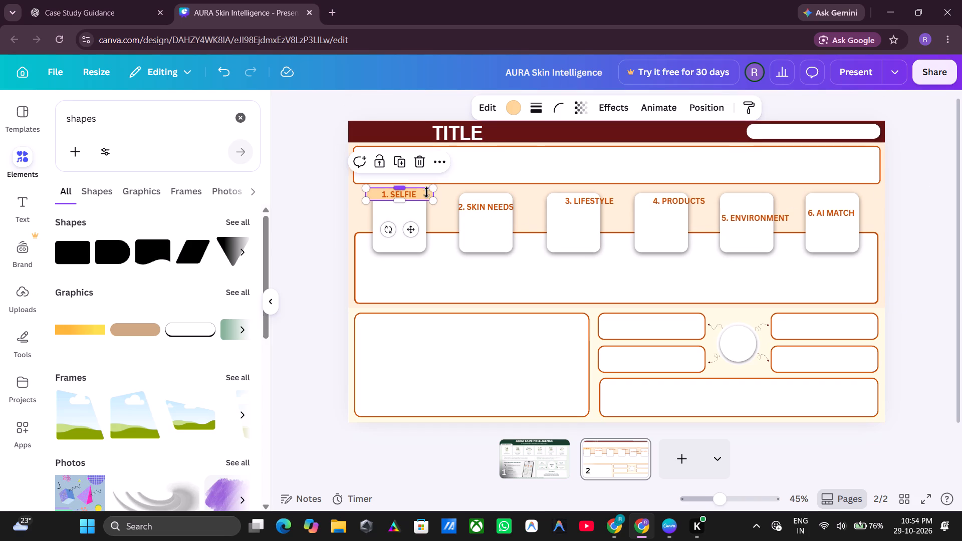
{"action": "left_click", "coordinate": [397, 159]}
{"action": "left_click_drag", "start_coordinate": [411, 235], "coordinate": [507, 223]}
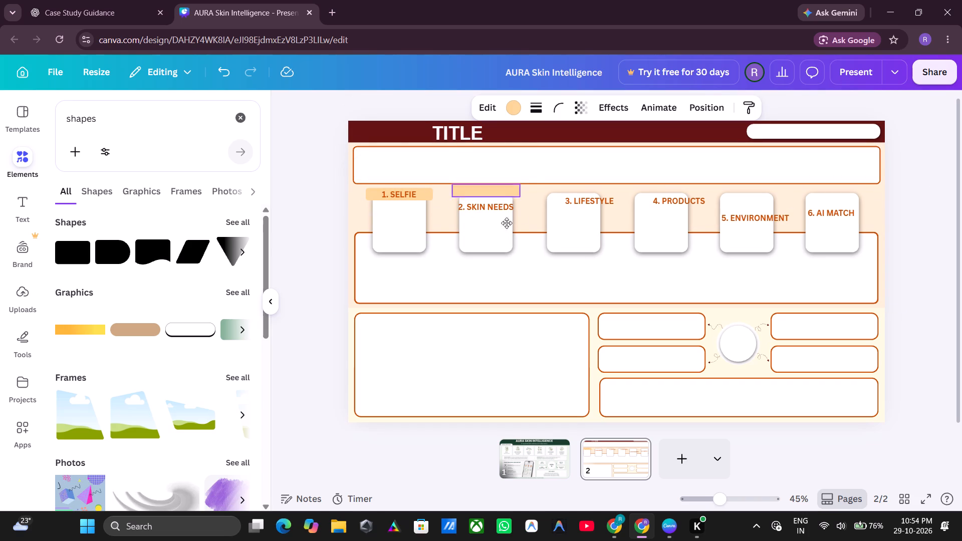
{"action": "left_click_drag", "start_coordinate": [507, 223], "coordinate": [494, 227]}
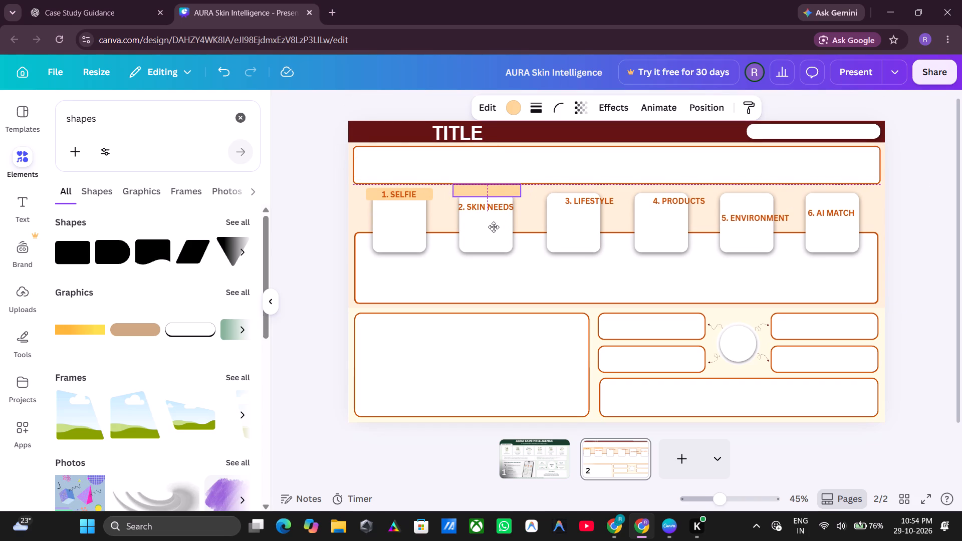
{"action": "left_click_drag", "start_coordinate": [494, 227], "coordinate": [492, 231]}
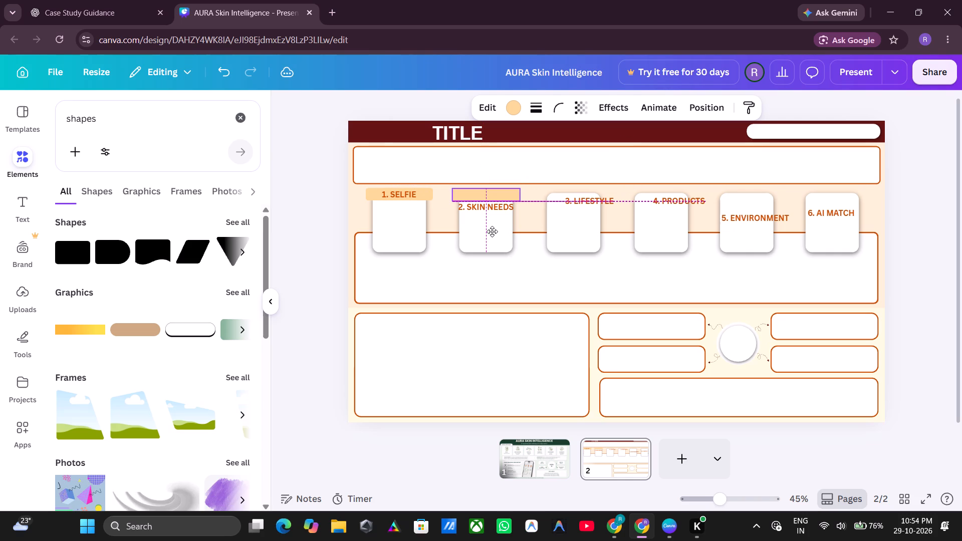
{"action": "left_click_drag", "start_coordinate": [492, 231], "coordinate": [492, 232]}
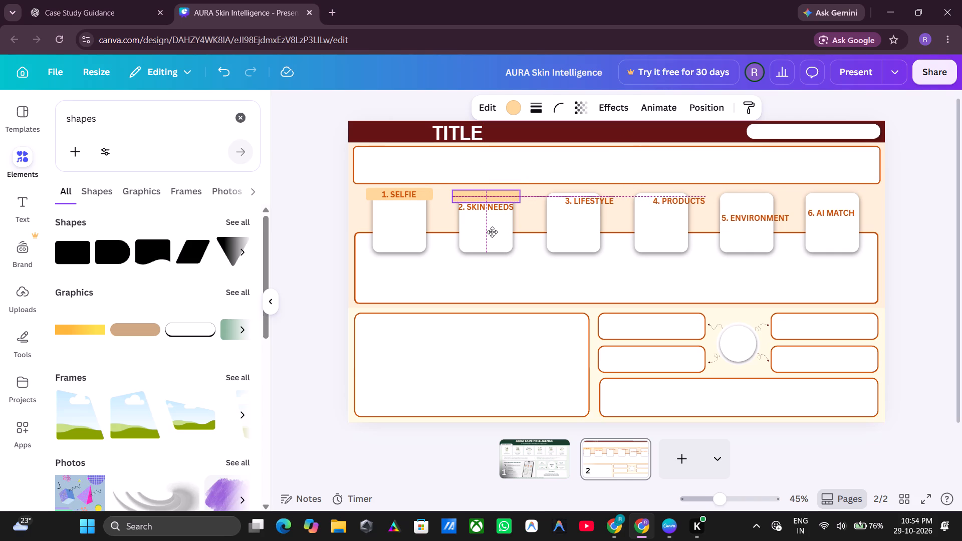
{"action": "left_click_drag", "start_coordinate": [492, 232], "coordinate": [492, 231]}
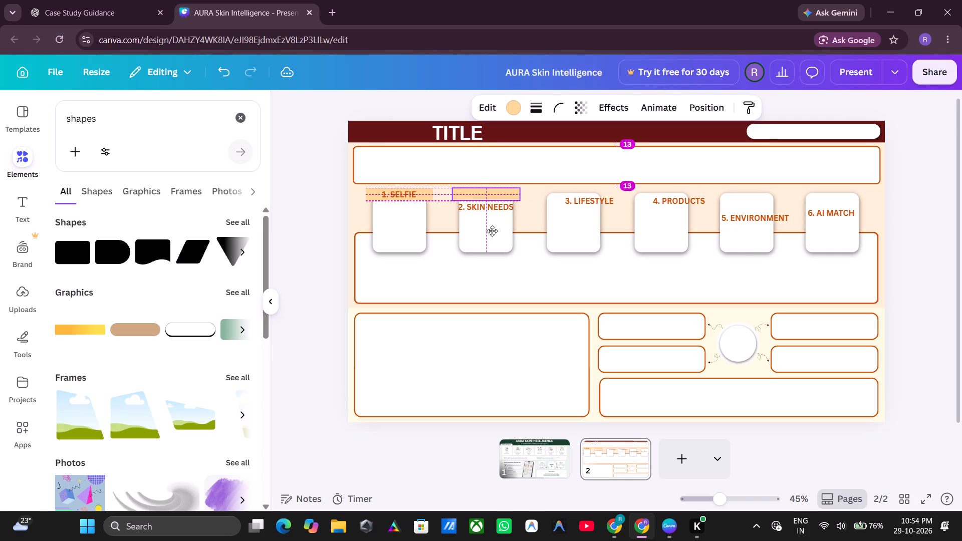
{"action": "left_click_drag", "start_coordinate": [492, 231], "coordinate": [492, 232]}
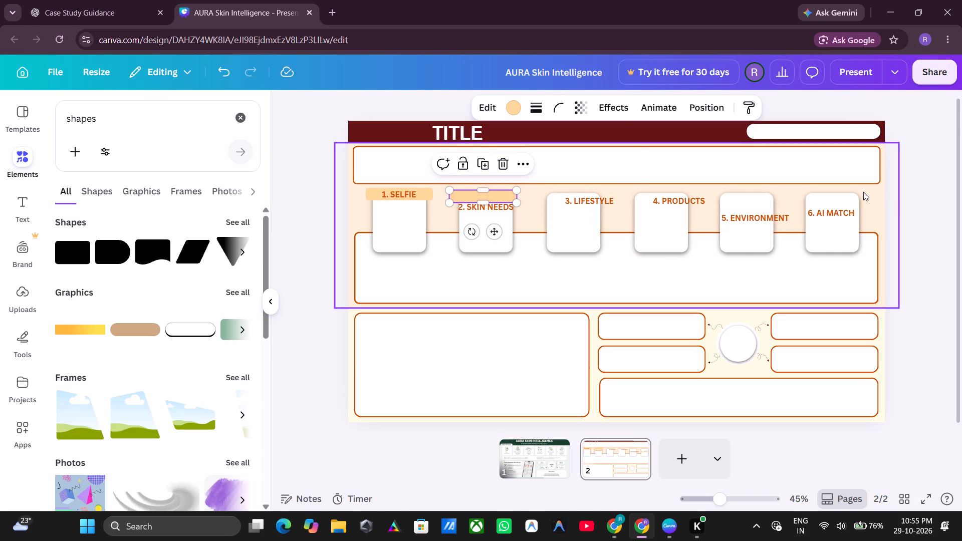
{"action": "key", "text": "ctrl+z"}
Place the duplicated header bar centred across the top of the second card, level with the "1. SELFIE" bar.
{"action": "left_click_drag", "start_coordinate": [417, 234], "coordinate": [420, 234]}
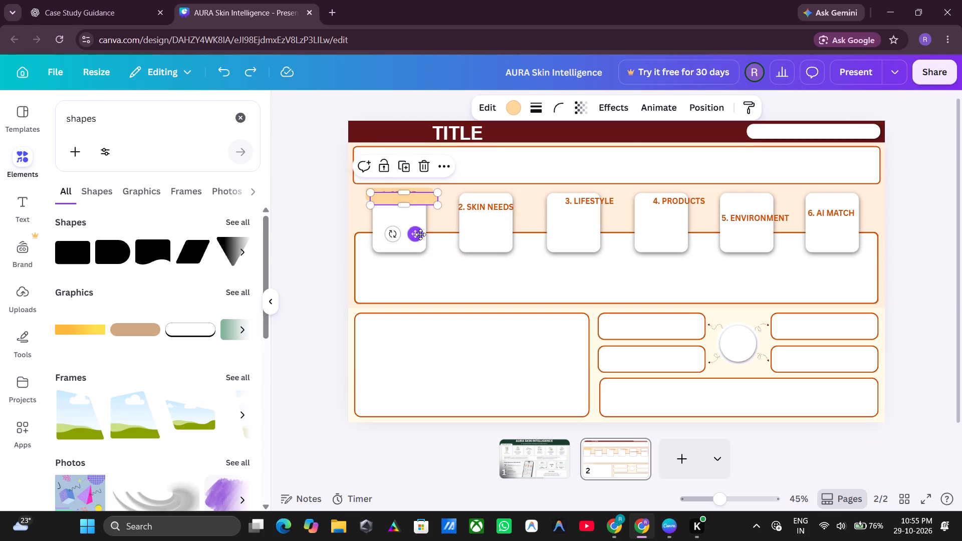
{"action": "left_click_drag", "start_coordinate": [420, 234], "coordinate": [501, 230]}
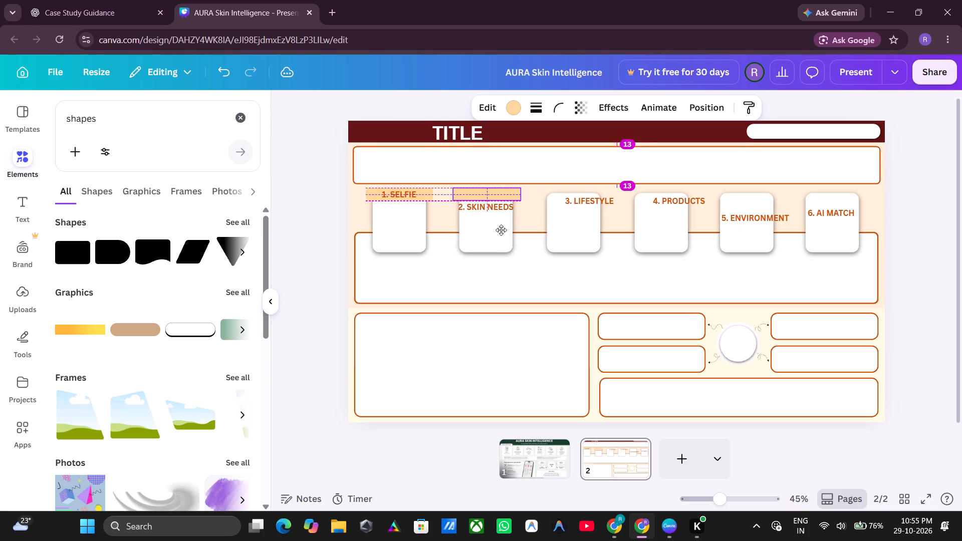
{"action": "left_click_drag", "start_coordinate": [501, 230], "coordinate": [501, 230]}
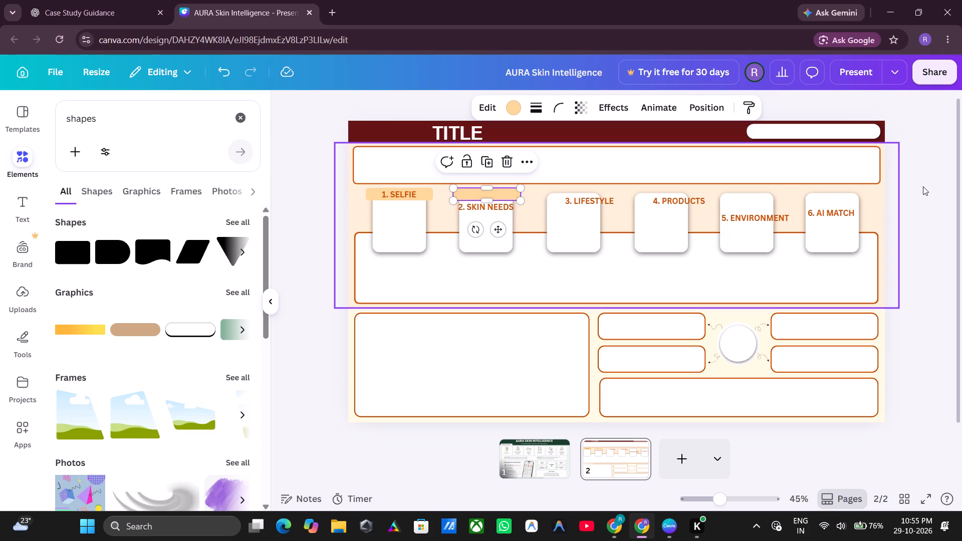
{"action": "left_click", "coordinate": [923, 186]}
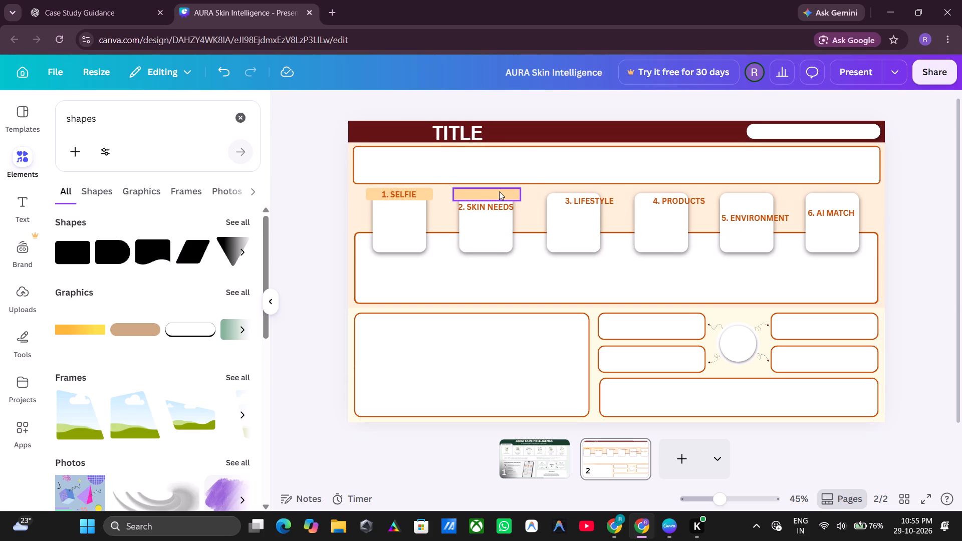
{"action": "left_click", "coordinate": [499, 191]}
{"action": "key", "text": "Left"}
{"action": "key", "text": "Left"}
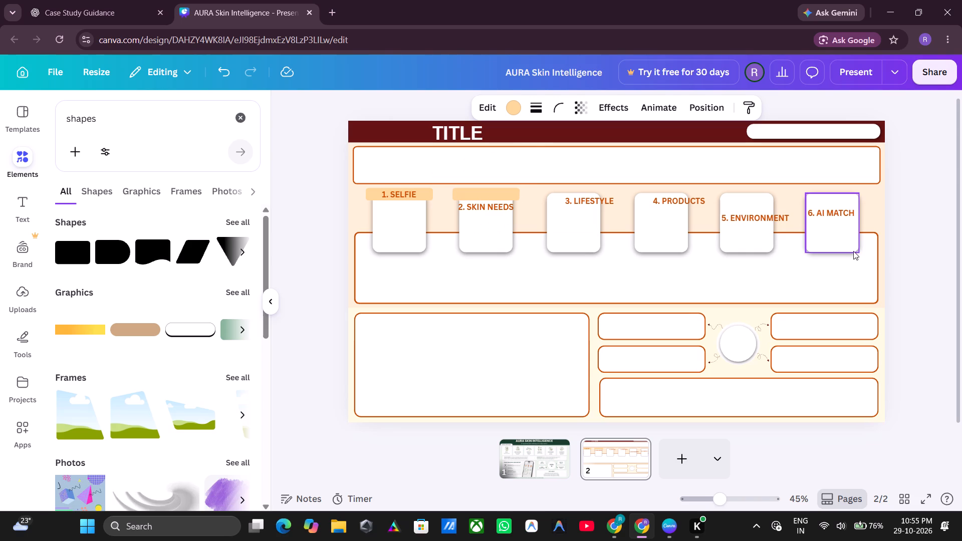
{"action": "key", "text": "Left"}
{"action": "left_click", "coordinate": [915, 234]}
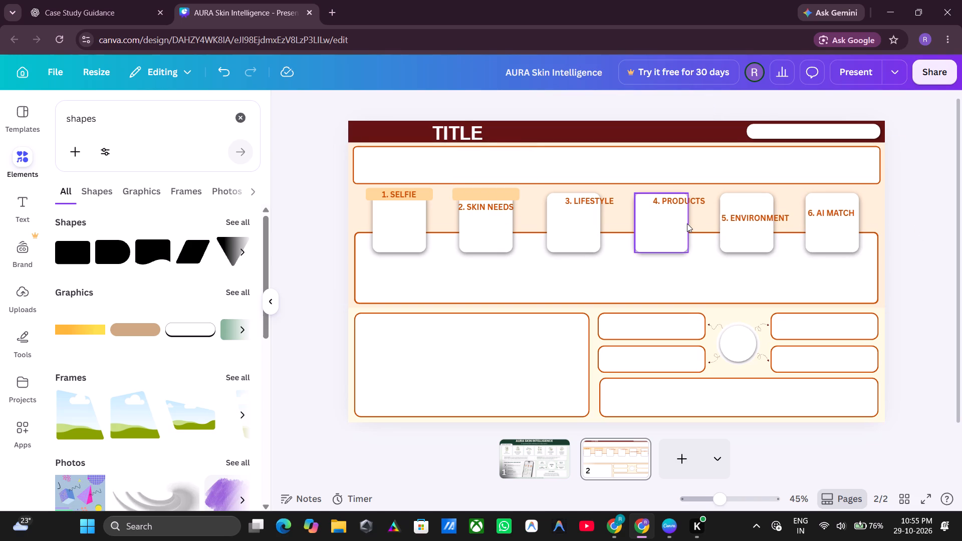
Duplicate the second card's header bar four times at equal spacing so cards 3 to 6 each have one.
{"action": "left_click", "coordinate": [500, 195]}
{"action": "left_click", "coordinate": [485, 166]}
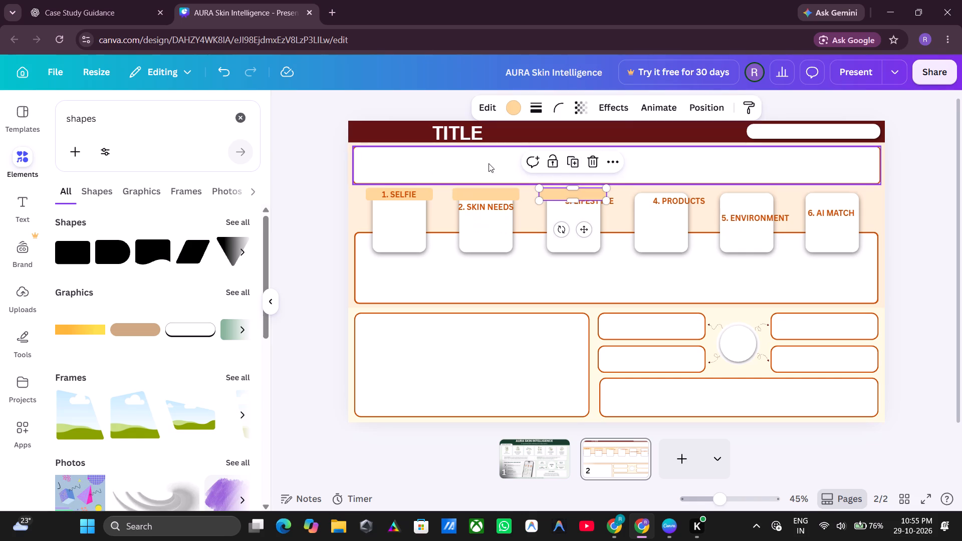
{"action": "left_click", "coordinate": [576, 164]}
{"action": "left_click", "coordinate": [656, 164]}
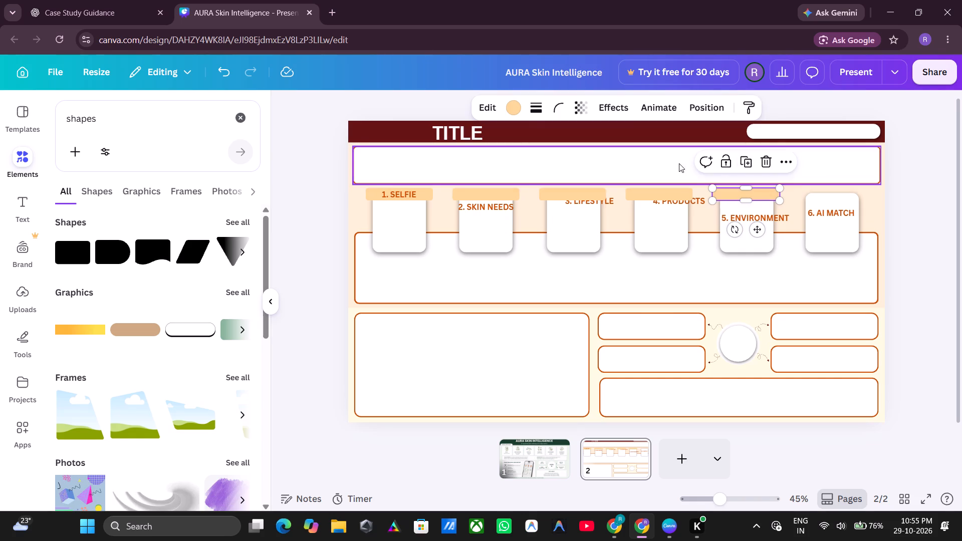
{"action": "left_click", "coordinate": [747, 163]}
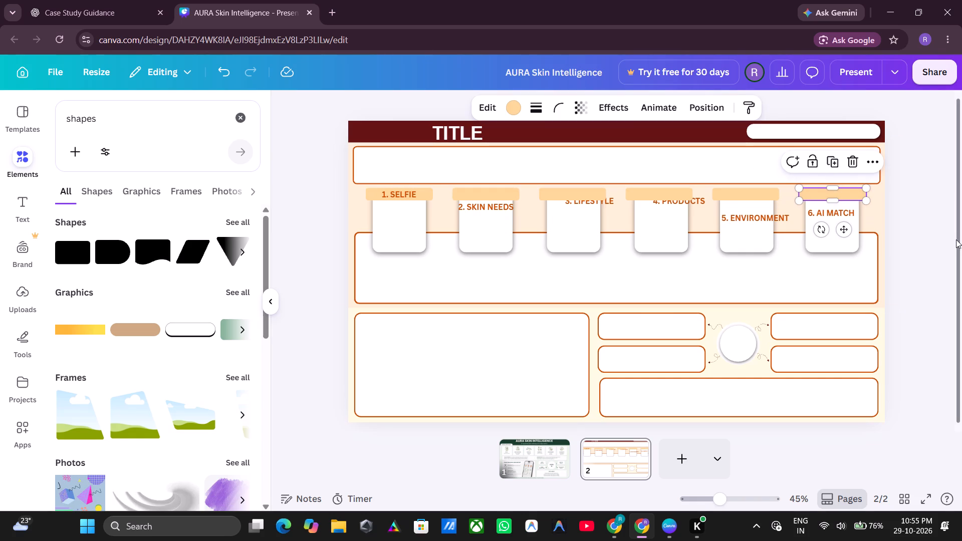
{"action": "left_click", "coordinate": [925, 233]}
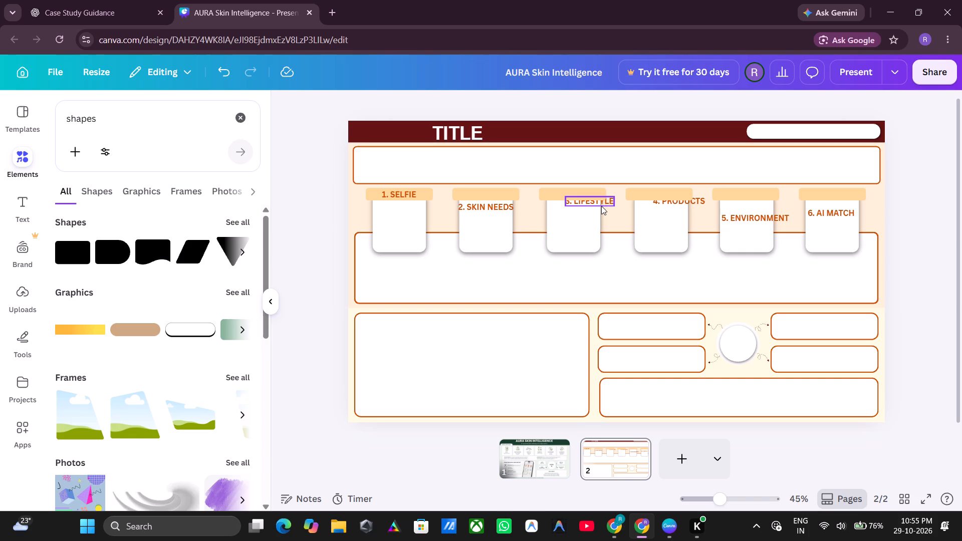
Move the "3. LIFESTYLE" and "4. PRODUCTS" headings onto their cards, just below the header bars.
{"action": "left_click", "coordinate": [602, 204]}
{"action": "left_click_drag", "start_coordinate": [601, 231], "coordinate": [589, 239]}
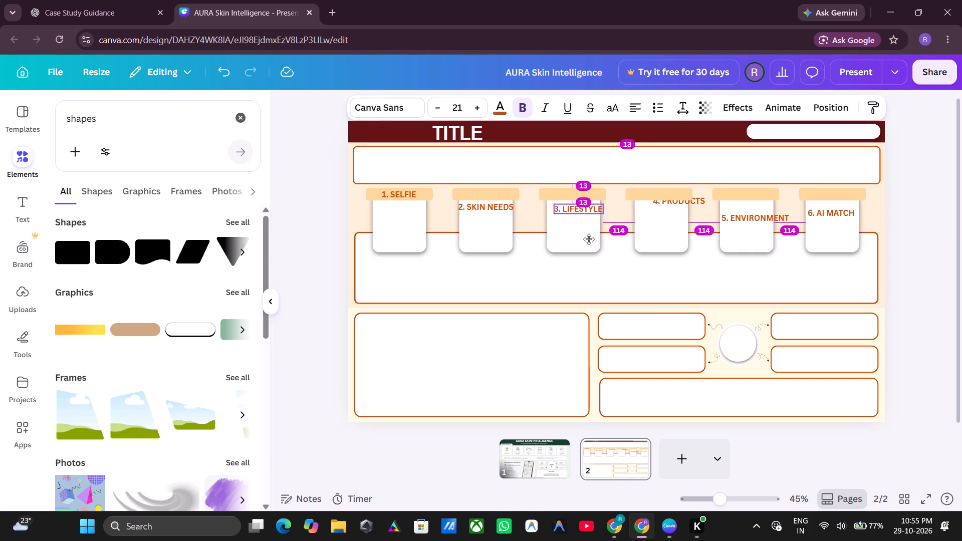
{"action": "left_click_drag", "start_coordinate": [589, 239], "coordinate": [588, 238]}
{"action": "left_click", "coordinate": [697, 203]}
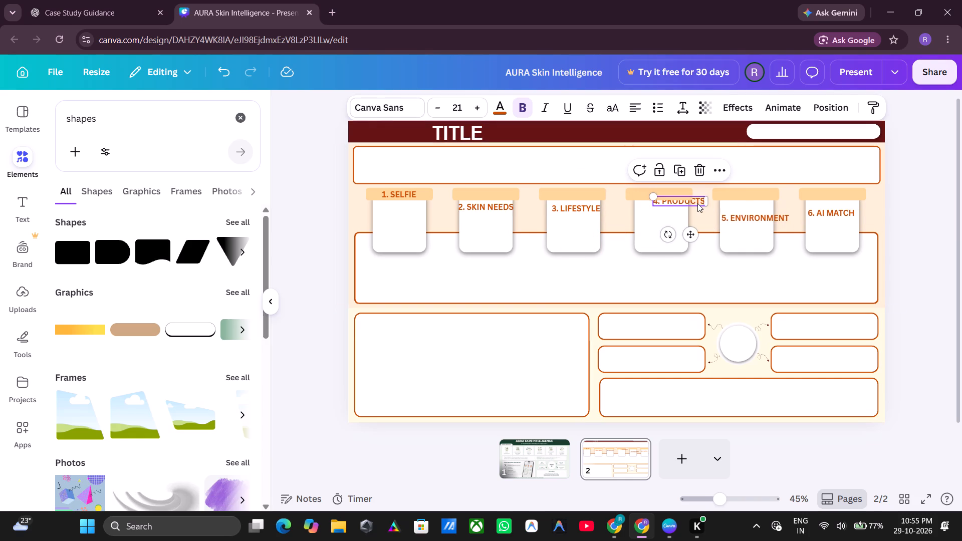
{"action": "left_click_drag", "start_coordinate": [691, 230], "coordinate": [680, 236]}
{"action": "left_click", "coordinate": [767, 216]}
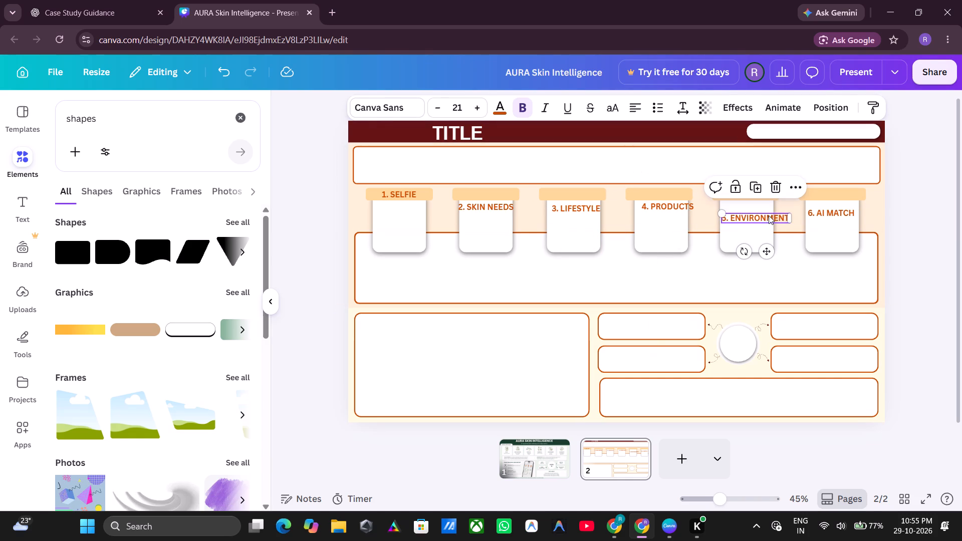
{"action": "left_click", "coordinate": [906, 219]}
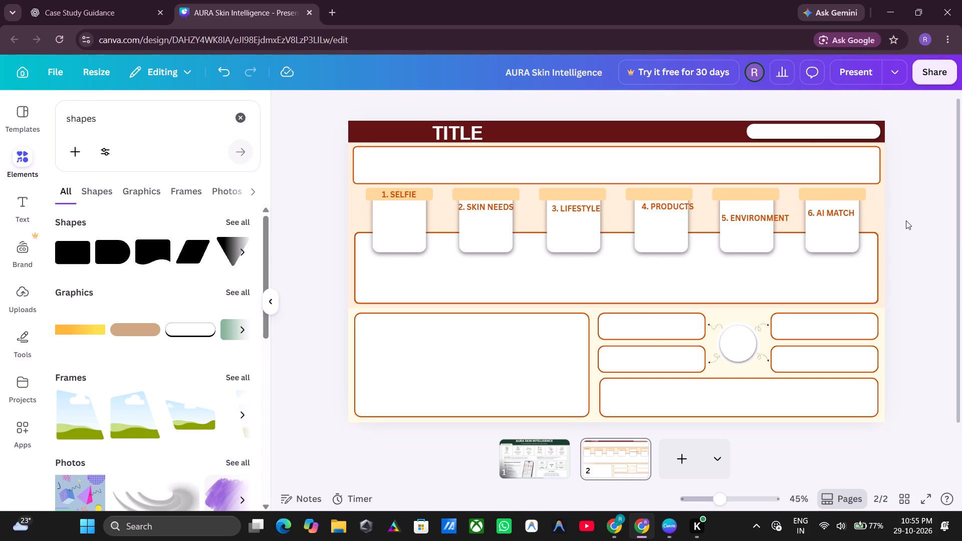
Nudge the fourth header bar slightly to the right to centre it over the "4. PRODUCTS" card.
{"action": "left_click", "coordinate": [661, 195]}
{"action": "key", "text": "Right"}
{"action": "key", "text": "Right"}
{"action": "key", "text": "Right"}
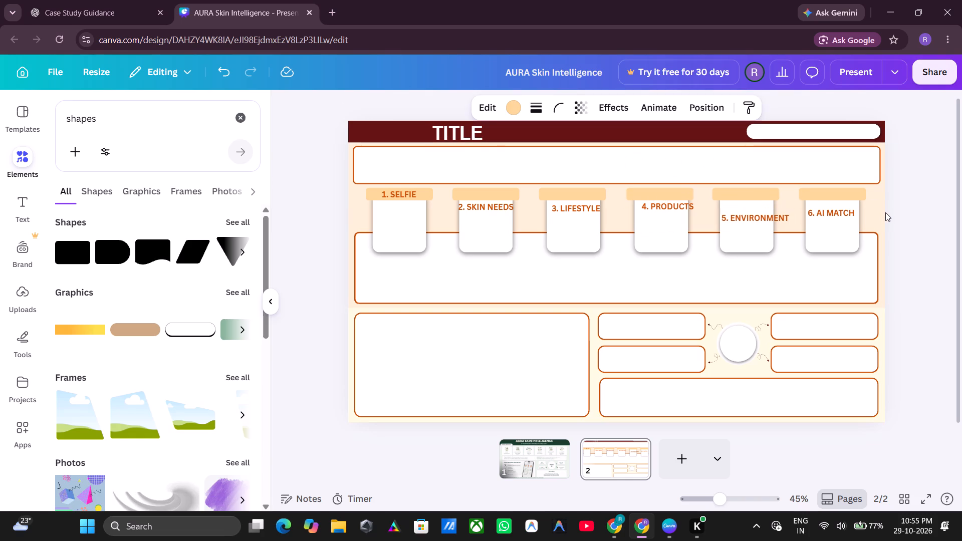
{"action": "key", "text": "Right"}
{"action": "key", "text": "Right"}
{"action": "key", "text": "Right"}
{"action": "key", "text": "Right"}
{"action": "key", "text": "Left"}
{"action": "key", "text": "Right"}
{"action": "left_click", "coordinate": [919, 203]}
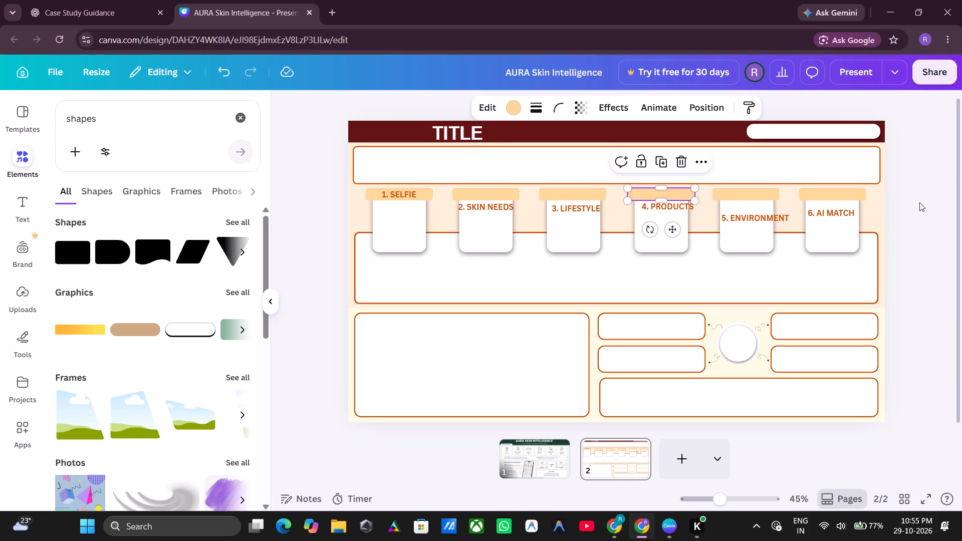
Fine-tune the horizontal positions of the sixth and fifth header bars to centre them over their cards.
{"action": "left_click", "coordinate": [844, 194]}
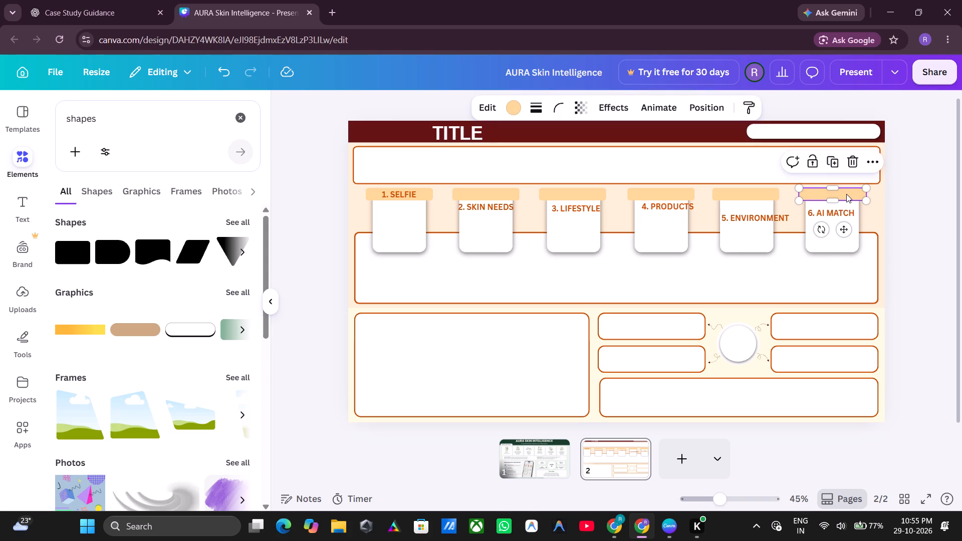
{"action": "key", "text": "Left"}
{"action": "key", "text": "Left"}
{"action": "key", "text": "Right"}
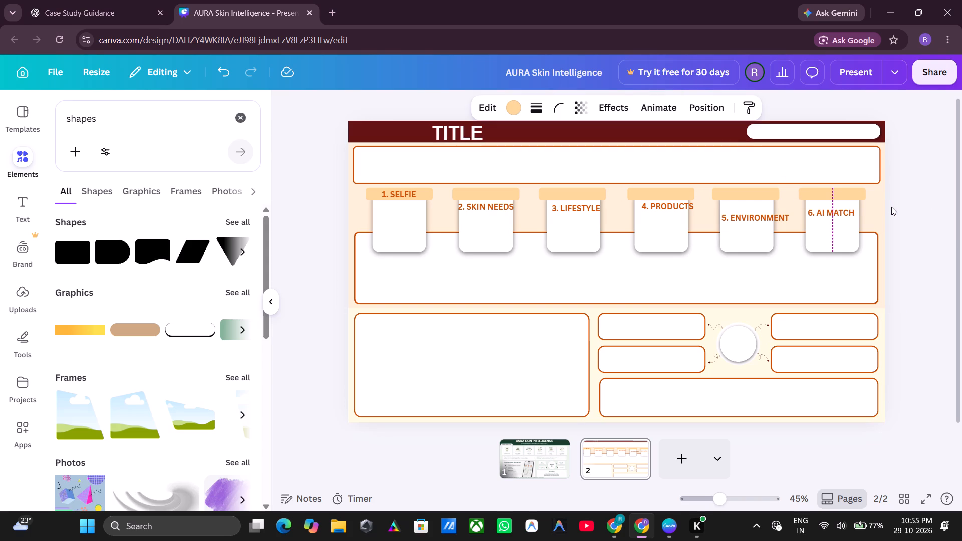
{"action": "left_click", "coordinate": [768, 196]}
{"action": "key", "text": "Left"}
{"action": "key", "text": "Right"}
{"action": "key", "text": "Right"}
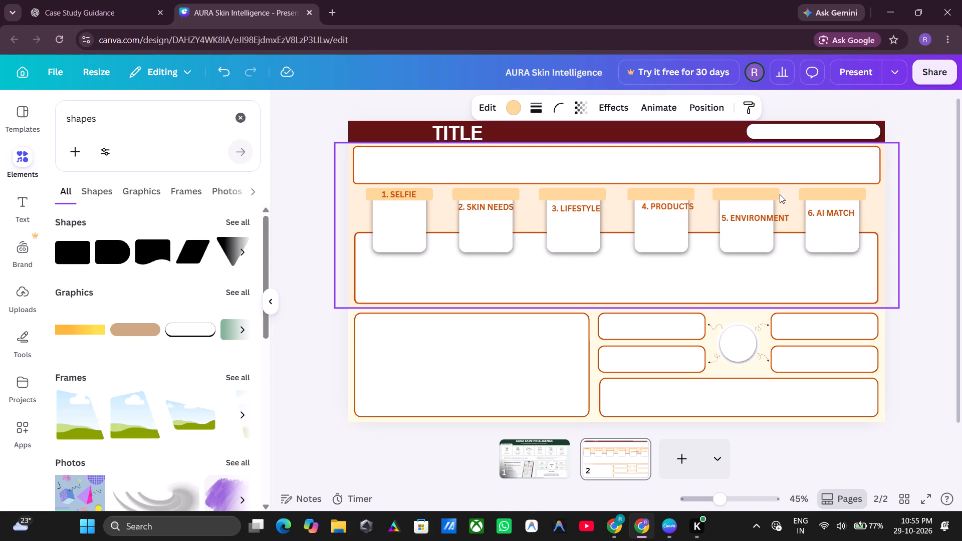
{"action": "key", "text": "Left"}
{"action": "key", "text": "Left"}
{"action": "key", "text": "Right"}
{"action": "key", "text": "Right"}
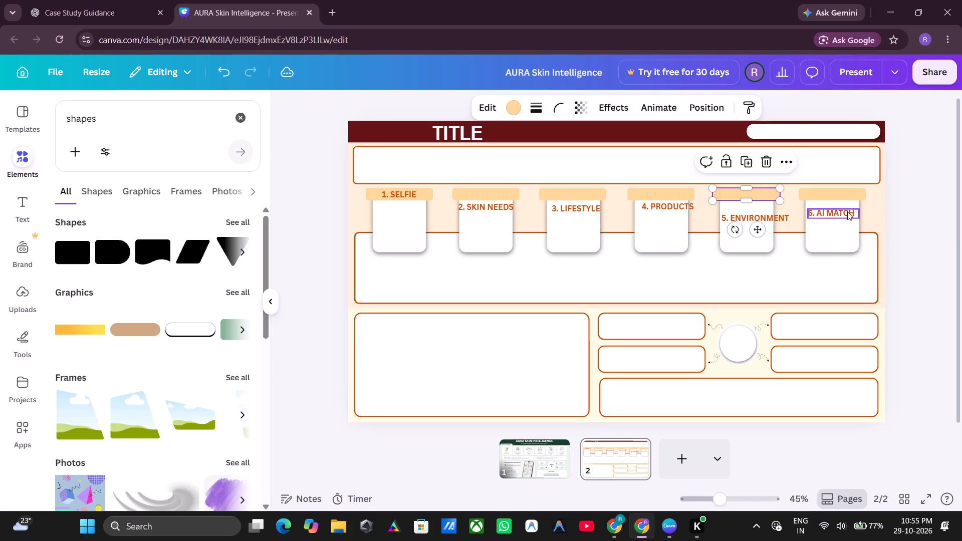
{"action": "left_click", "coordinate": [923, 214]}
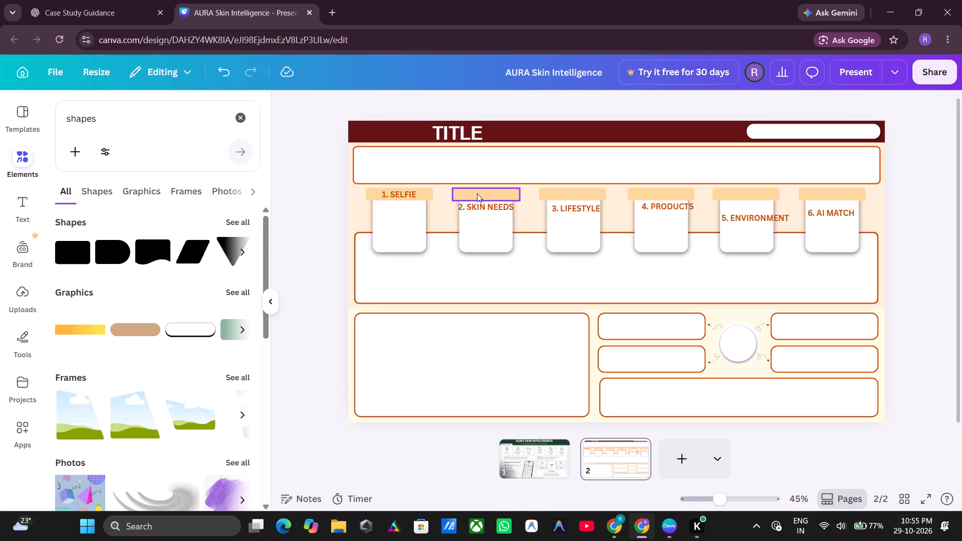
Move the "2. SKIN NEEDS" heading onto the second card's header bar and bring it to the front.
{"action": "left_click", "coordinate": [482, 206]}
{"action": "left_click_drag", "start_coordinate": [499, 243], "coordinate": [501, 231]}
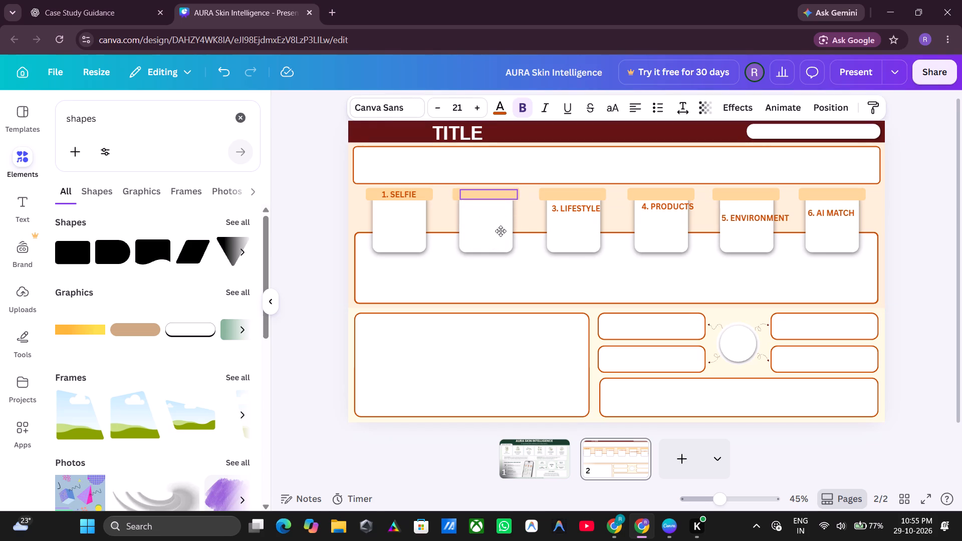
{"action": "left_click_drag", "start_coordinate": [501, 231], "coordinate": [500, 230]}
{"action": "left_click", "coordinate": [829, 101]}
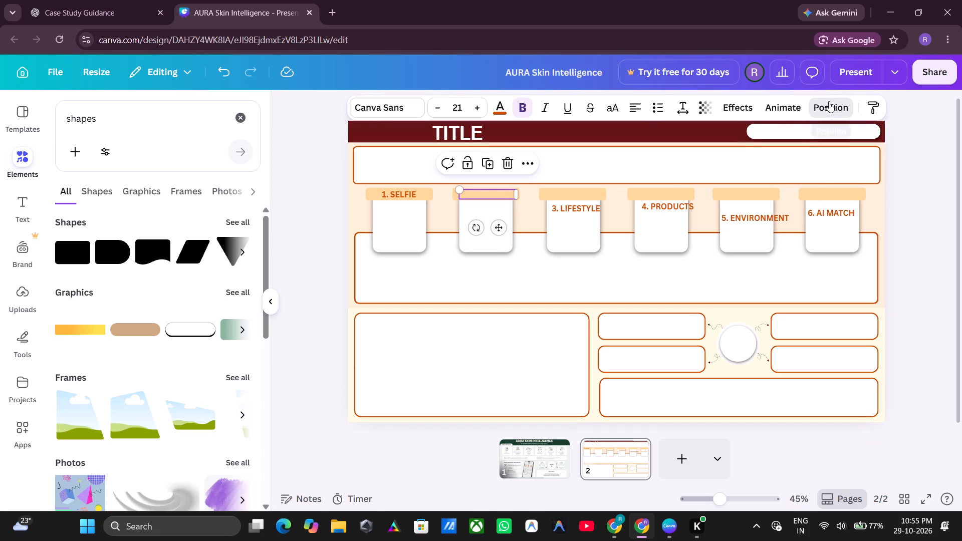
{"action": "left_click", "coordinate": [119, 193]}
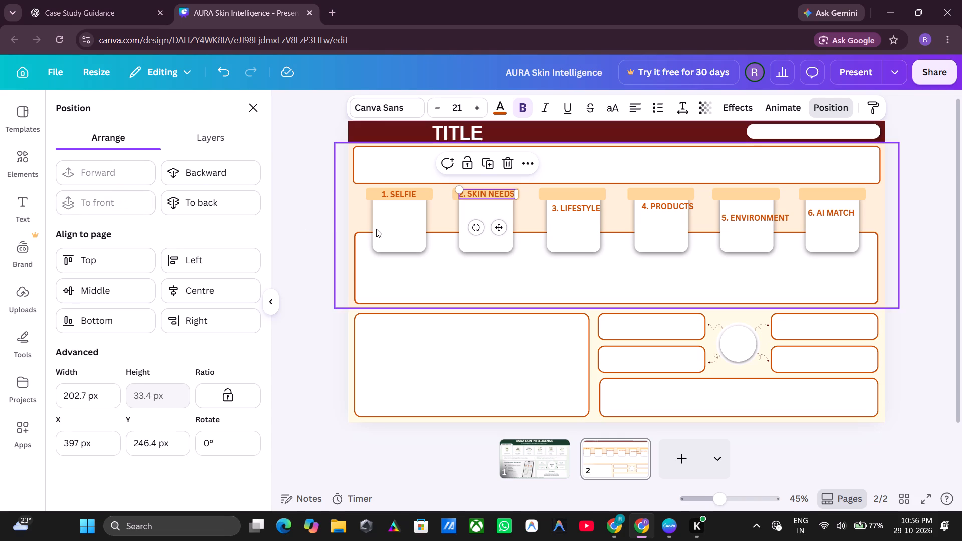
{"action": "left_click", "coordinate": [905, 189]}
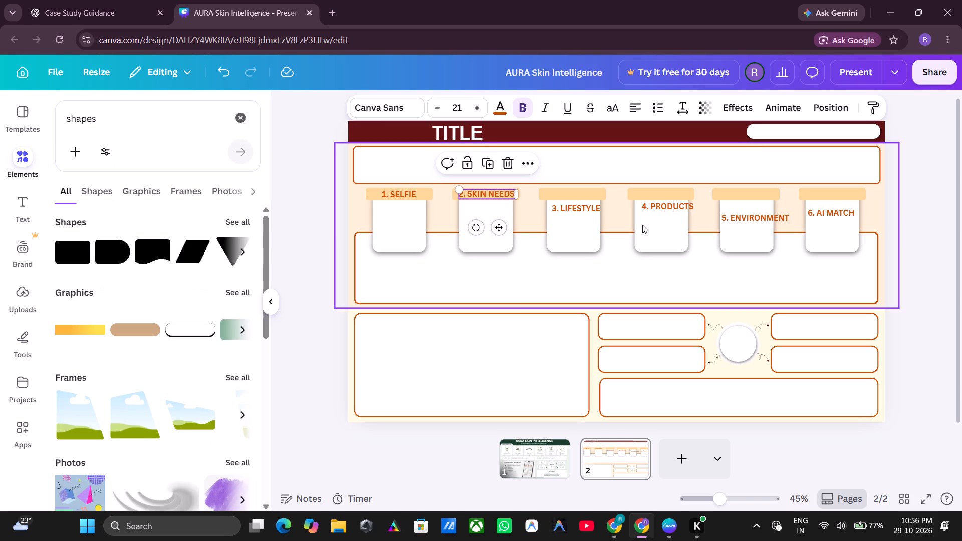
{"action": "left_click", "coordinate": [932, 213]}
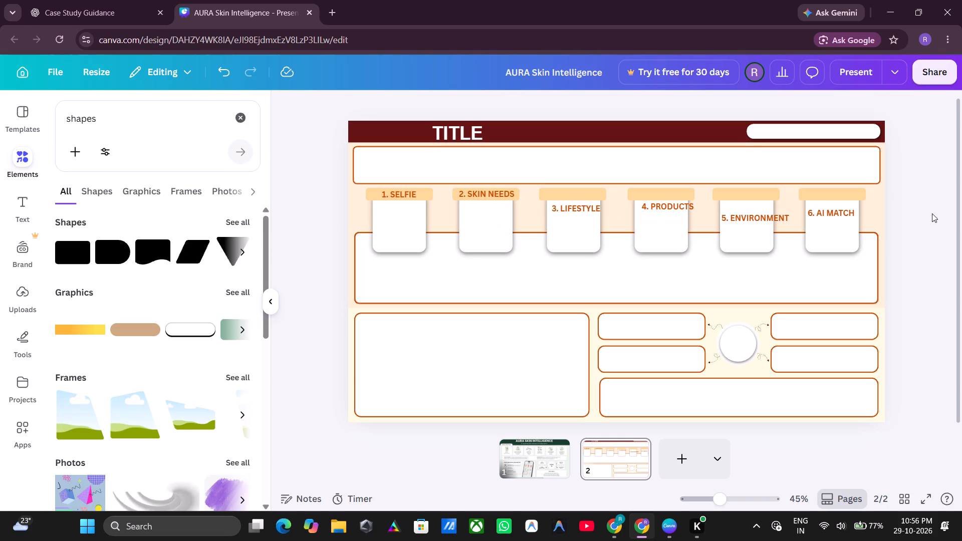
Nudge the "2. SKIN NEEDS" heading slightly left to centre it on its header bar.
{"action": "left_click", "coordinate": [475, 196]}
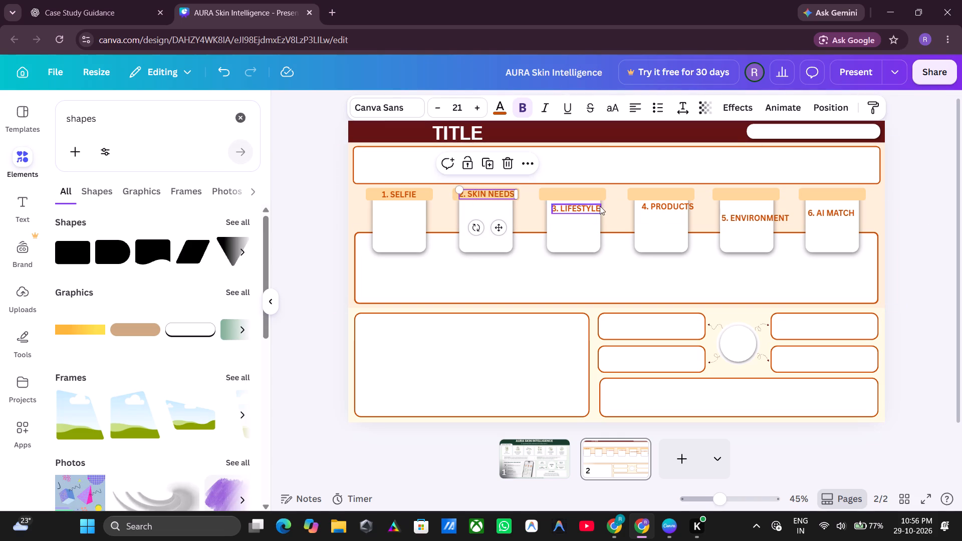
{"action": "key", "text": "Left"}
{"action": "key", "text": "Left"}
{"action": "key", "text": "Left"}
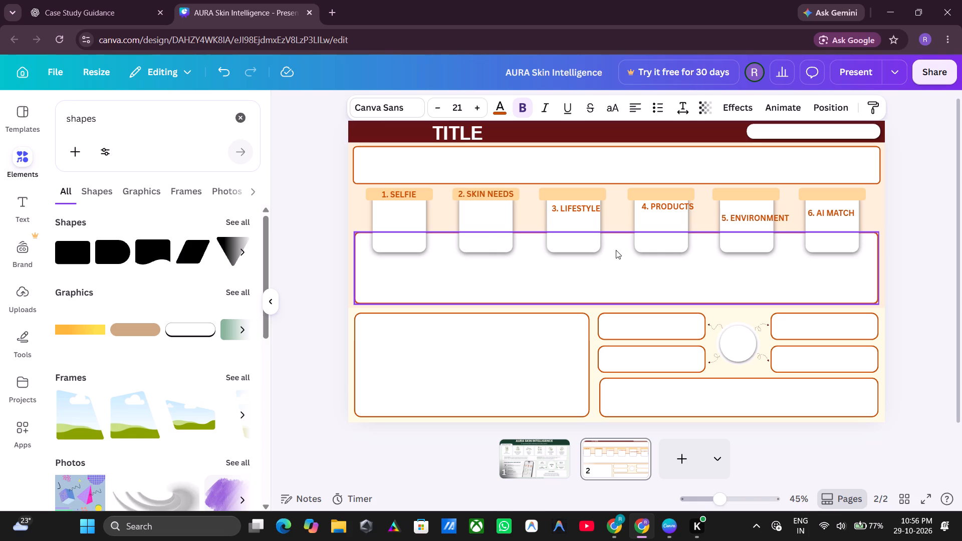
{"action": "key", "text": "Down"}
{"action": "key", "text": "Up"}
{"action": "key", "text": "Right"}
{"action": "key", "text": "Left"}
{"action": "key", "text": "Left"}
{"action": "key", "text": "Right"}
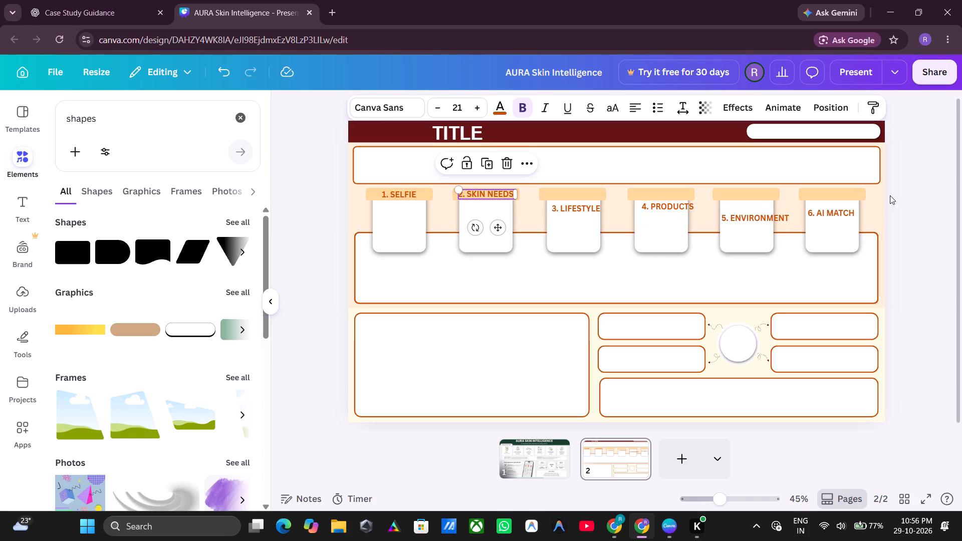
{"action": "left_click", "coordinate": [932, 187]}
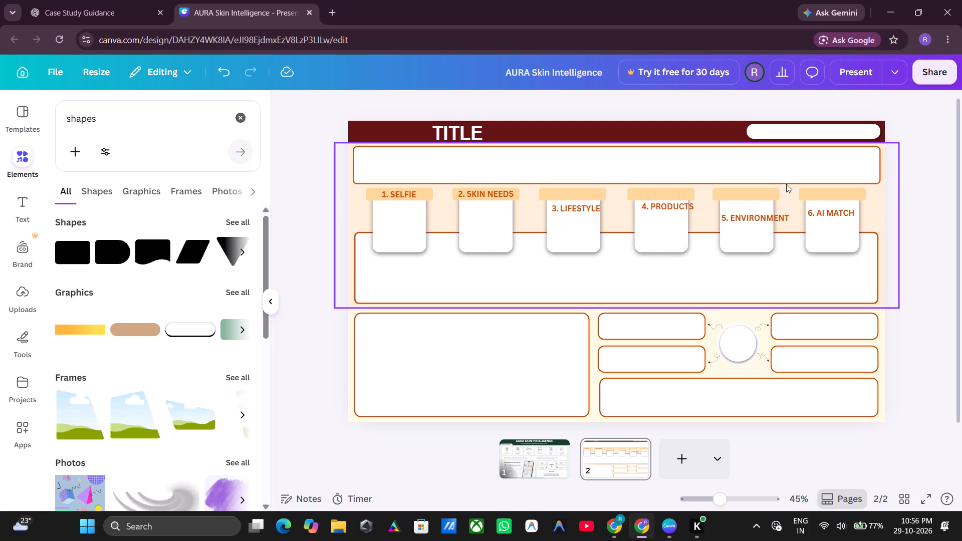
Fine-tune the "2. SKIN NEEDS" heading slightly down and to the right, level with "1. SELFIE" and centred on its bar.
{"action": "left_click", "coordinate": [497, 191]}
{"action": "key", "text": "Down"}
{"action": "key", "text": "Down"}
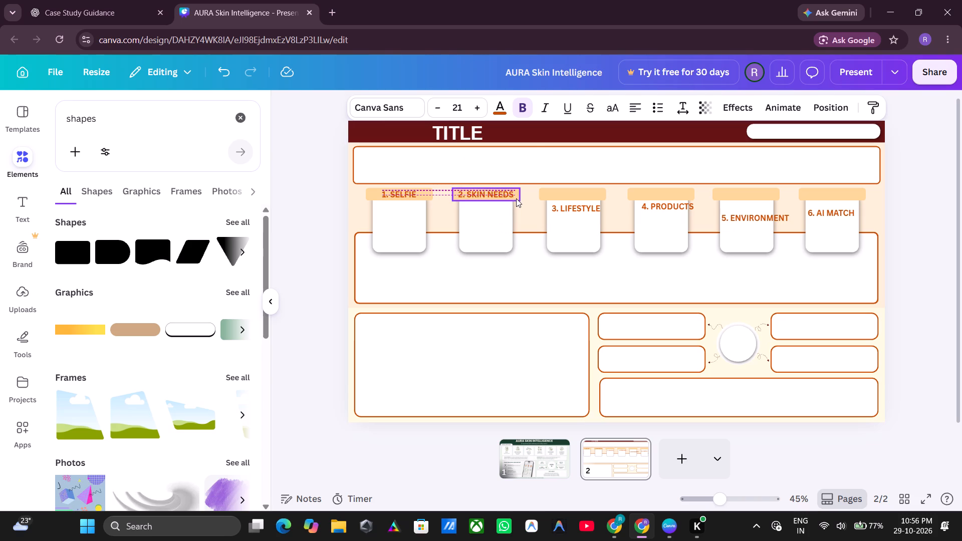
{"action": "left_click", "coordinate": [940, 192]}
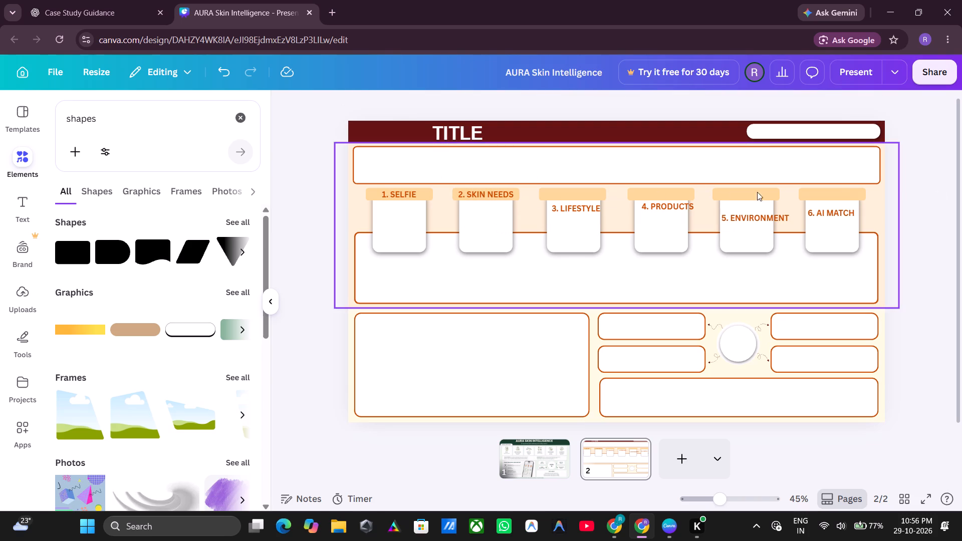
{"action": "left_click", "coordinate": [486, 190]}
{"action": "key", "text": "Right"}
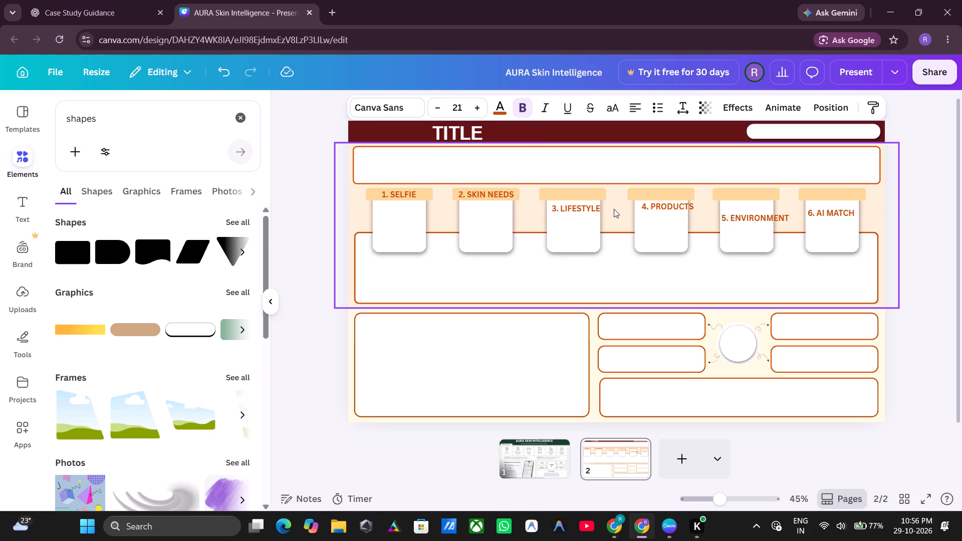
{"action": "key", "text": "Right"}
{"action": "key", "text": "Left"}
{"action": "key", "text": "Right"}
{"action": "left_click", "coordinate": [921, 172]}
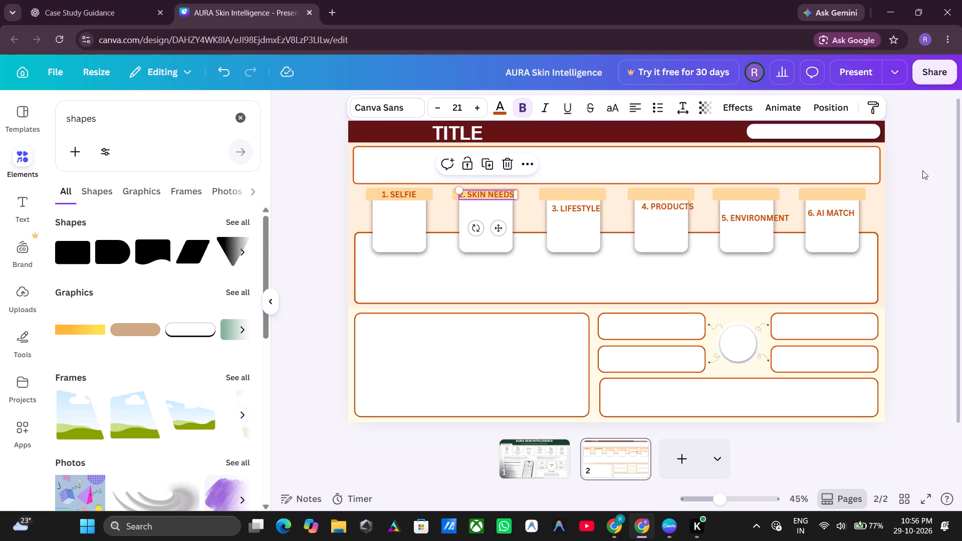
Move the "3. LIFESTYLE" heading onto the third card's header bar and bring it to the front.
{"action": "left_click", "coordinate": [582, 209]}
{"action": "left_click_drag", "start_coordinate": [586, 242], "coordinate": [583, 227]}
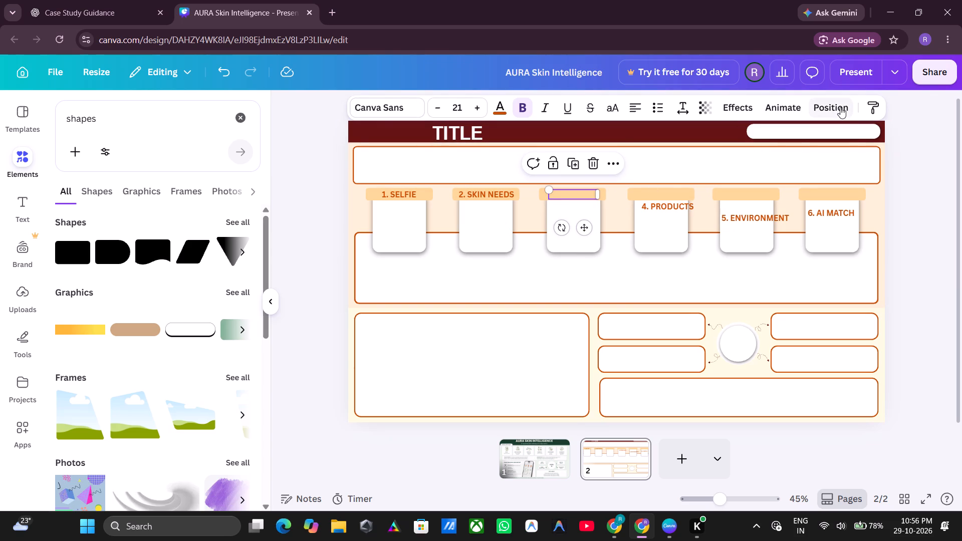
{"action": "left_click", "coordinate": [840, 107]}
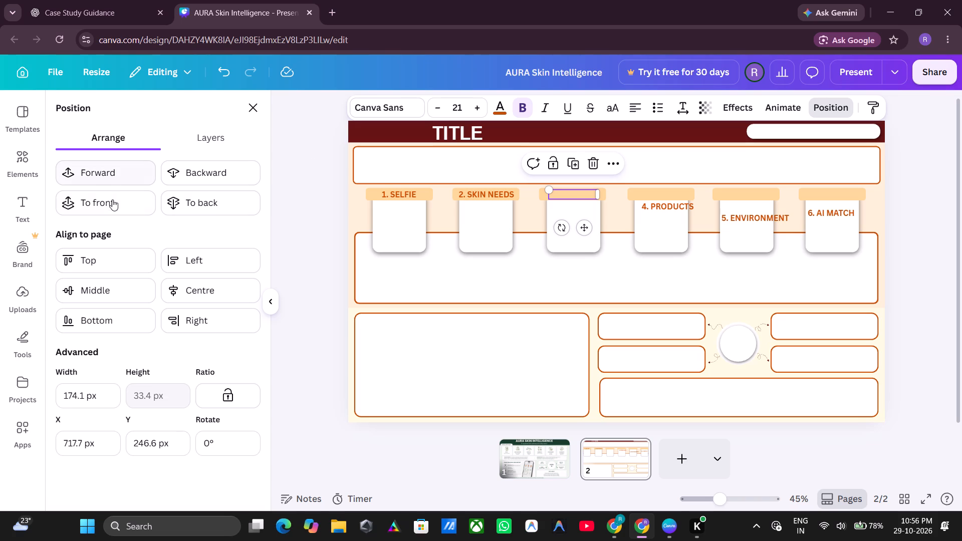
{"action": "left_click", "coordinate": [112, 204]}
{"action": "left_click", "coordinate": [921, 183]}
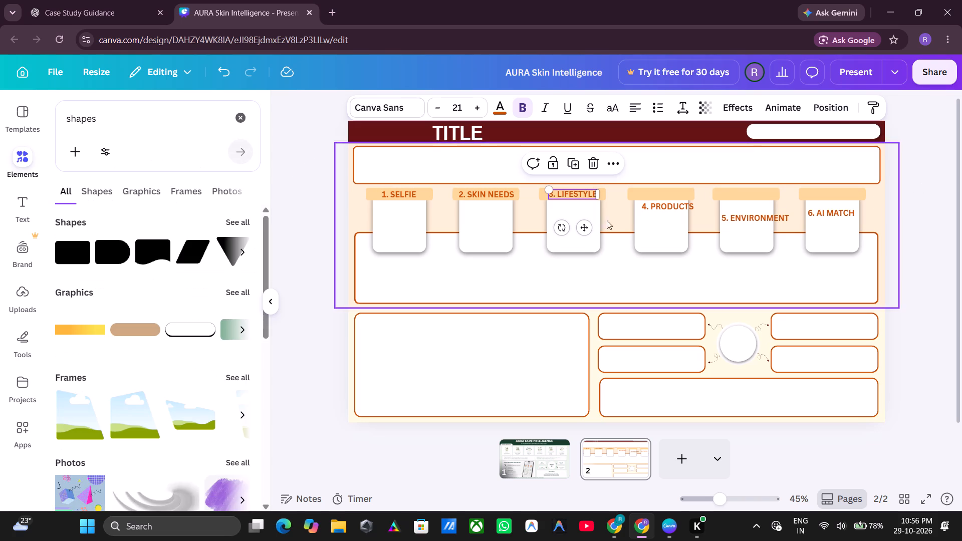
{"action": "left_click", "coordinate": [585, 228]}
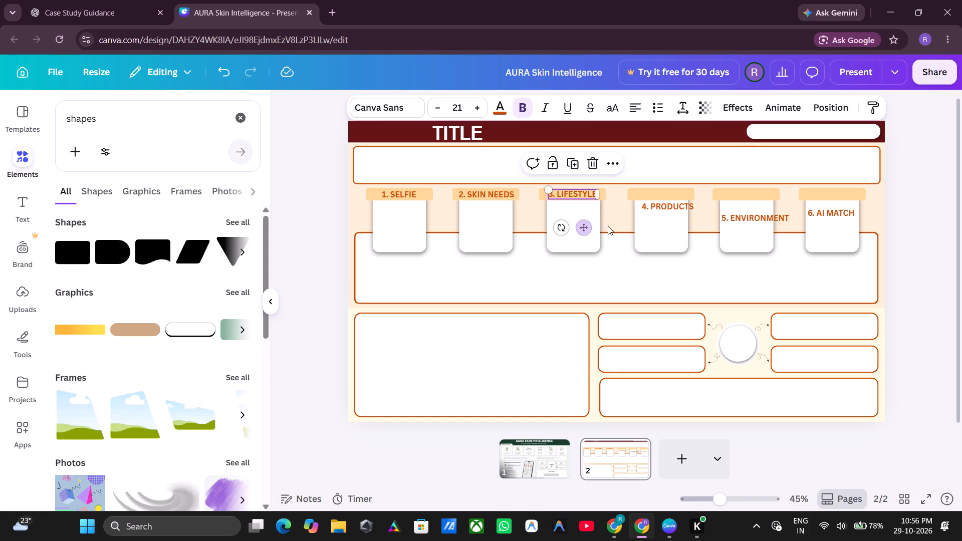
{"action": "left_click", "coordinate": [909, 203]}
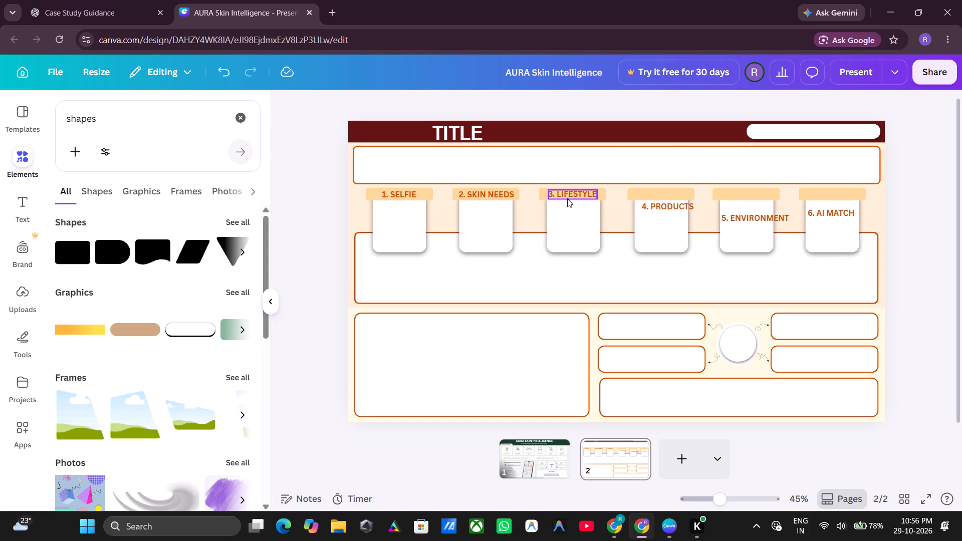
Nudge the "3. LIFESTYLE" heading slightly right to centre it on its header bar.
{"action": "left_click", "coordinate": [568, 196]}
{"action": "key", "text": "Right"}
{"action": "key", "text": "Right"}
{"action": "key", "text": "Right"}
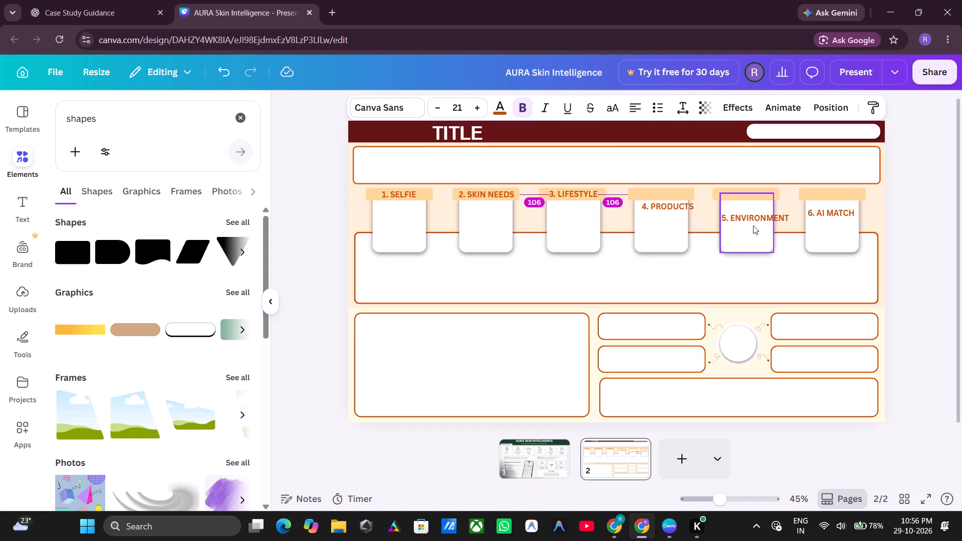
{"action": "key", "text": "Right"}
{"action": "key", "text": "Left"}
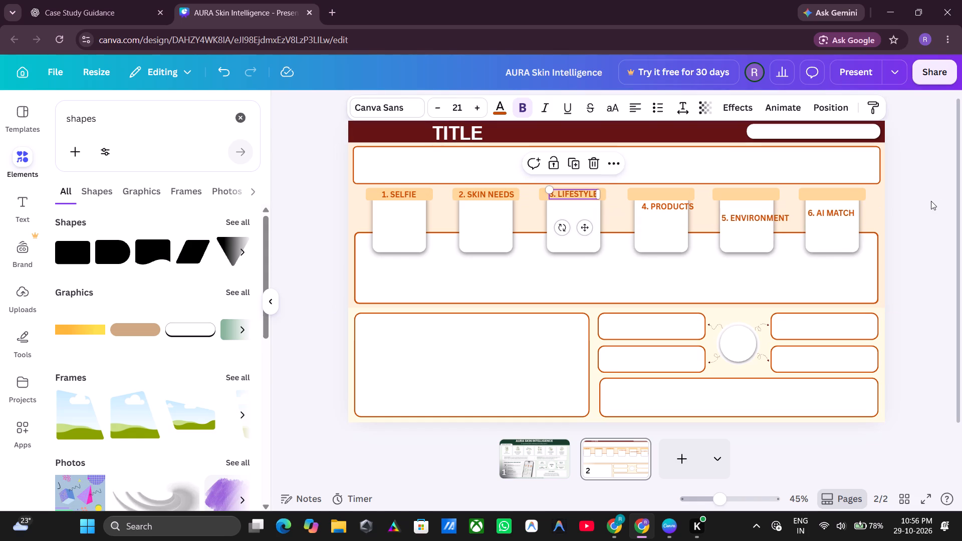
{"action": "left_click", "coordinate": [931, 201]}
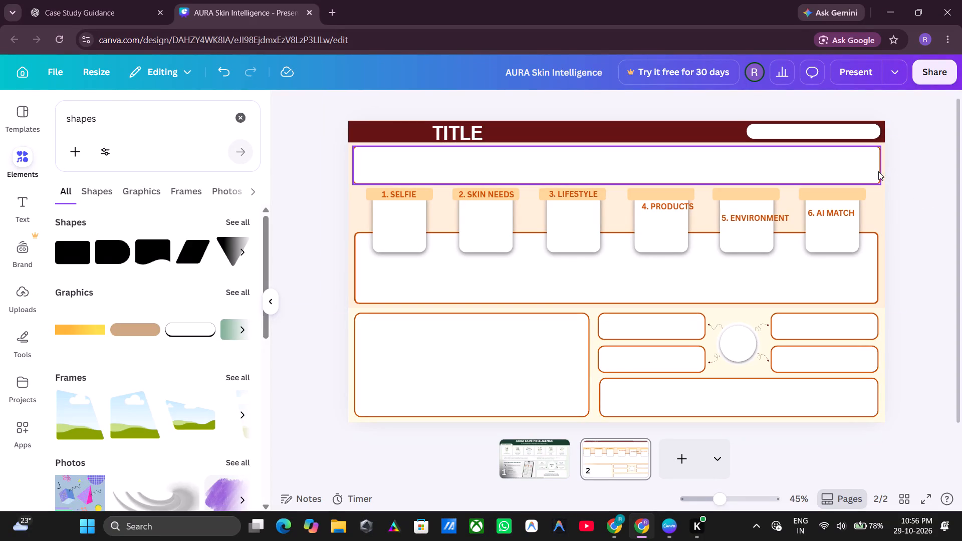
Move the "4. PRODUCTS" heading onto the fourth card's header bar and bring it to the front.
{"action": "left_click", "coordinate": [667, 206]}
{"action": "left_click_drag", "start_coordinate": [680, 239], "coordinate": [674, 227]}
{"action": "left_click", "coordinate": [813, 102]}
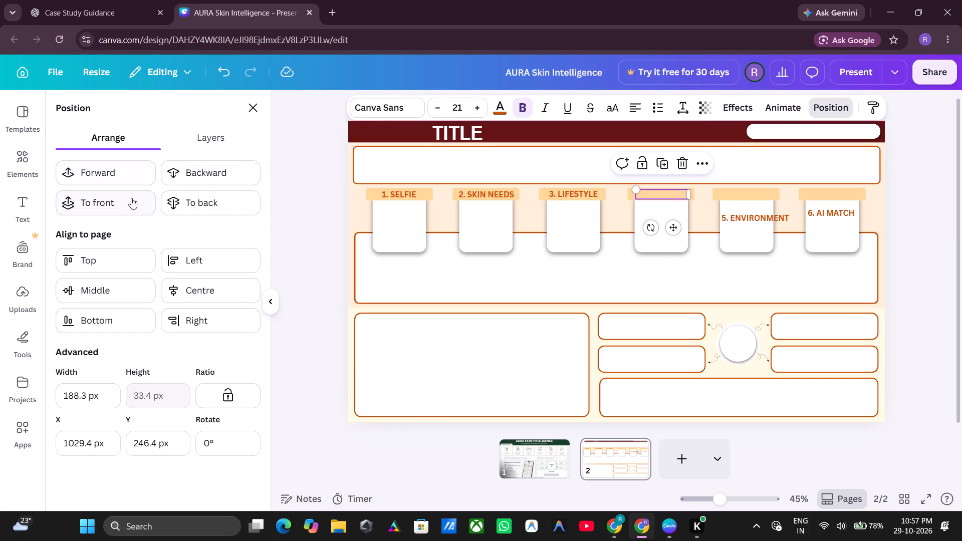
{"action": "left_click", "coordinate": [126, 197]}
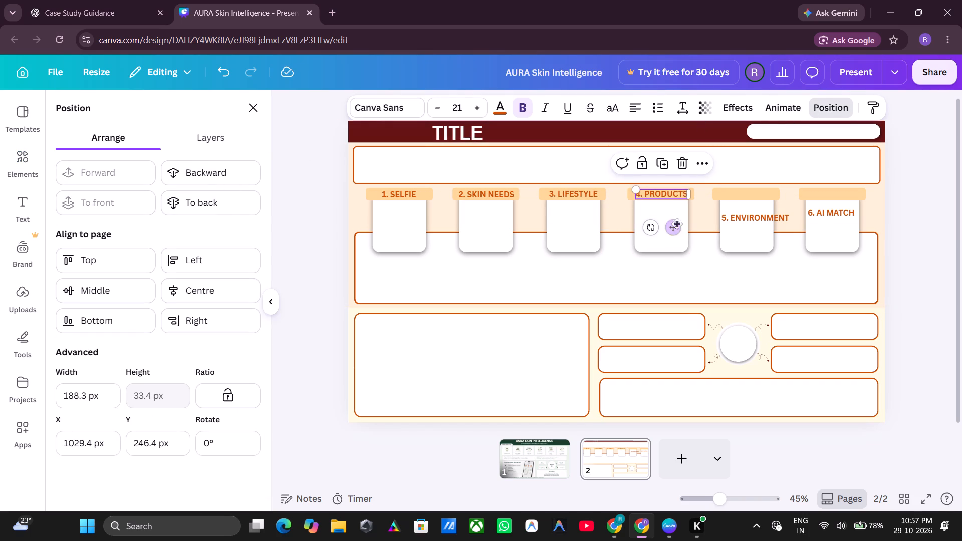
{"action": "left_click", "coordinate": [707, 213]}
{"action": "left_click", "coordinate": [663, 188]}
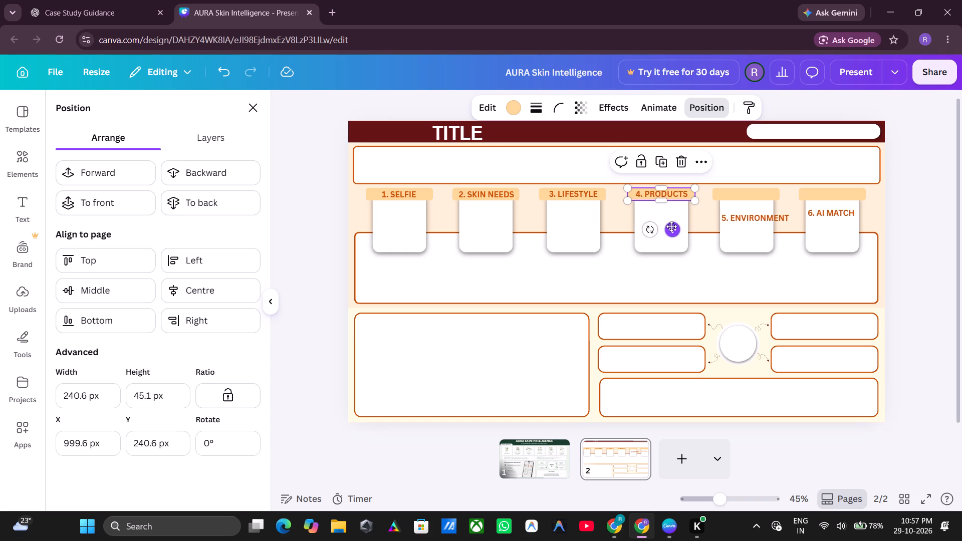
{"action": "left_click", "coordinate": [677, 193]}
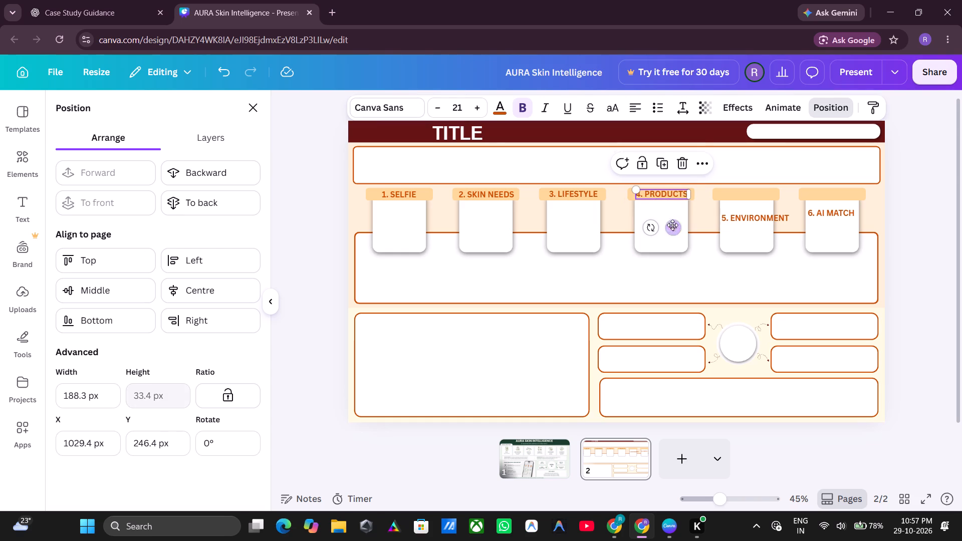
{"action": "left_click", "coordinate": [672, 228]}
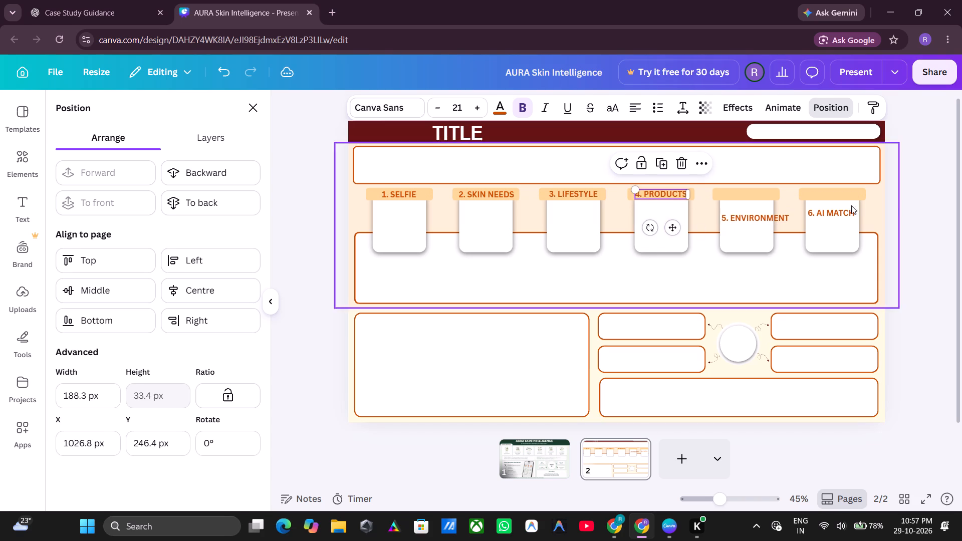
{"action": "left_click", "coordinate": [922, 207]}
{"action": "left_click", "coordinate": [923, 207]}
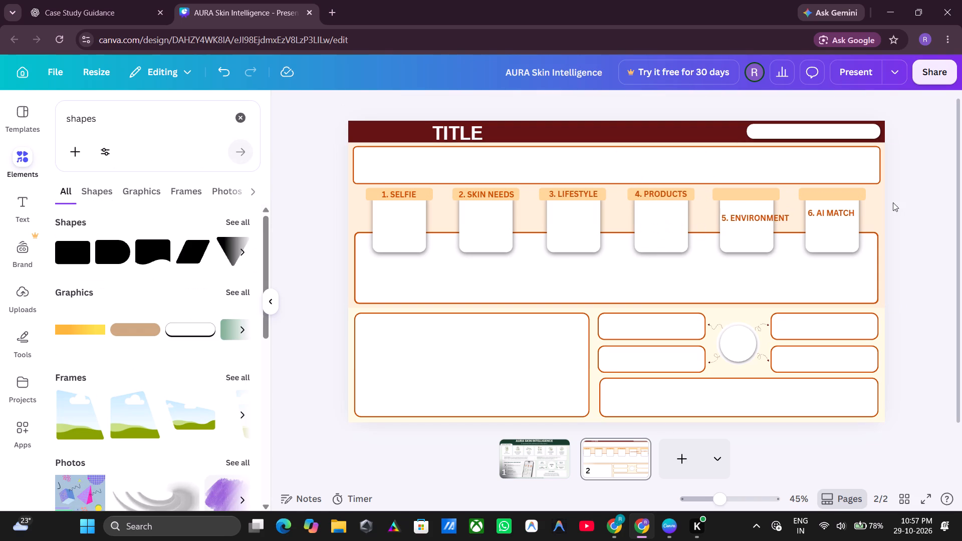
Nudge the "4. PRODUCTS" heading slightly right to centre it on its header bar.
{"action": "left_click", "coordinate": [668, 194]}
{"action": "key", "text": "Right"}
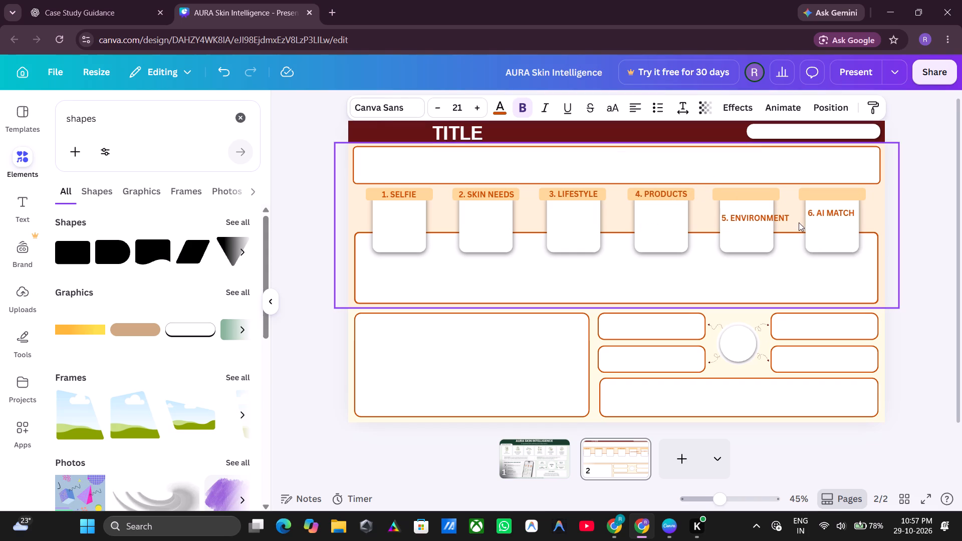
{"action": "key", "text": "Right"}
{"action": "key", "text": "Right"}
{"action": "key", "text": "Right"}
{"action": "key", "text": "Left"}
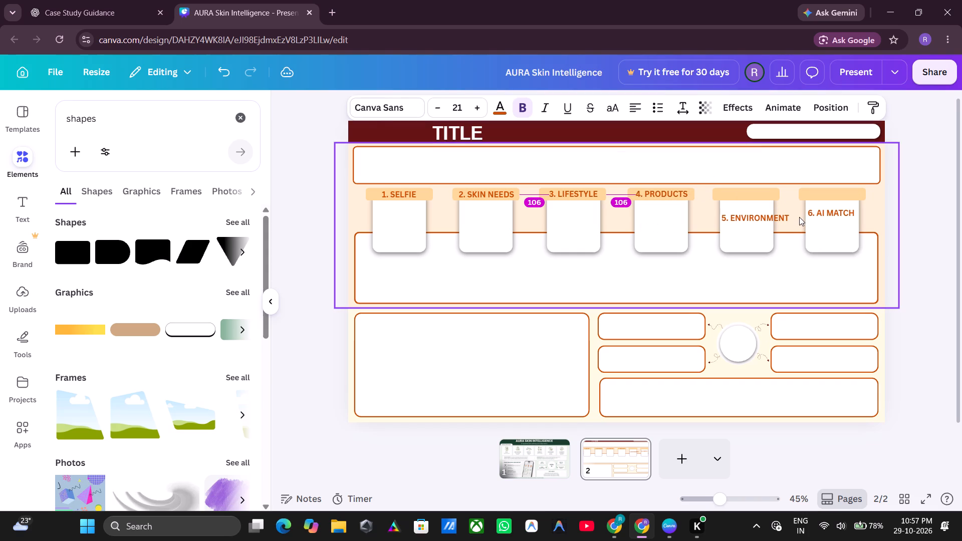
{"action": "left_click", "coordinate": [917, 201]}
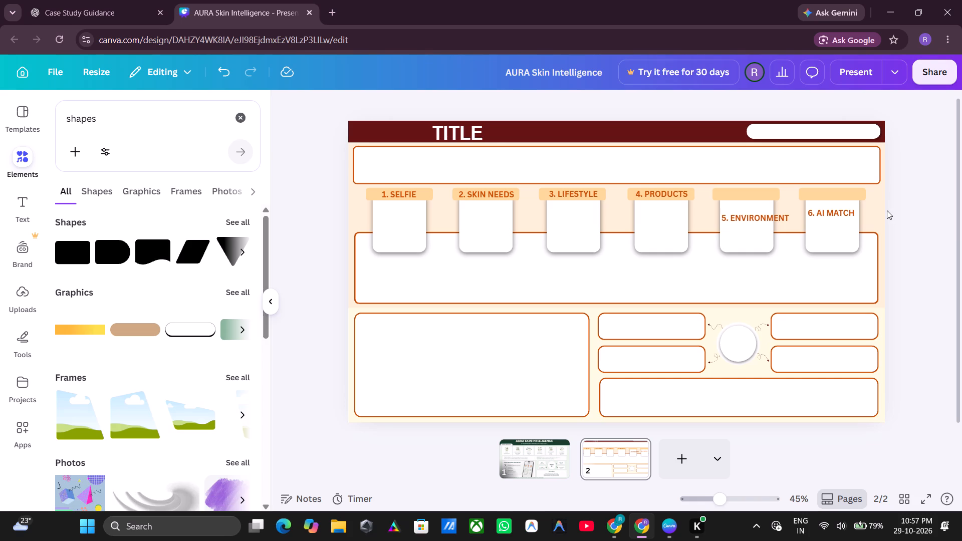
Move the "5. ENVIRONMENT" heading onto the fifth card's header bar and bring it to the front.
{"action": "left_click", "coordinate": [766, 214]}
{"action": "left_click_drag", "start_coordinate": [764, 253], "coordinate": [755, 228]}
{"action": "left_click", "coordinate": [821, 112]}
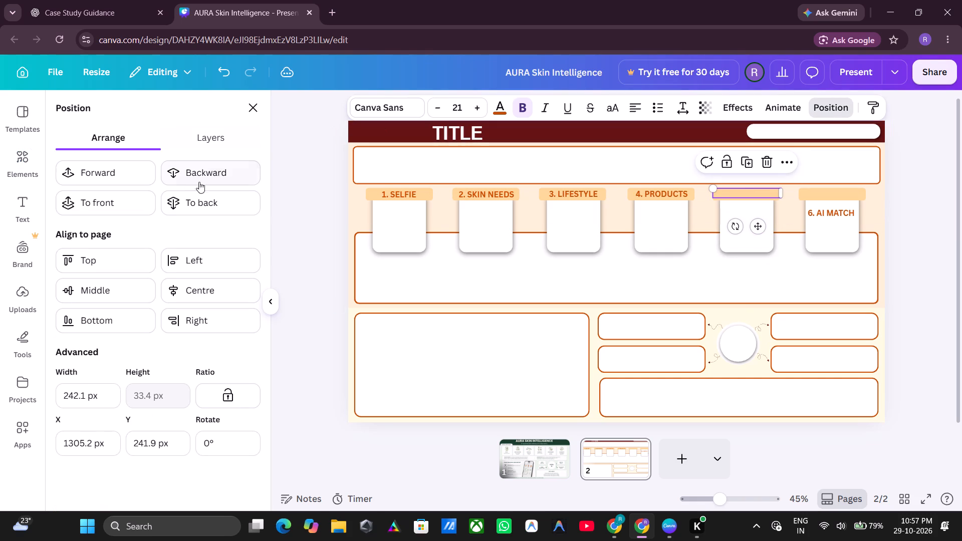
{"action": "left_click", "coordinate": [110, 201]}
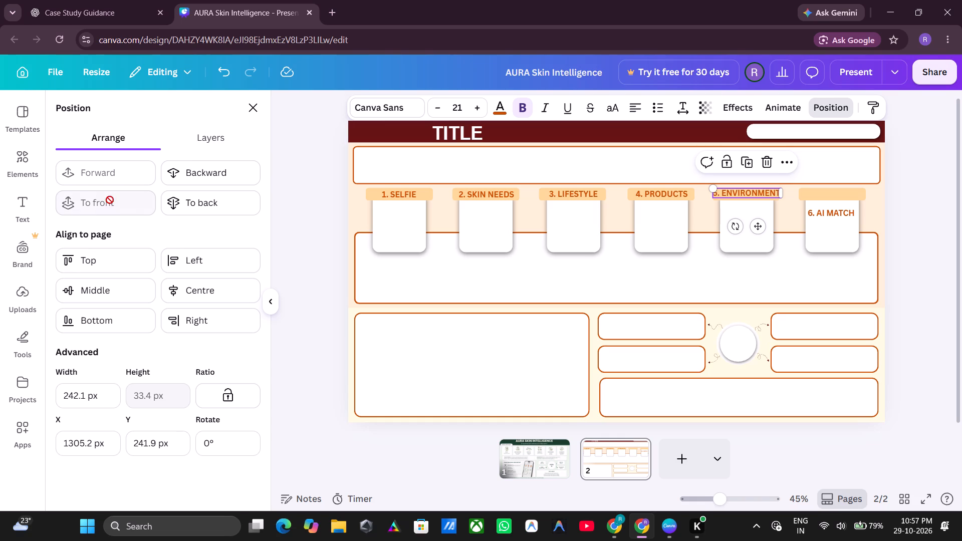
Nudge the "5. ENVIRONMENT" heading slightly down to centre it vertically on its header bar.
{"action": "left_click", "coordinate": [907, 225]}
{"action": "left_click", "coordinate": [906, 223]}
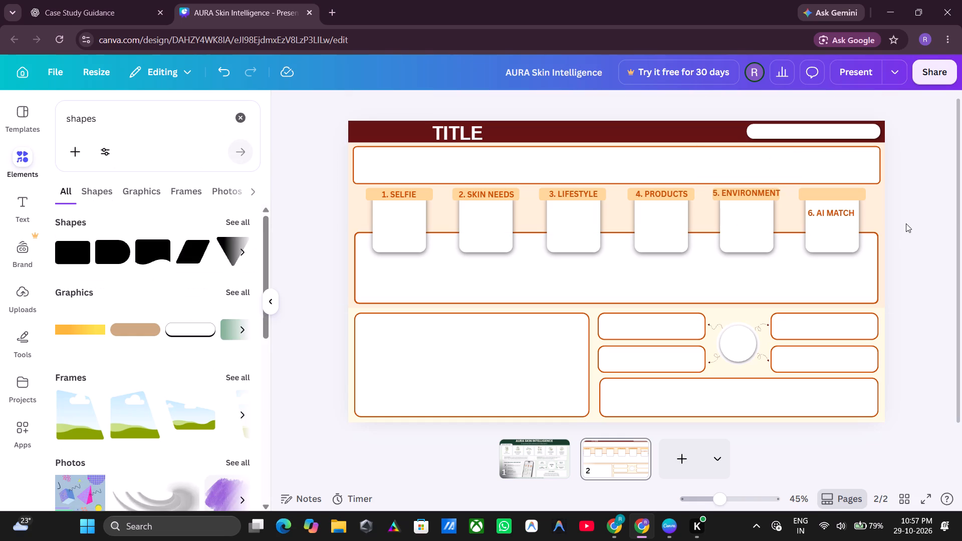
{"action": "left_click", "coordinate": [746, 193]}
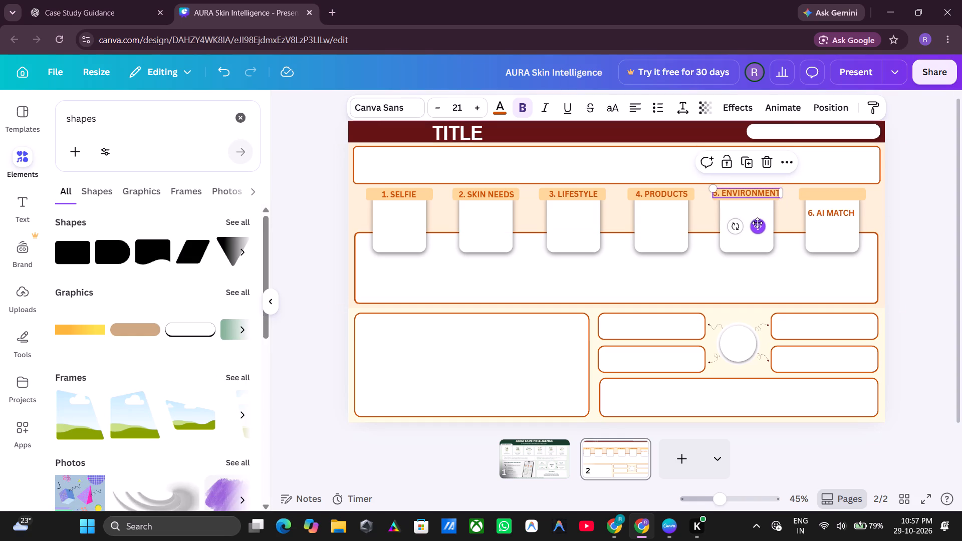
{"action": "left_click", "coordinate": [757, 223]}
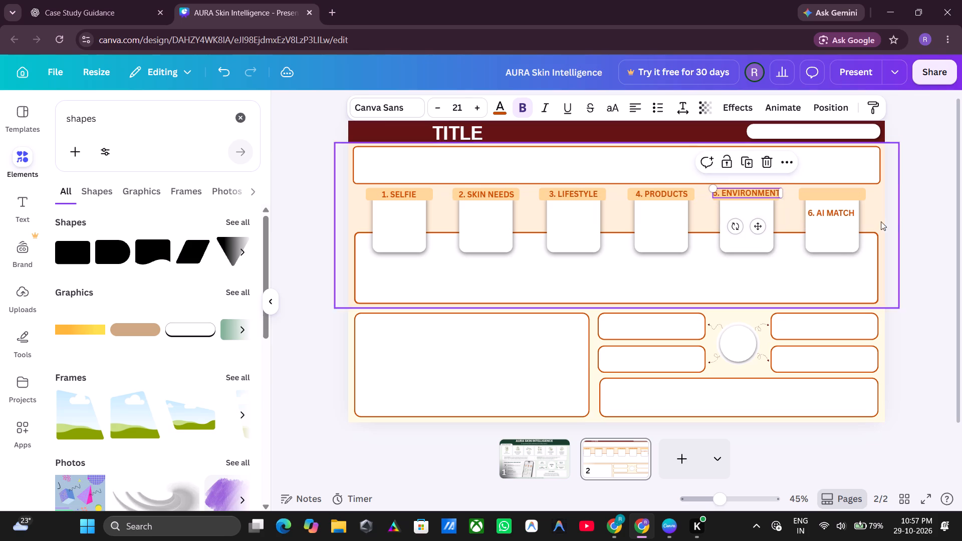
{"action": "left_click", "coordinate": [915, 219]}
{"action": "left_click", "coordinate": [747, 188]}
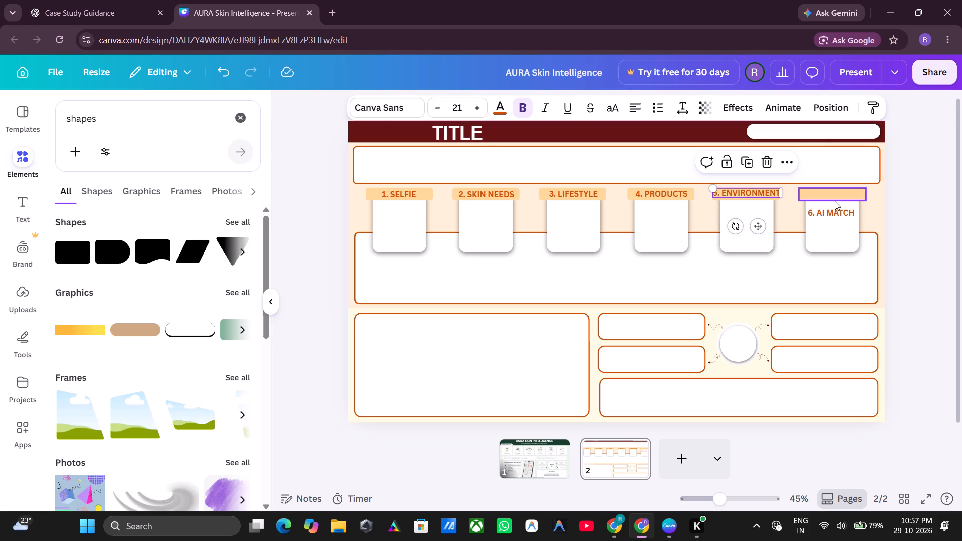
{"action": "key", "text": "Down"}
{"action": "key", "text": "Down"}
{"action": "key", "text": "Down"}
{"action": "key", "text": "Down"}
{"action": "key", "text": "Down"}
{"action": "key", "text": "Down"}
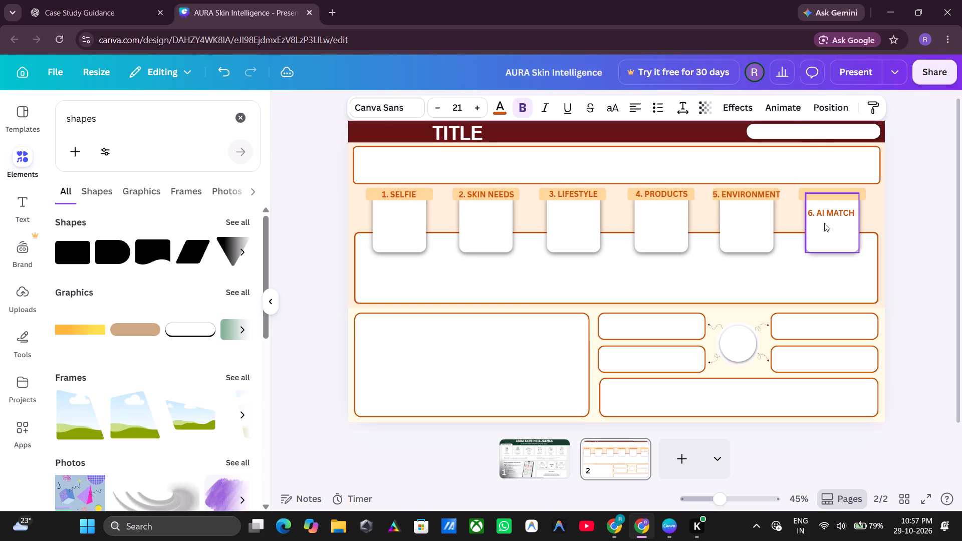
{"action": "key", "text": "Down"}
{"action": "left_click", "coordinate": [891, 206]}
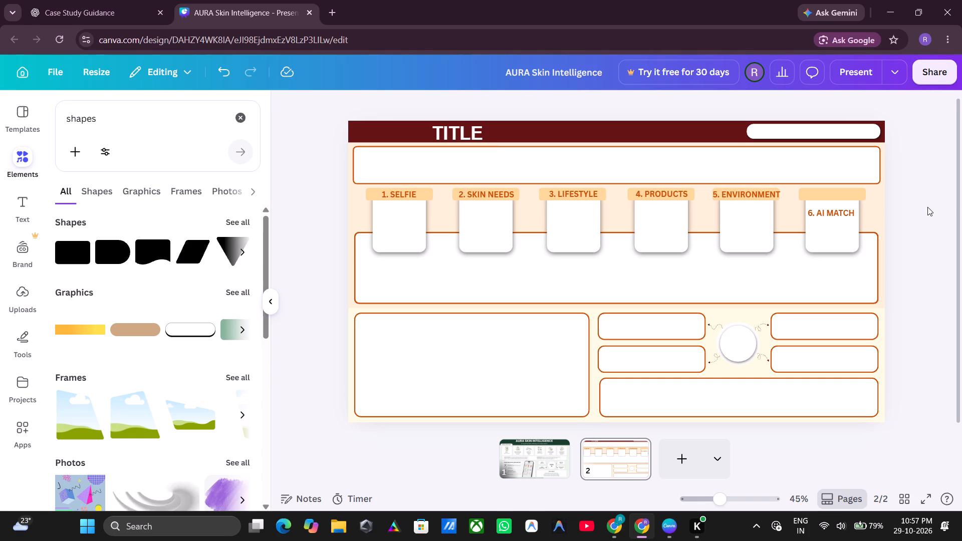
Move the "6. AI MATCH" heading up onto the sixth card's header bar and bring it to the front.
{"action": "left_click", "coordinate": [829, 211]}
{"action": "left_click_drag", "start_coordinate": [843, 244], "coordinate": [842, 226]}
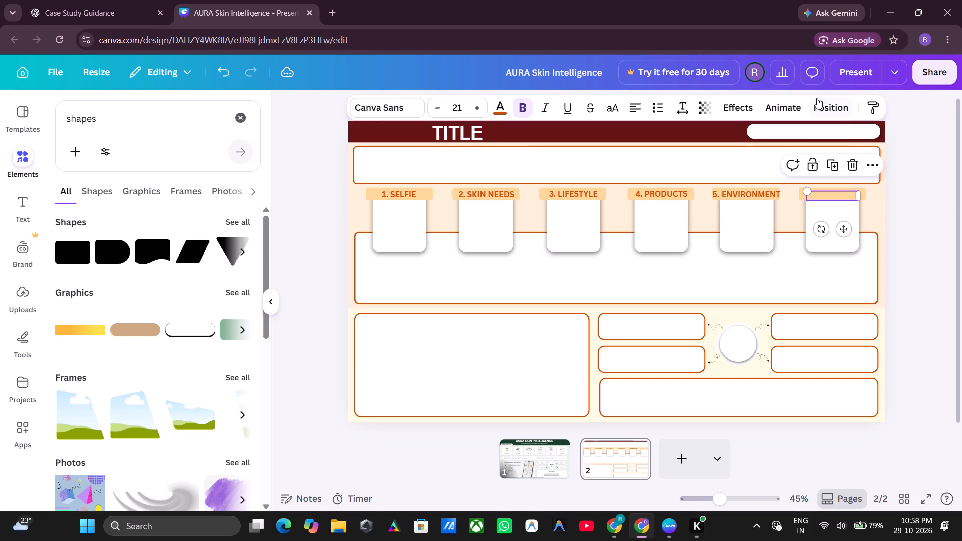
{"action": "left_click", "coordinate": [820, 101]}
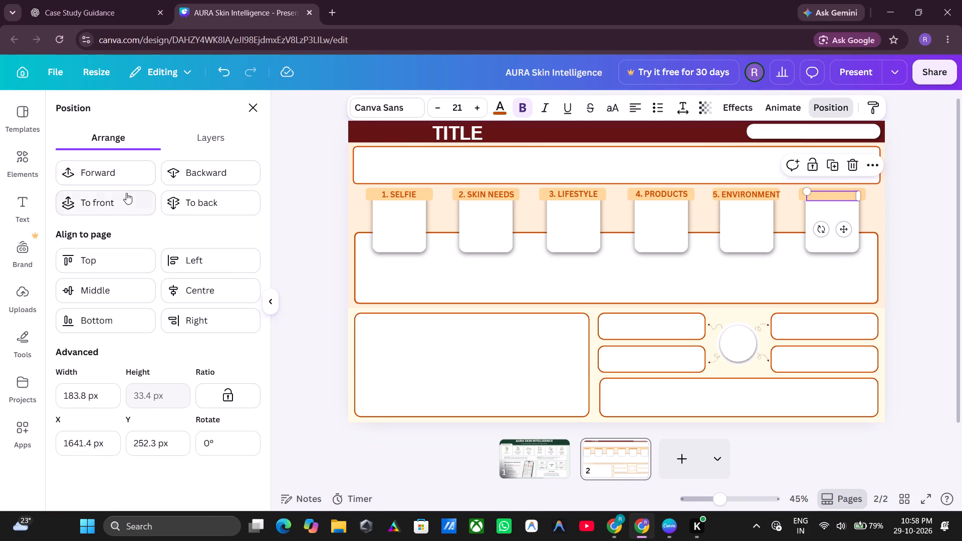
{"action": "left_click", "coordinate": [126, 193]}
{"action": "left_click", "coordinate": [915, 235]}
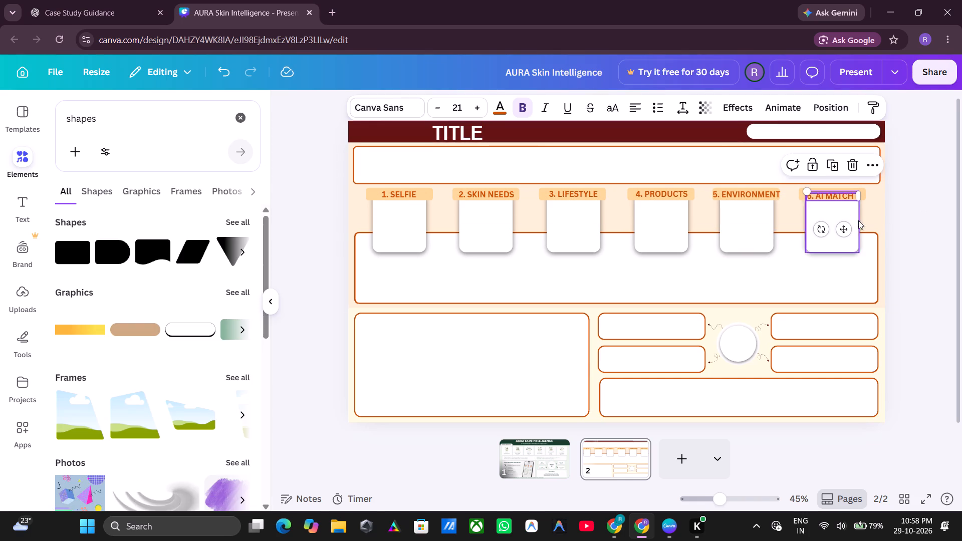
{"action": "left_click", "coordinate": [932, 218]}
Shift the "6. AI MATCH" heading slightly up to line it up with the other card headings.
{"action": "left_click", "coordinate": [837, 192]}
{"action": "left_click", "coordinate": [846, 228]}
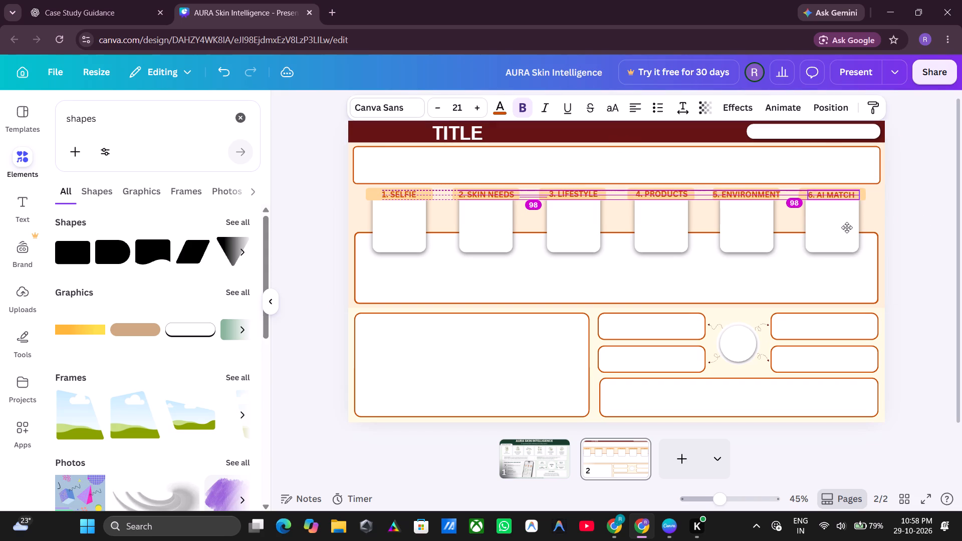
{"action": "left_click", "coordinate": [928, 208]}
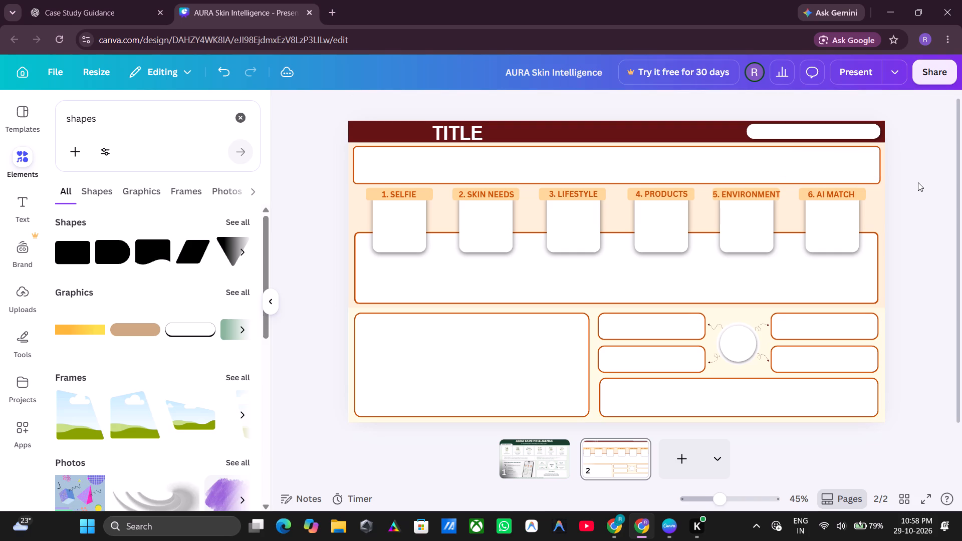
{"action": "left_click", "coordinate": [928, 229]}
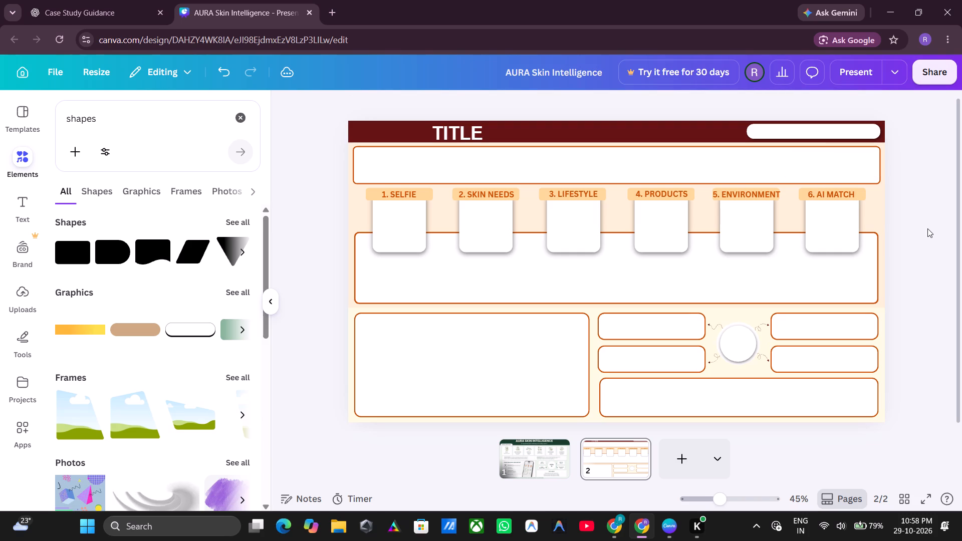
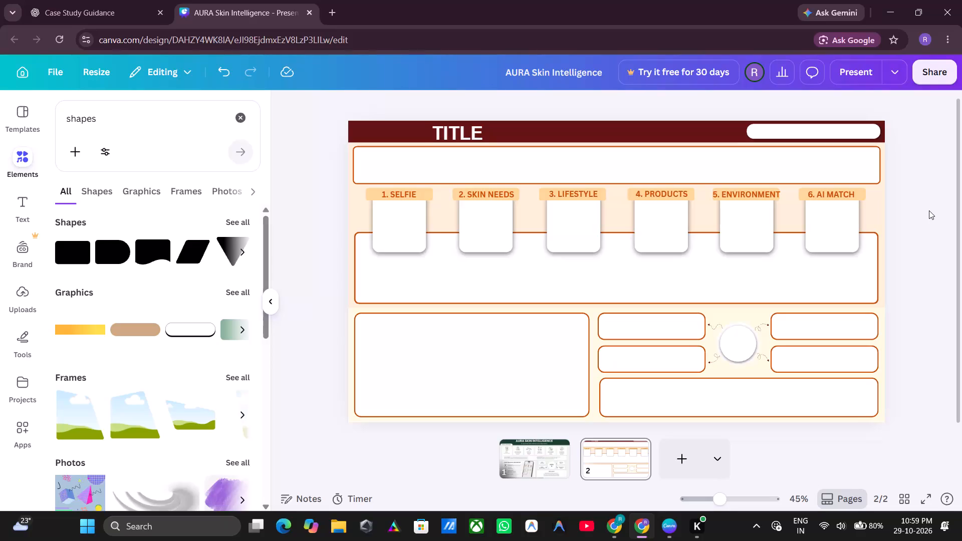
Nudge the "6. AI MATCH" heading slightly to the right to centre it on the sixth card's header bar.
{"action": "left_click", "coordinate": [831, 192]}
{"action": "key", "text": "Right"}
{"action": "key", "text": "Right"}
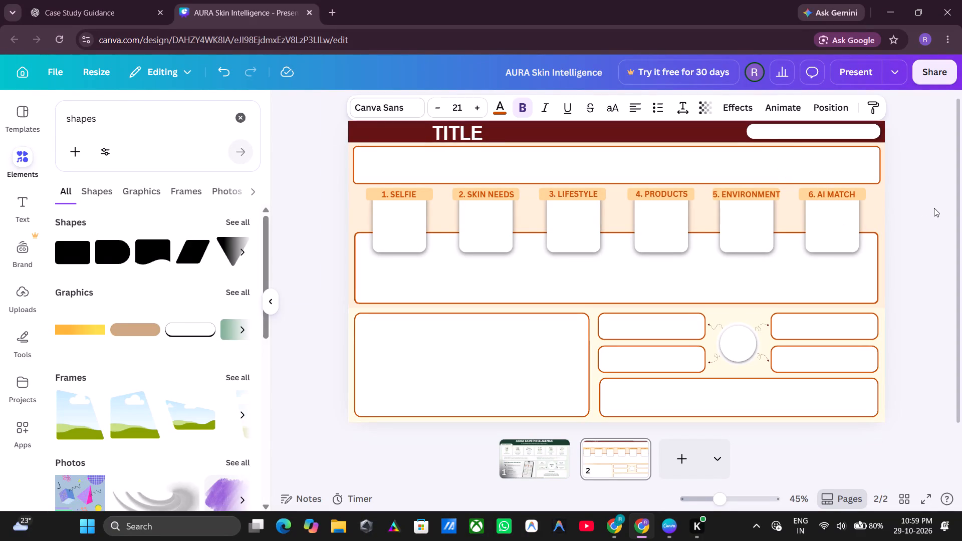
{"action": "key", "text": "Right"}
{"action": "key", "text": "Right"}
{"action": "key", "text": "Right"}
{"action": "key", "text": "Left"}
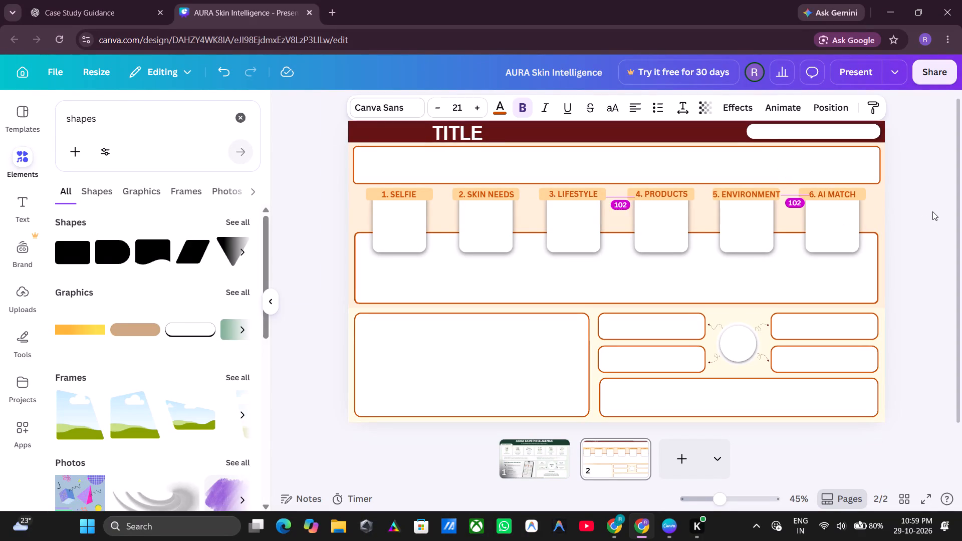
{"action": "key", "text": "Right"}
{"action": "left_click", "coordinate": [931, 212]}
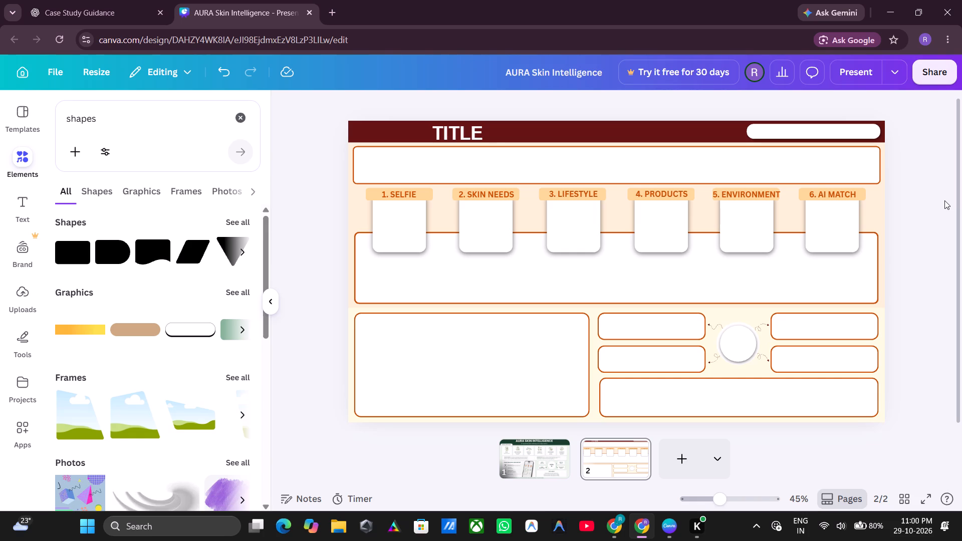
{"action": "left_click", "coordinate": [930, 210]}
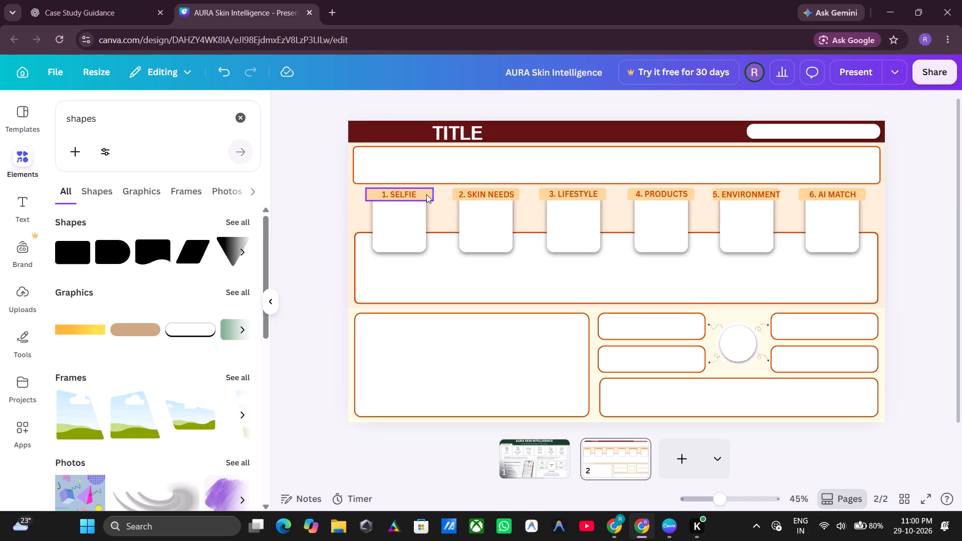
Recolour the first card's header bar behind "1. SELFIE" with the design's dark maroon.
{"action": "left_click", "coordinate": [427, 194]}
{"action": "left_click", "coordinate": [517, 114]}
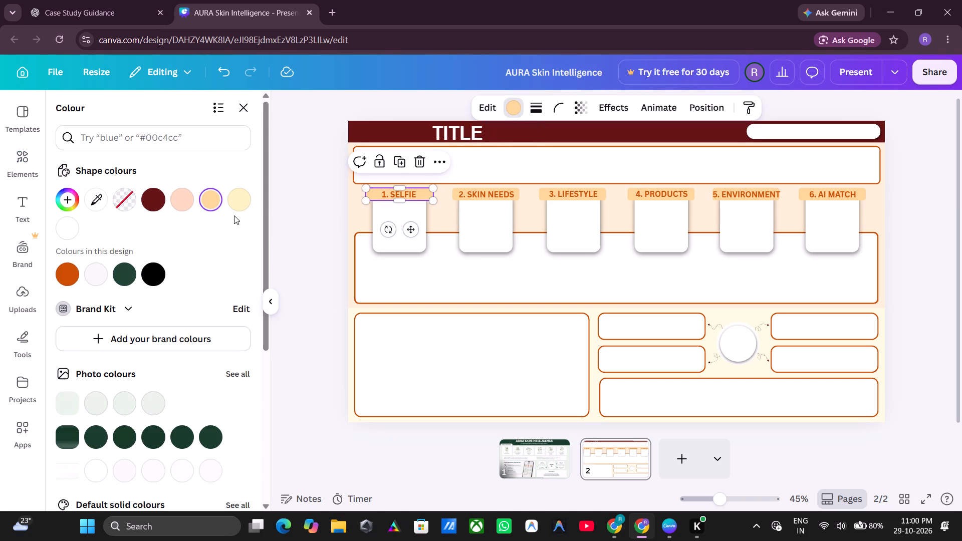
{"action": "left_click", "coordinate": [151, 204]}
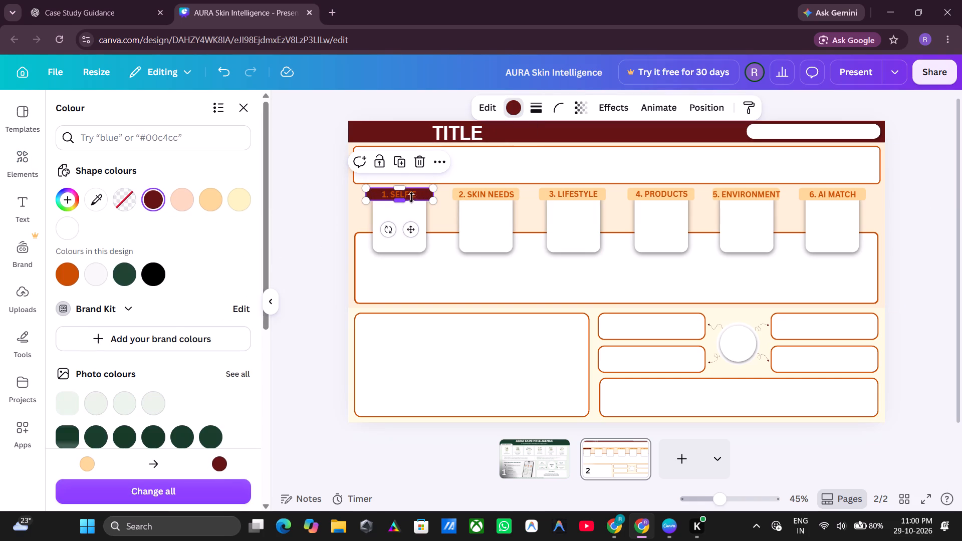
{"action": "left_click", "coordinate": [320, 181]}
{"action": "left_click", "coordinate": [313, 141]}
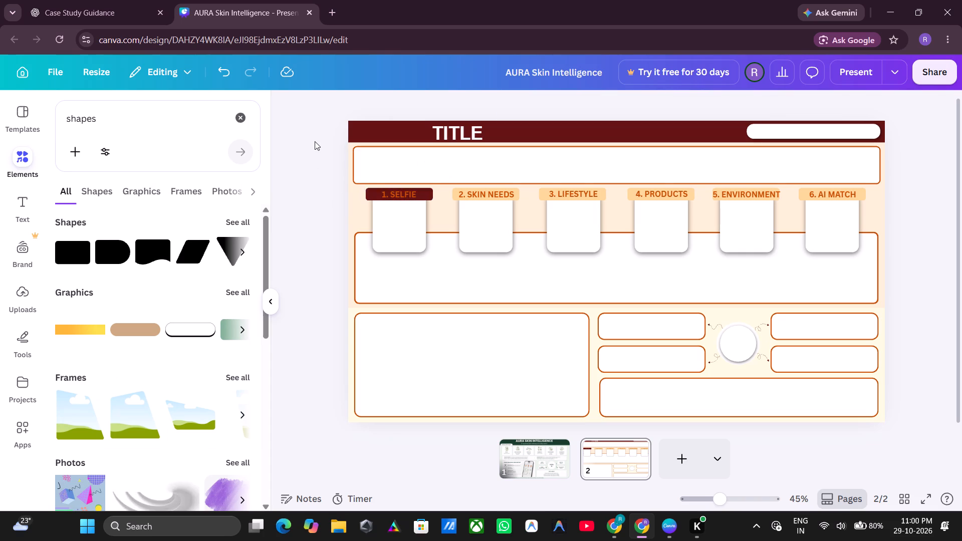
Change the "1. SELFIE" heading text to white.
{"action": "left_click", "coordinate": [402, 193]}
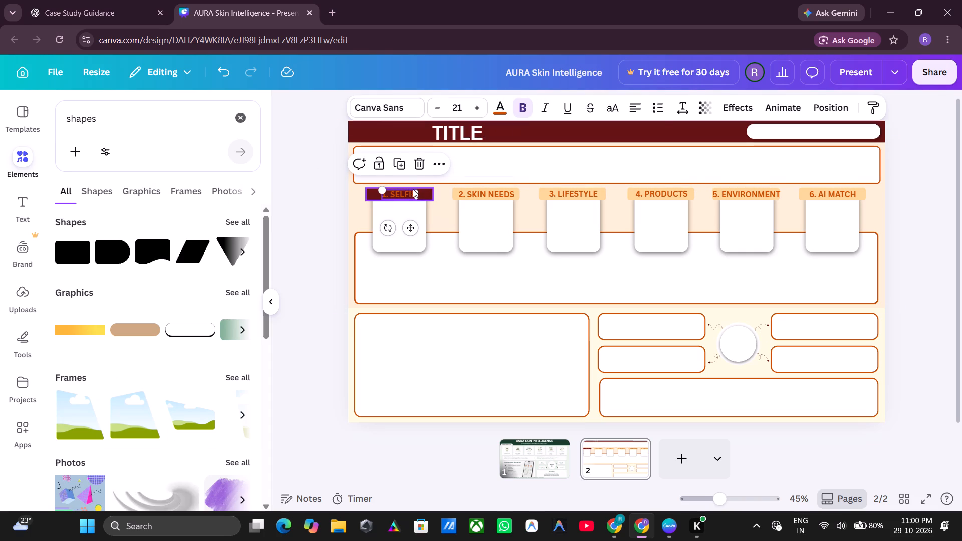
{"action": "key", "text": "ctrl+a"}
{"action": "left_click", "coordinate": [308, 168]}
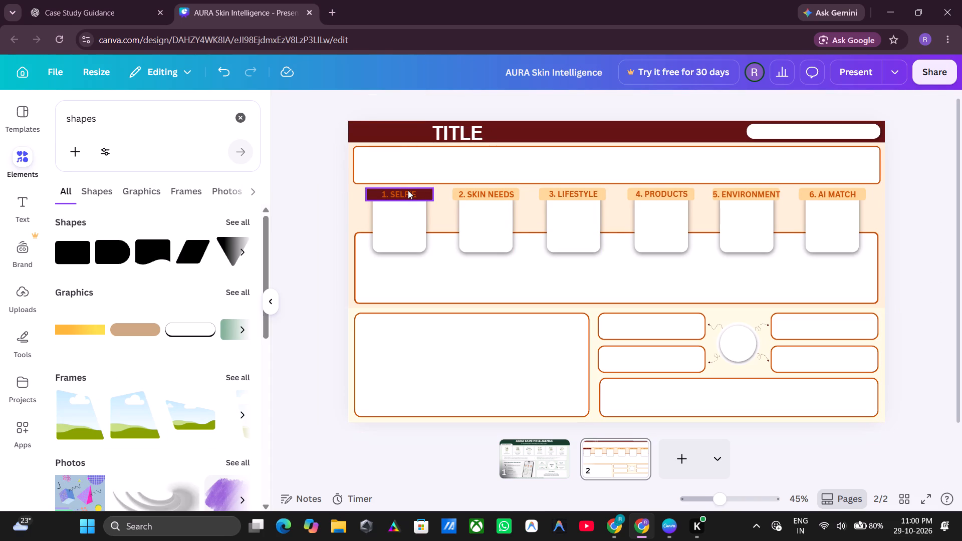
{"action": "double_click", "coordinate": [407, 190]}
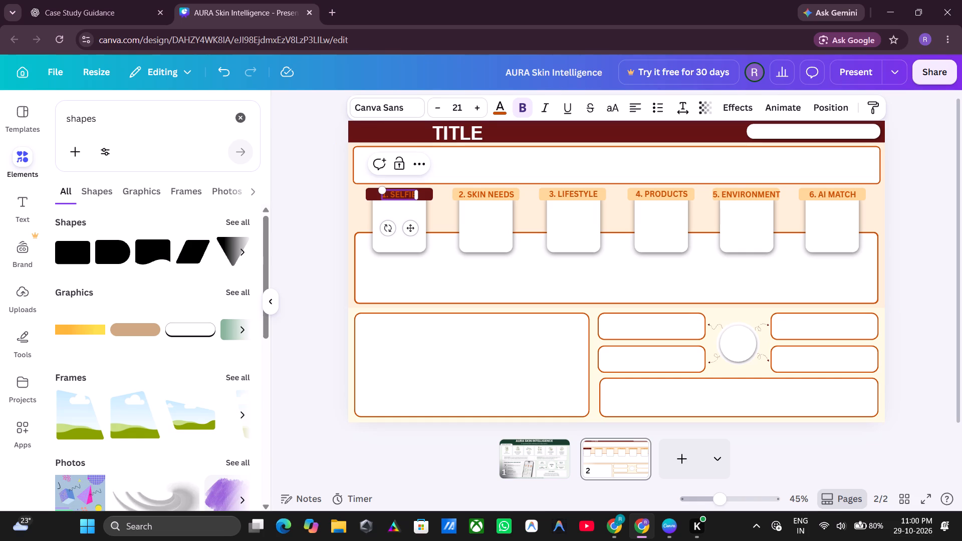
{"action": "left_click", "coordinate": [407, 195]}
{"action": "key", "text": "ctrl+a"}
{"action": "left_click", "coordinate": [501, 111]}
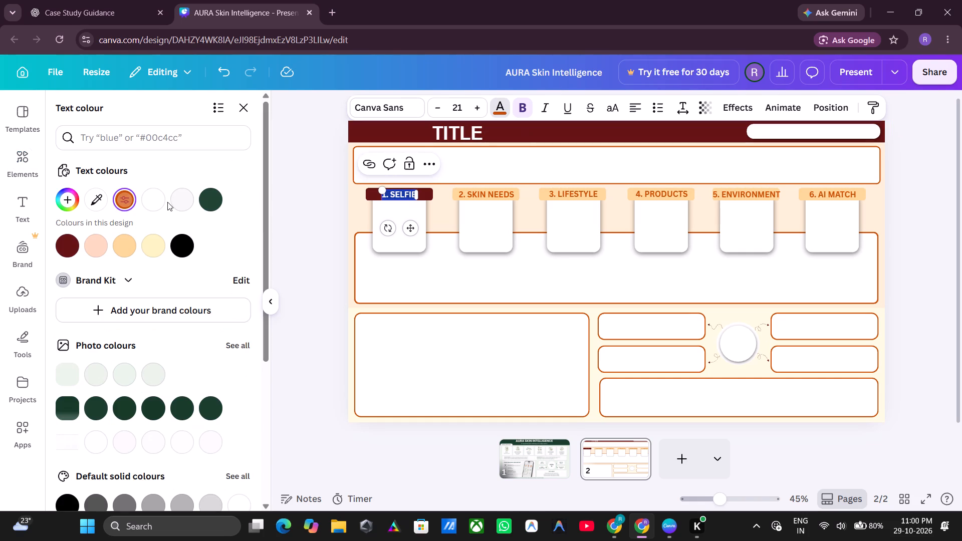
{"action": "left_click", "coordinate": [158, 201]}
{"action": "left_click", "coordinate": [305, 176]}
{"action": "left_click", "coordinate": [305, 176]}
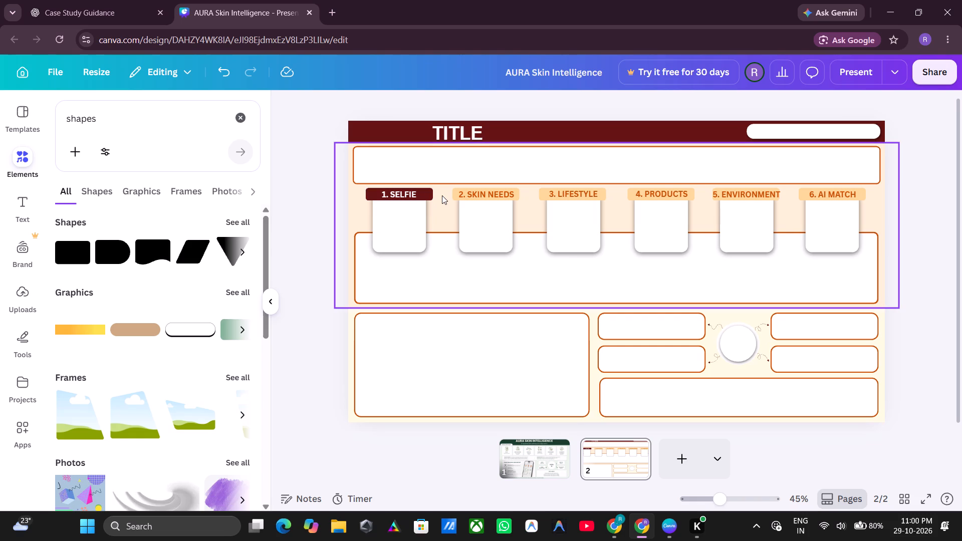
Group the "1. SELFIE" heading with its dark maroon header bar.
{"action": "left_click", "coordinate": [428, 191], "text": "shift"}
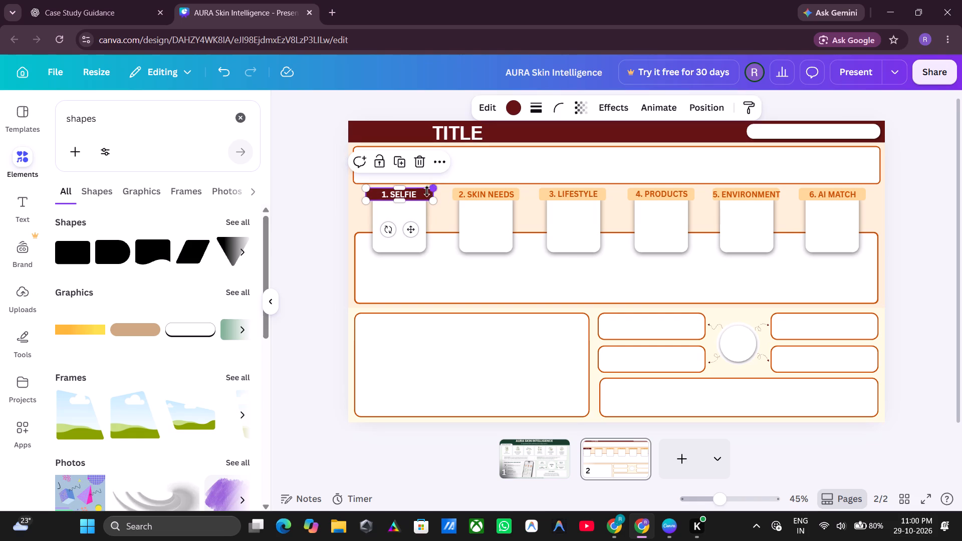
{"action": "left_click", "coordinate": [413, 193], "text": "shift"}
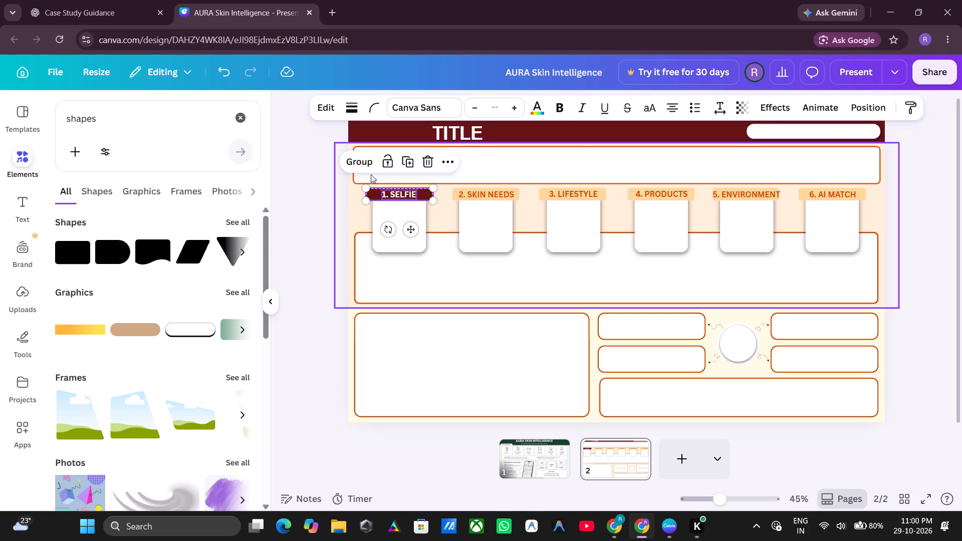
{"action": "left_click", "coordinate": [364, 166]}
{"action": "left_click", "coordinate": [293, 152]}
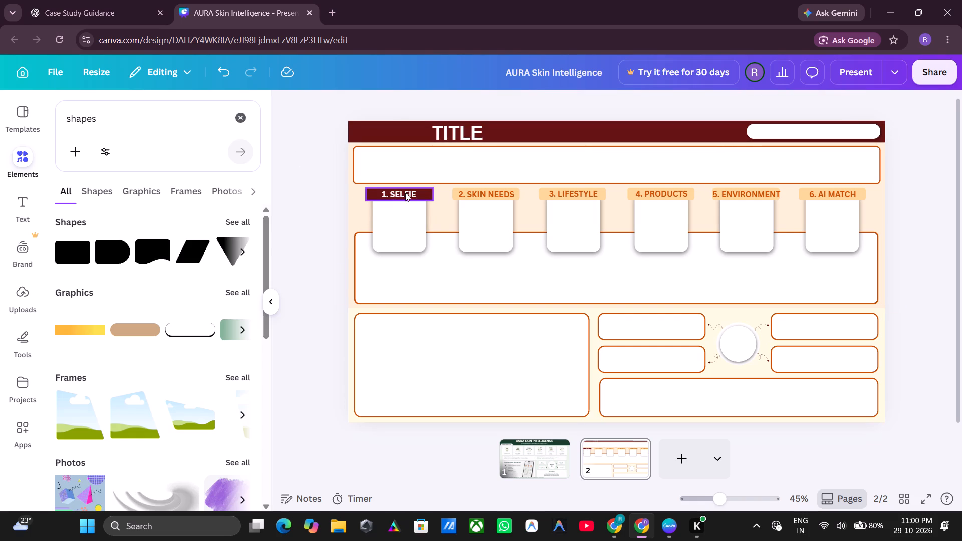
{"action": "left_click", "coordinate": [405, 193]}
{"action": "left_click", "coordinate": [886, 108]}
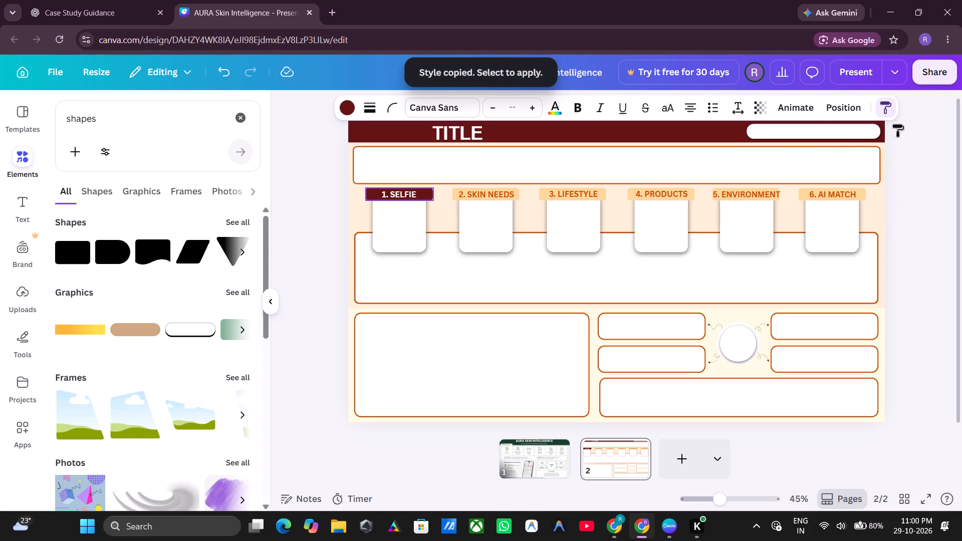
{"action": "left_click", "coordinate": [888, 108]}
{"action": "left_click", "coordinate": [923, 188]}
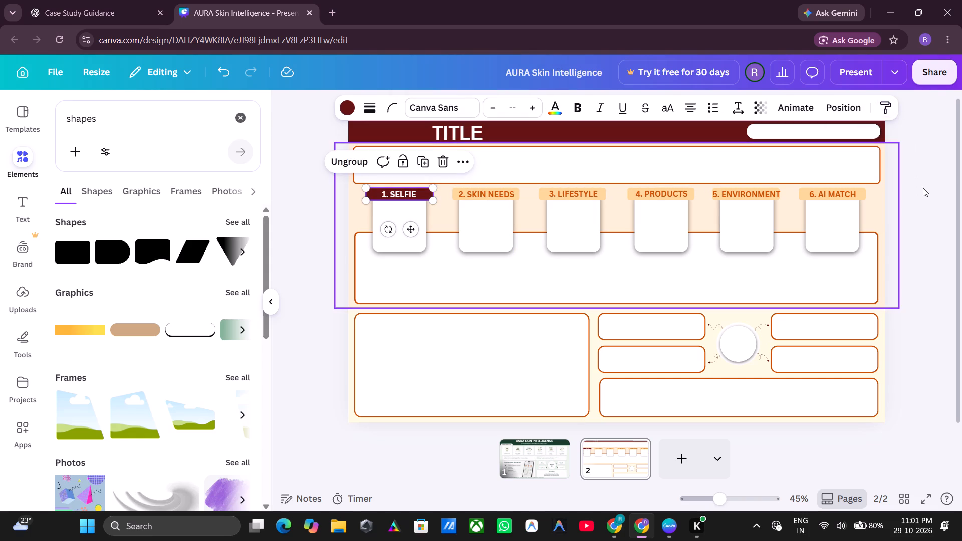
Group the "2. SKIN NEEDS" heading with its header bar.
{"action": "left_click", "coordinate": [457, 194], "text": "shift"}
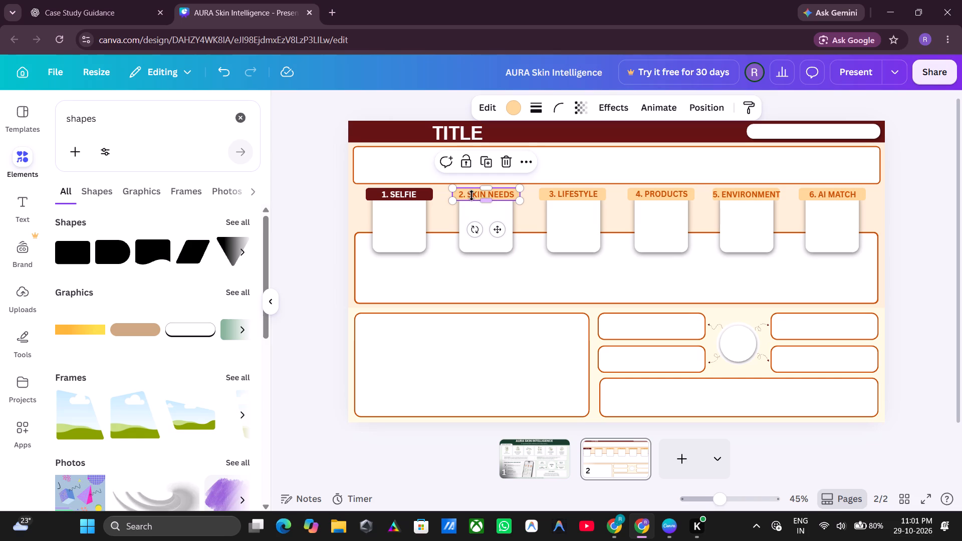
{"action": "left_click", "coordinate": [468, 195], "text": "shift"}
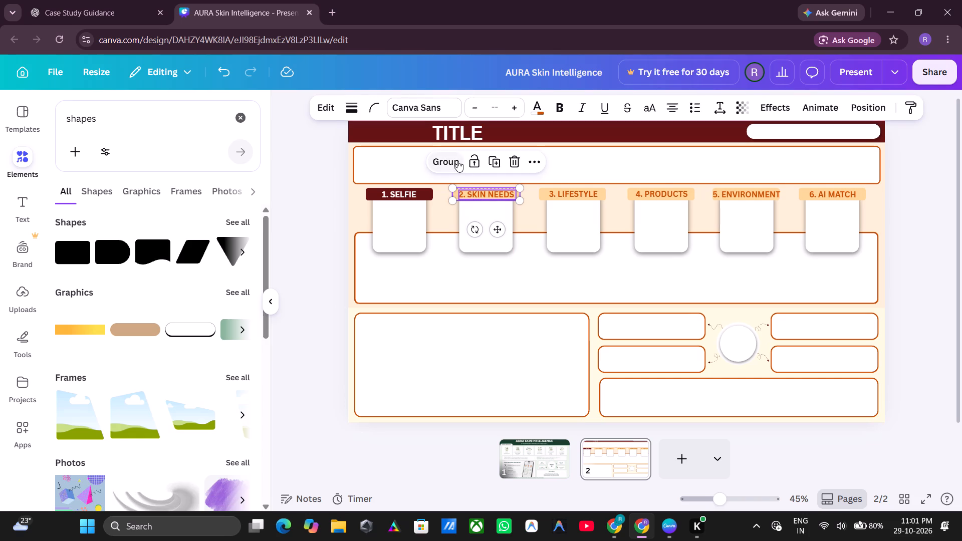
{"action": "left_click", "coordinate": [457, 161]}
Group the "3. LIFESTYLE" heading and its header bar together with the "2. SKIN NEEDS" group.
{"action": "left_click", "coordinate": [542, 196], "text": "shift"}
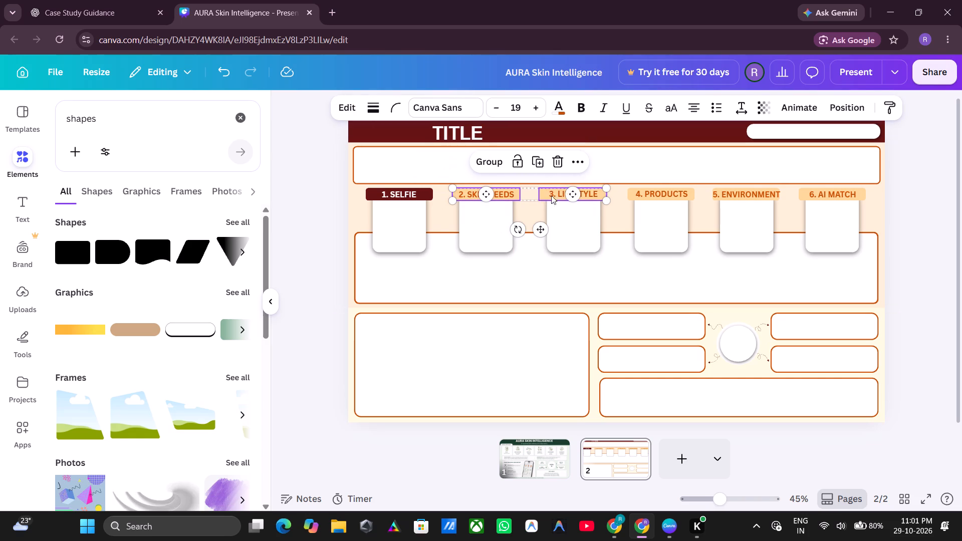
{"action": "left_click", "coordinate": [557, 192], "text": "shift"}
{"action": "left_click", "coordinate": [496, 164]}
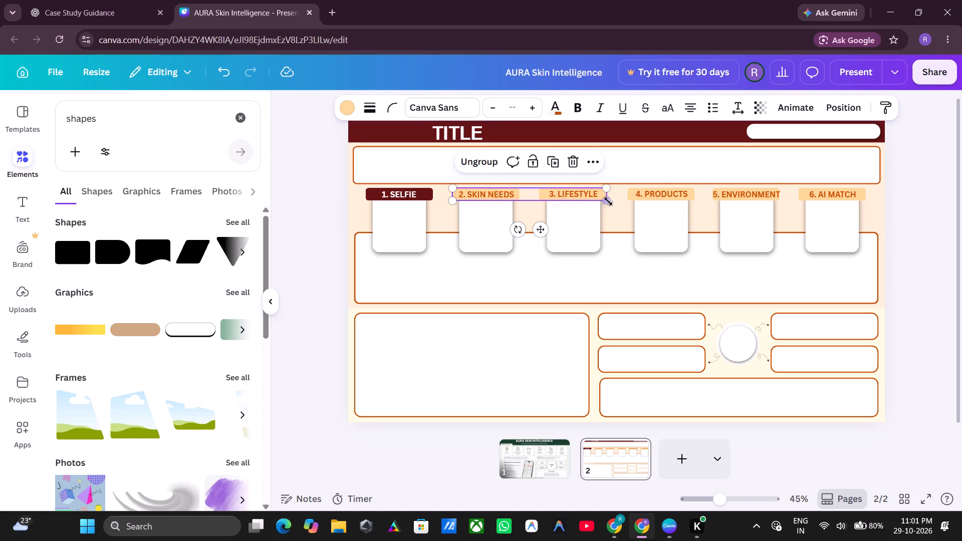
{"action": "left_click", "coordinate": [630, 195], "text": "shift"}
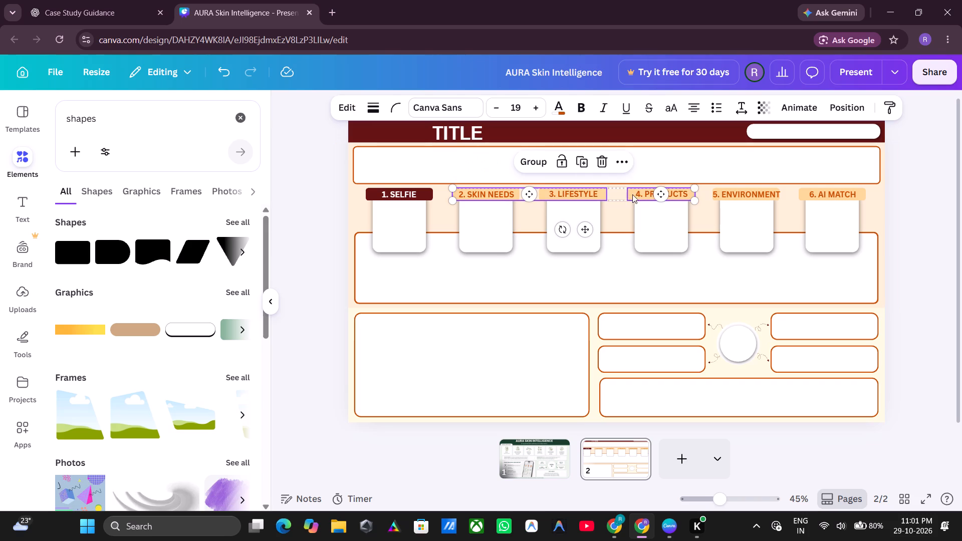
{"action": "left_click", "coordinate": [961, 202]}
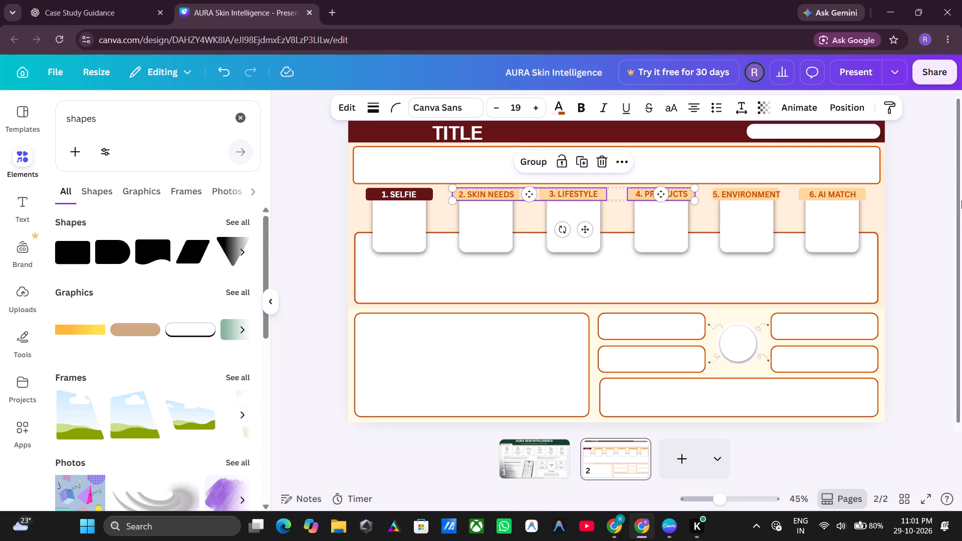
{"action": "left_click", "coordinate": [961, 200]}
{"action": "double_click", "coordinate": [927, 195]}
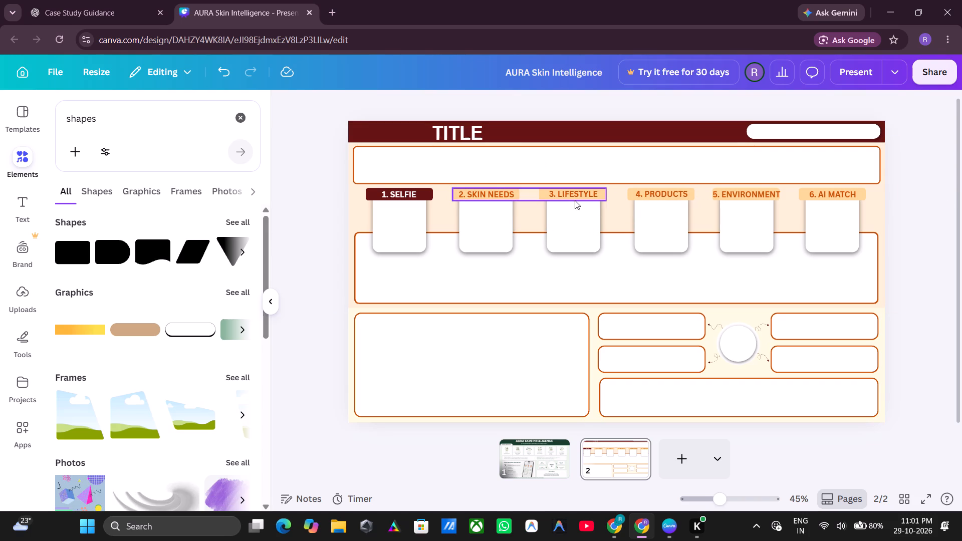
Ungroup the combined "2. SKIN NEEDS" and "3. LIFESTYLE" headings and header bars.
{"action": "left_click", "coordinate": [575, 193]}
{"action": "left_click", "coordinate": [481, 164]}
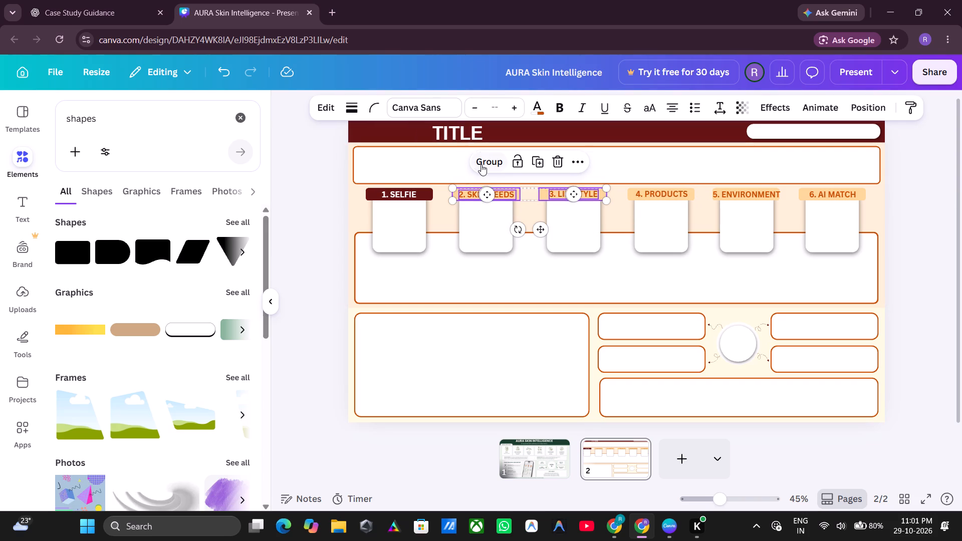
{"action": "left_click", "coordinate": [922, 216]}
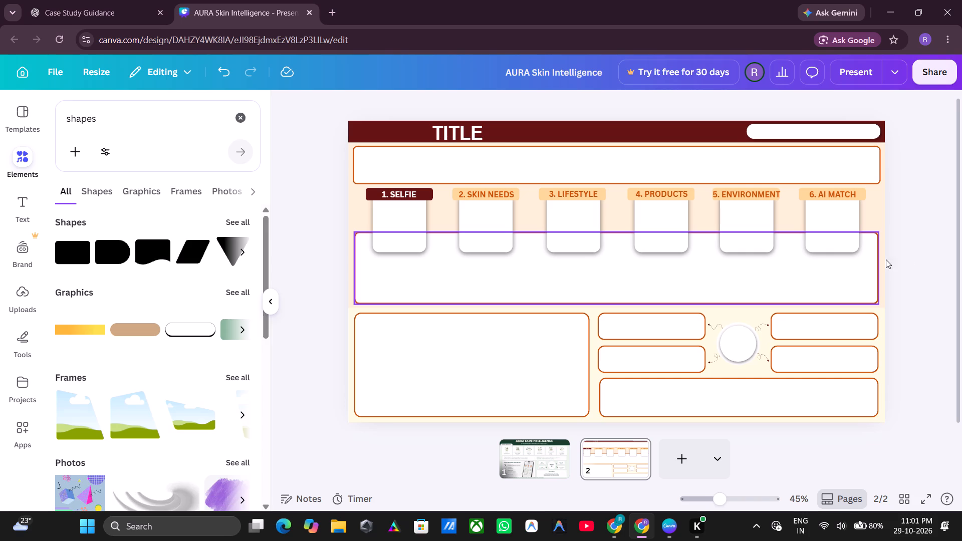
Widen the fifth card's header bar slightly on both sides so it fully covers the "5. ENVIRONMENT" heading.
{"action": "scroll", "coordinate": [598, 248], "scroll_direction": "up", "scroll_amount": 6, "text": "ctrl"}
{"action": "middle_click_drag", "start_coordinate": [391, 174], "coordinate": [407, 188]}
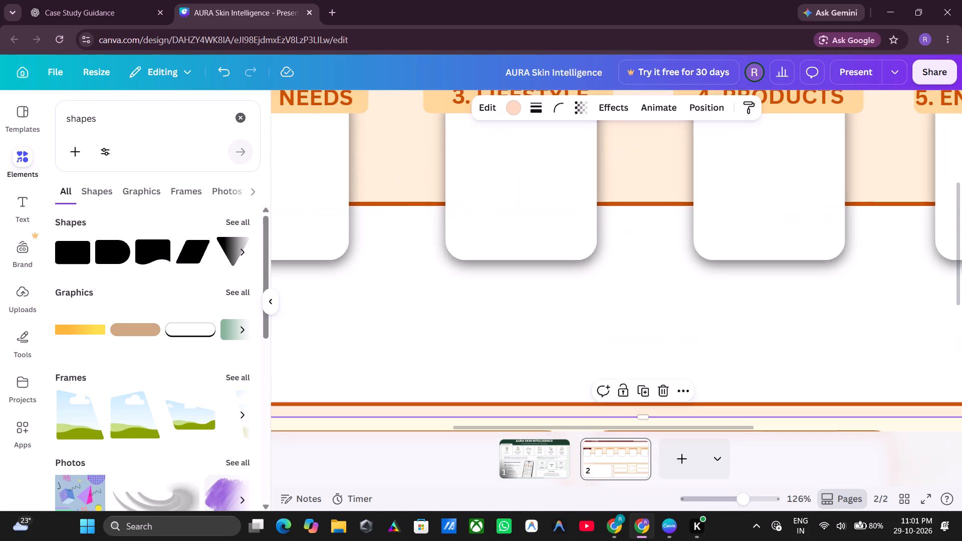
{"action": "middle_click_drag", "start_coordinate": [407, 188], "coordinate": [710, 309]}
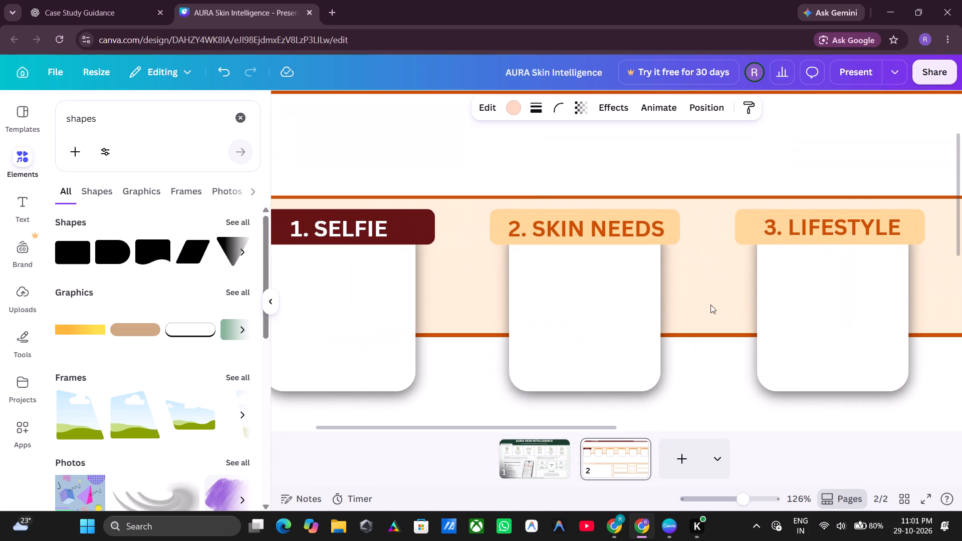
{"action": "middle_click_drag", "start_coordinate": [703, 297], "coordinate": [440, 294]}
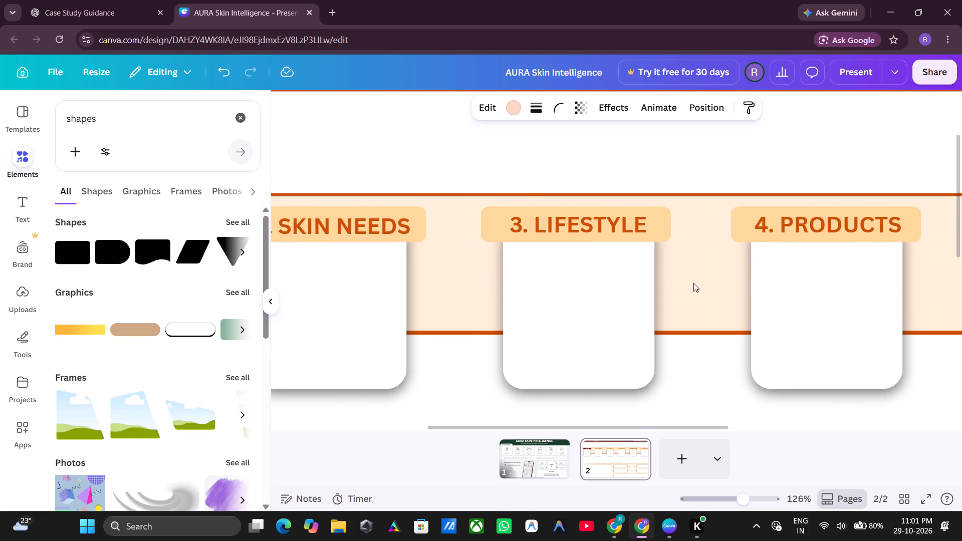
{"action": "middle_click_drag", "start_coordinate": [688, 285], "coordinate": [430, 287]}
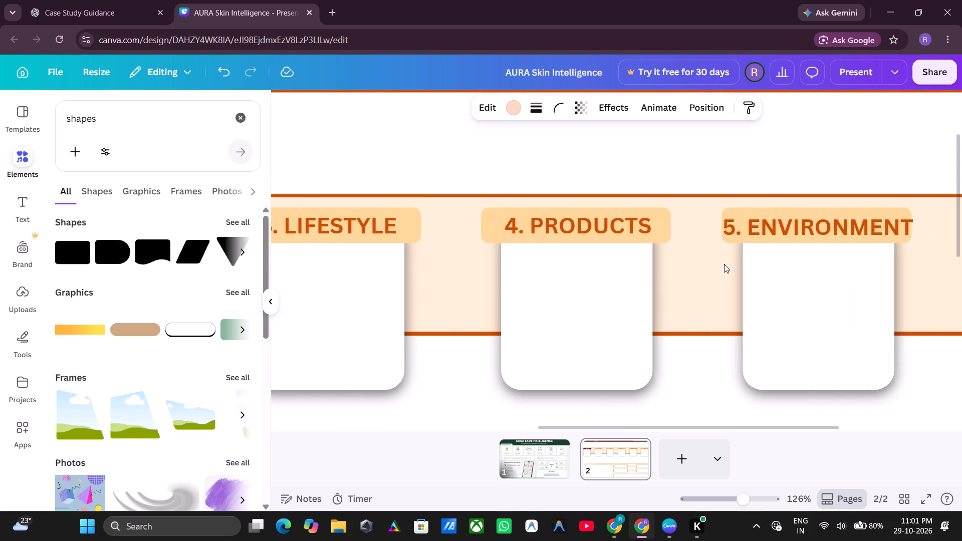
{"action": "left_click", "coordinate": [757, 209]}
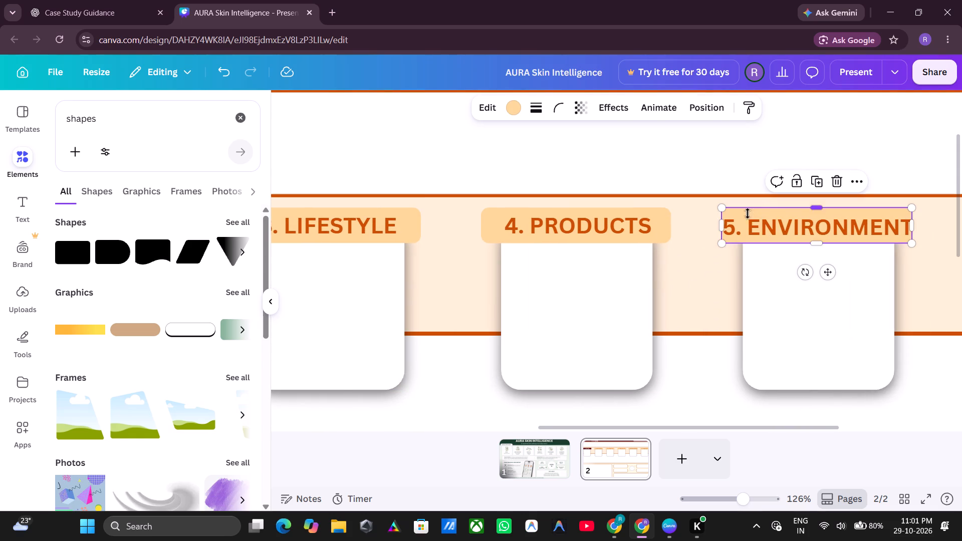
{"action": "left_click_drag", "start_coordinate": [721, 226], "coordinate": [716, 227]}
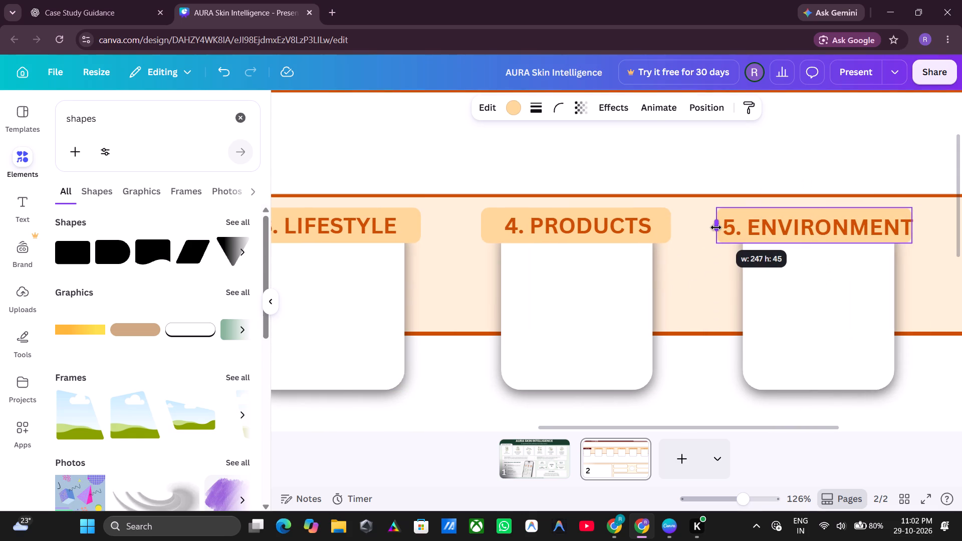
{"action": "left_click_drag", "start_coordinate": [716, 227], "coordinate": [716, 227]}
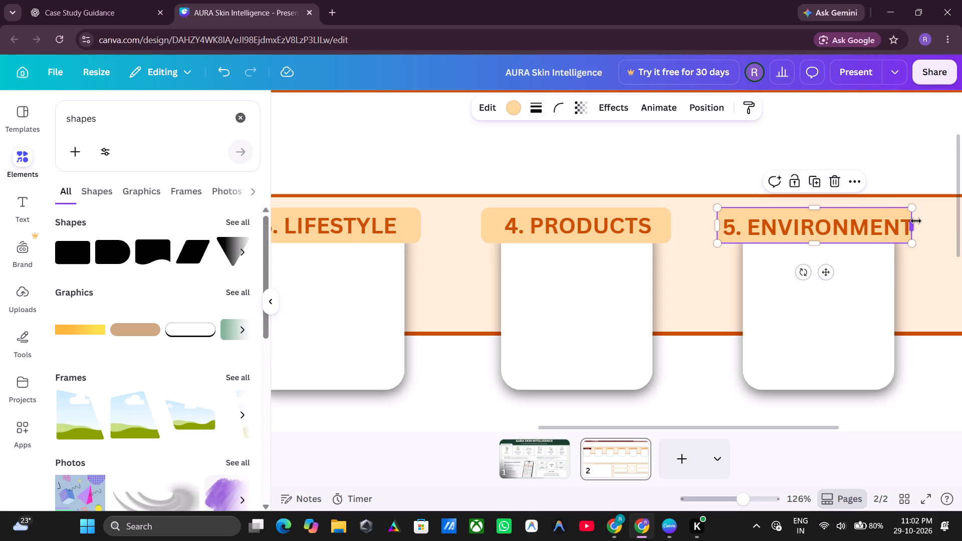
{"action": "left_click_drag", "start_coordinate": [915, 223], "coordinate": [921, 224]}
{"action": "left_click", "coordinate": [939, 224]}
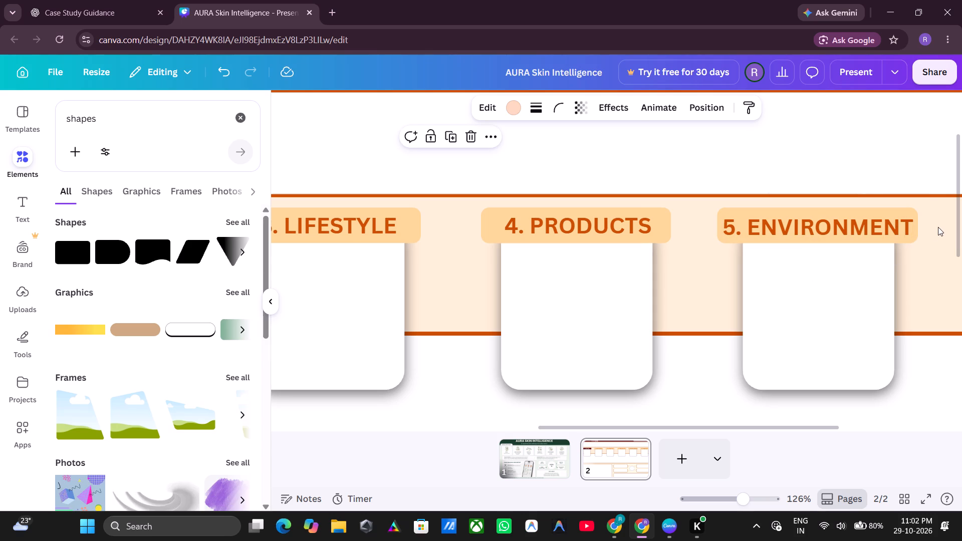
Nudge the "4. PRODUCTS" heading slightly down so it sits centred in its header bar and level with "5. ENVIRONMENT".
{"action": "left_click", "coordinate": [934, 231]}
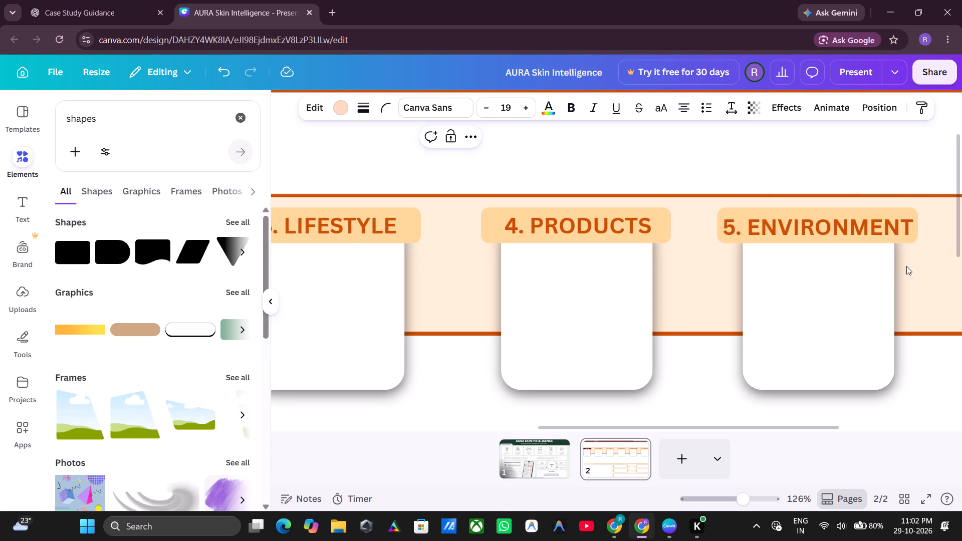
{"action": "left_click", "coordinate": [578, 221]}
{"action": "key", "text": "Down"}
{"action": "key", "text": "Down"}
{"action": "key", "text": "Down"}
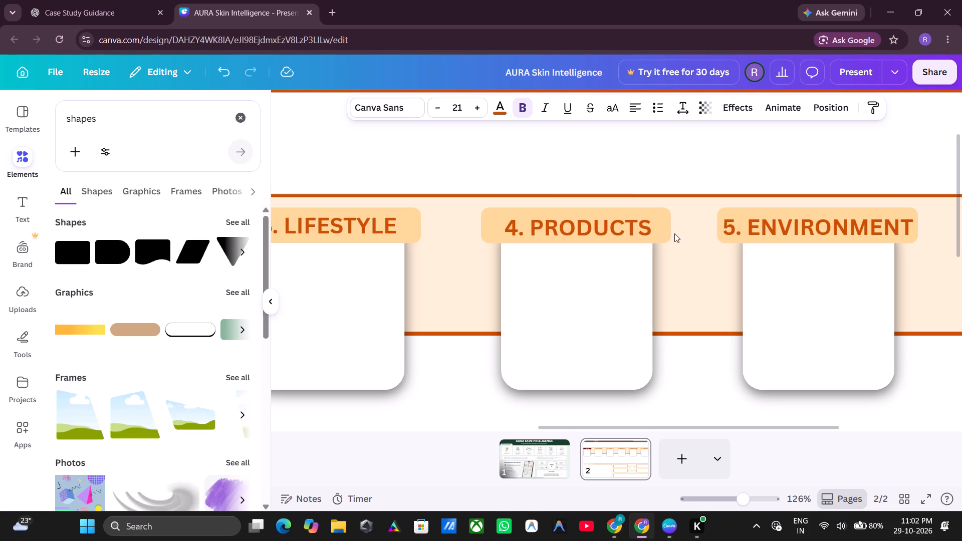
{"action": "key", "text": "Down"}
{"action": "key", "text": "Up"}
{"action": "key", "text": "Up"}
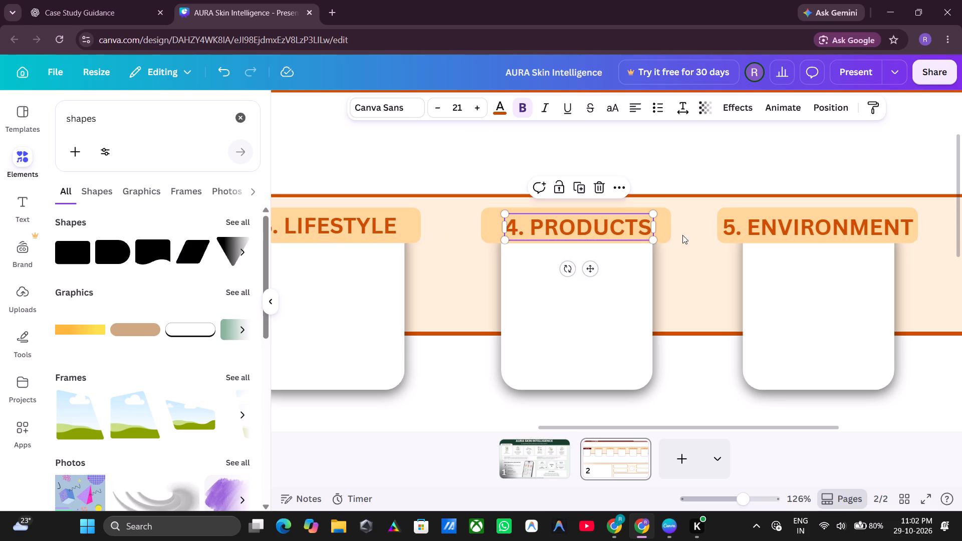
{"action": "left_click", "coordinate": [684, 257]}
Fill the header bars behind "2. SKIN NEEDS" and "3. LIFESTYLE" with the design's dark maroon.
{"action": "scroll", "coordinate": [704, 266], "scroll_direction": "up", "scroll_amount": 1}
{"action": "middle_click_drag", "start_coordinate": [704, 266], "coordinate": [508, 259]}
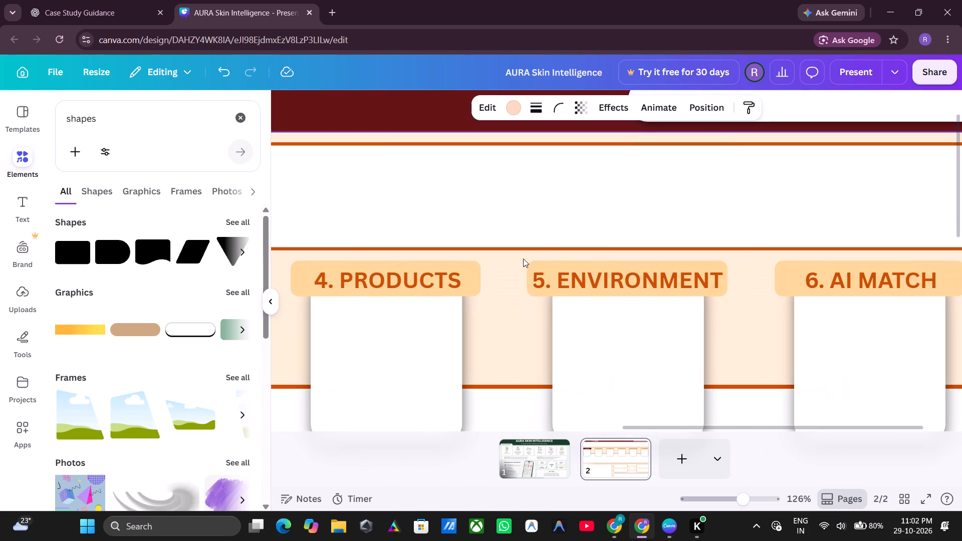
{"action": "middle_click_drag", "start_coordinate": [738, 312], "coordinate": [599, 304]}
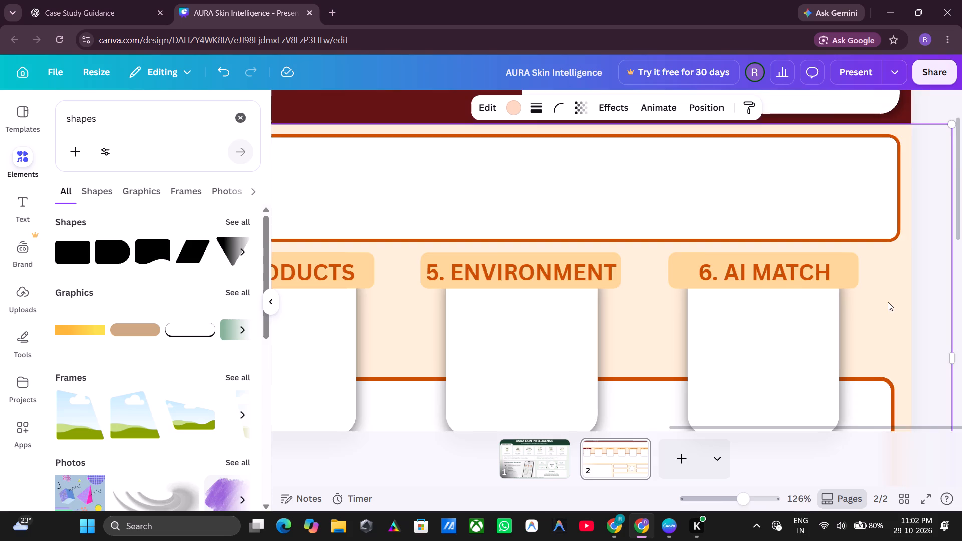
{"action": "scroll", "coordinate": [887, 303], "scroll_direction": "down", "scroll_amount": 5, "text": "ctrl"}
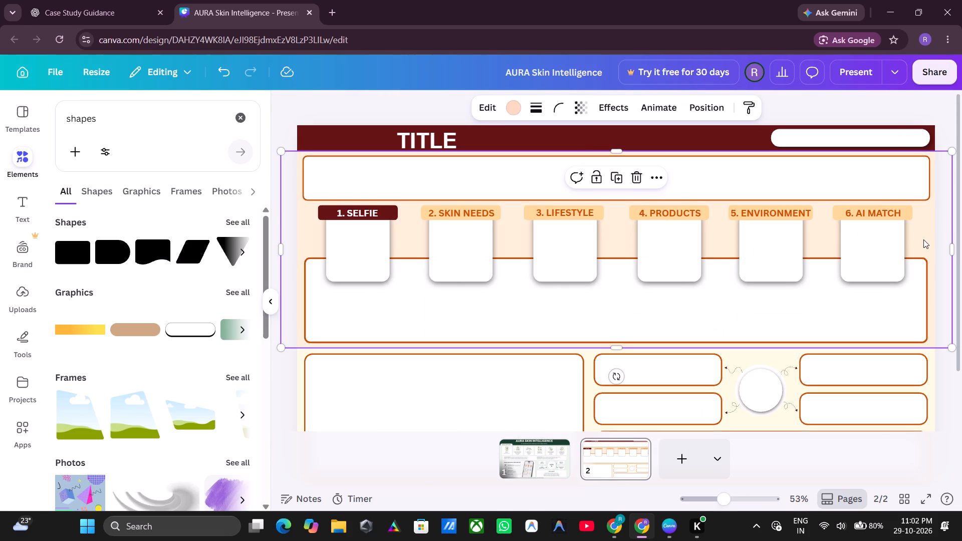
{"action": "left_click", "coordinate": [426, 212]}
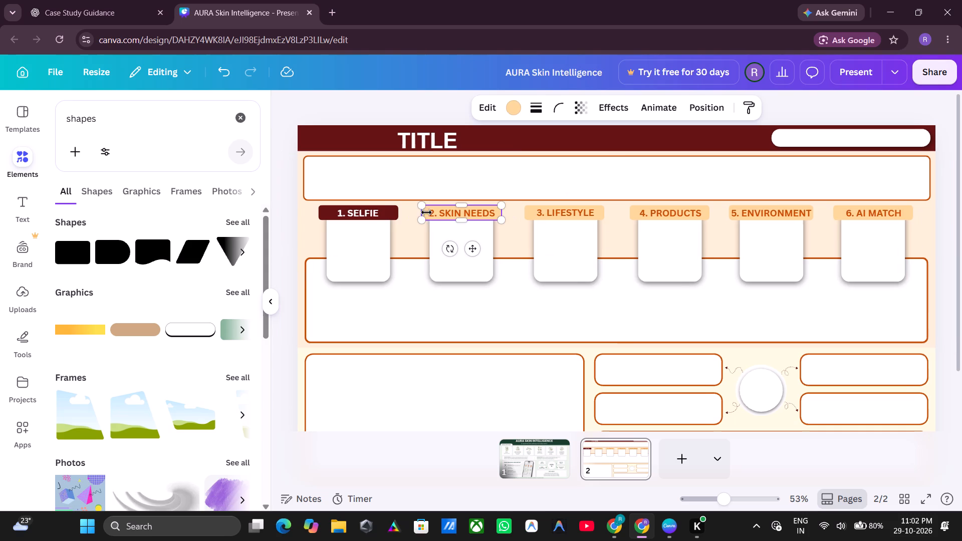
{"action": "left_click", "coordinate": [515, 108]}
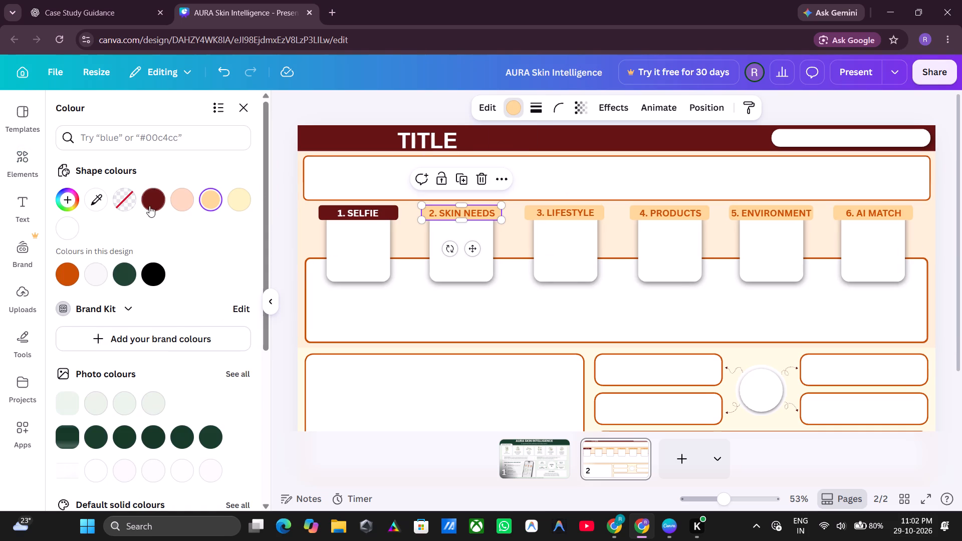
{"action": "left_click", "coordinate": [150, 205]}
{"action": "left_click", "coordinate": [526, 215]}
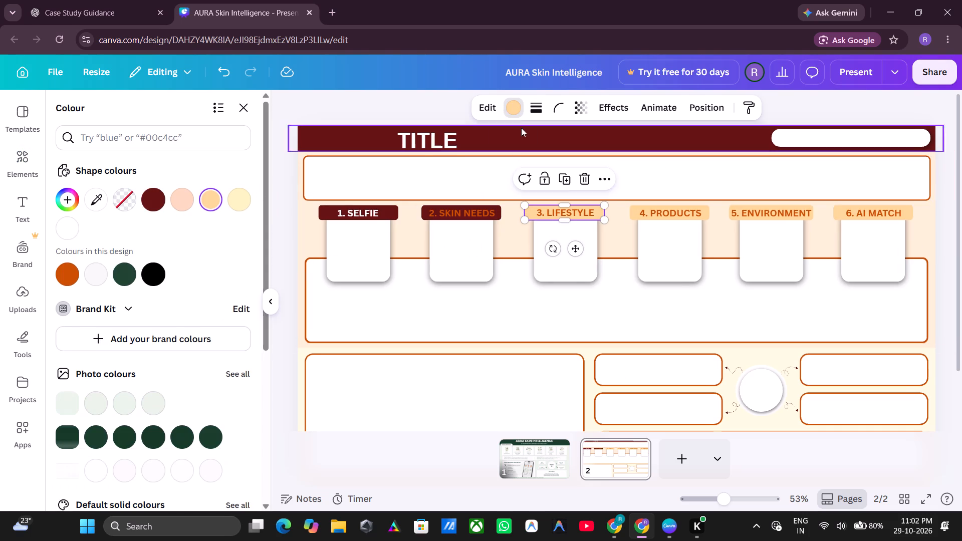
{"action": "left_click", "coordinate": [147, 198]}
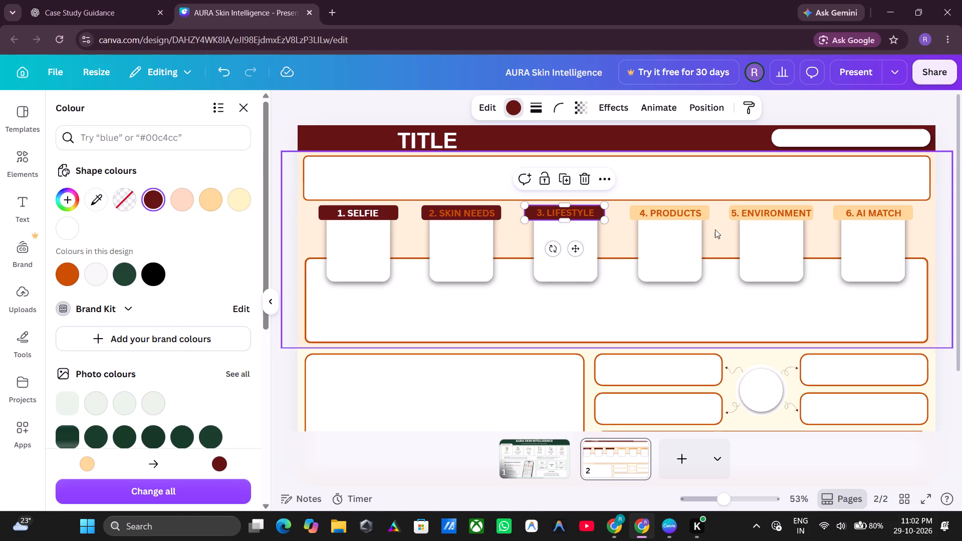
Copy the maroon header bar style onto the "4. PRODUCTS", "5. ENVIRONMENT" and "6. AI MATCH" bars.
{"action": "left_click", "coordinate": [746, 113]}
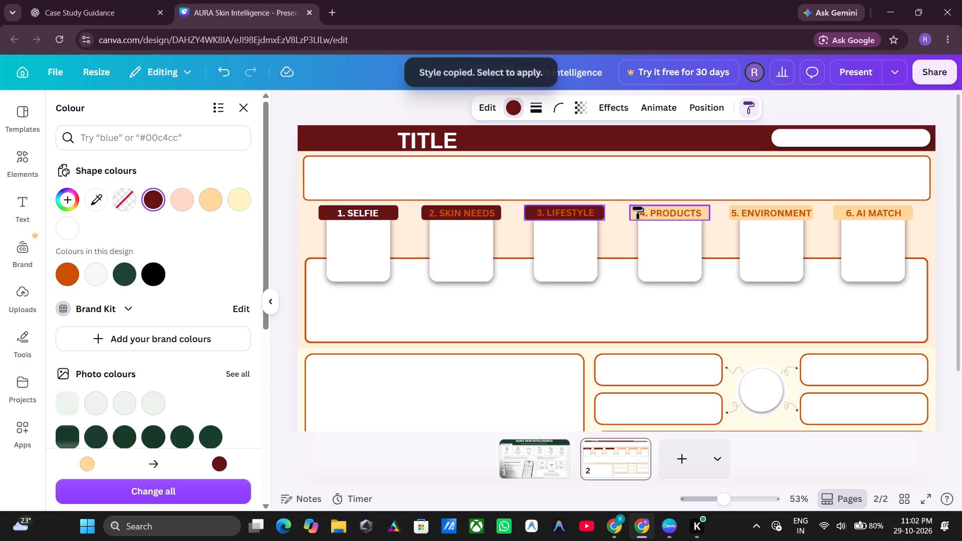
{"action": "left_click", "coordinate": [637, 206]}
{"action": "left_click", "coordinate": [755, 107]}
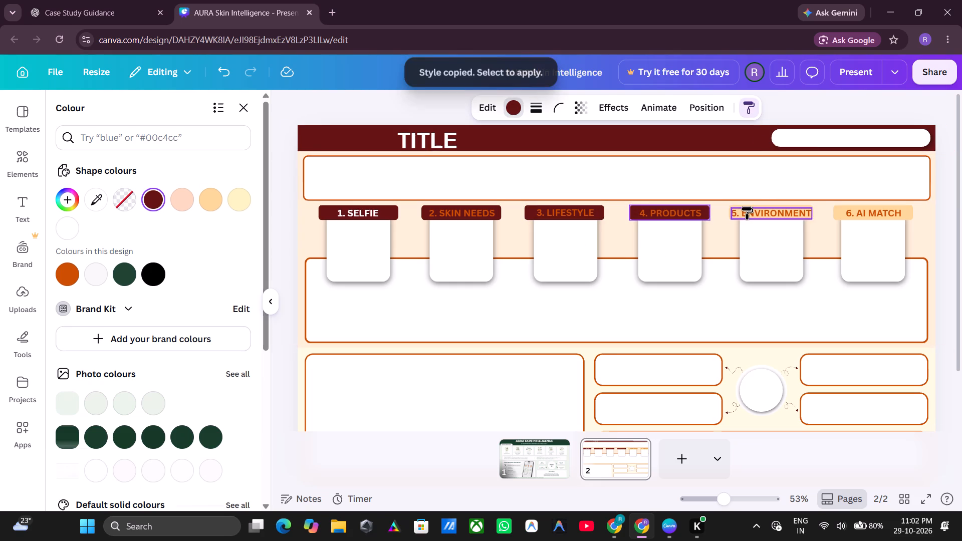
{"action": "left_click", "coordinate": [748, 205]}
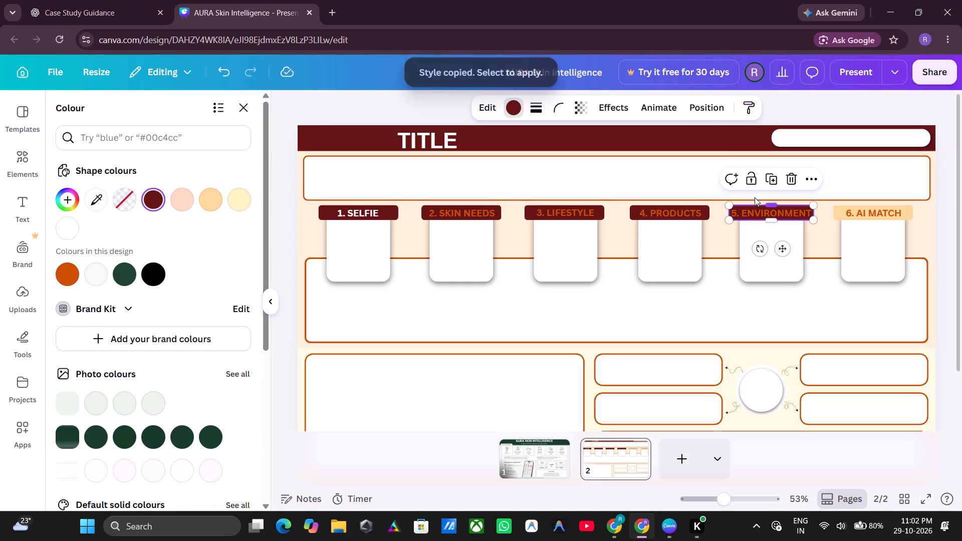
{"action": "left_click", "coordinate": [749, 111]}
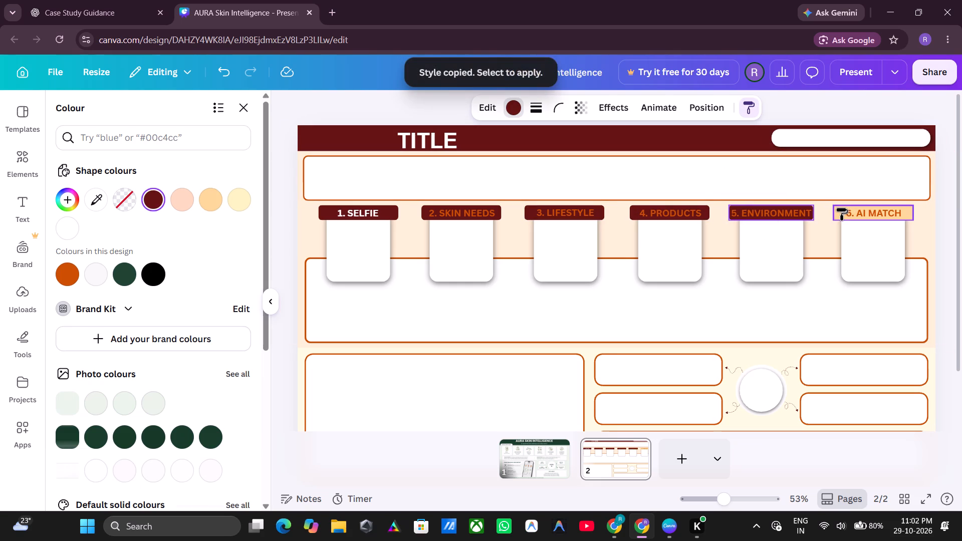
{"action": "left_click", "coordinate": [841, 208]}
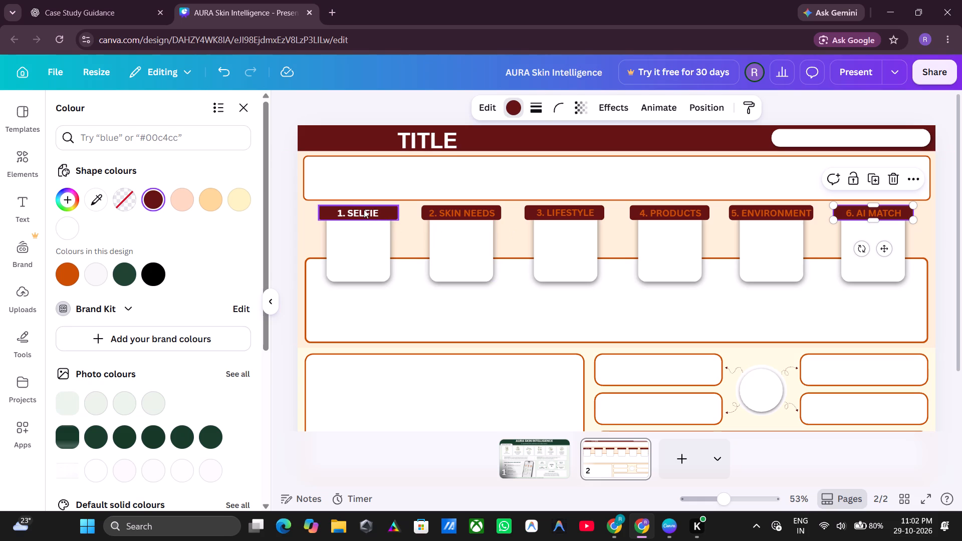
Set the "2. SKIN NEEDS" heading text colour to white.
{"action": "left_click", "coordinate": [365, 214]}
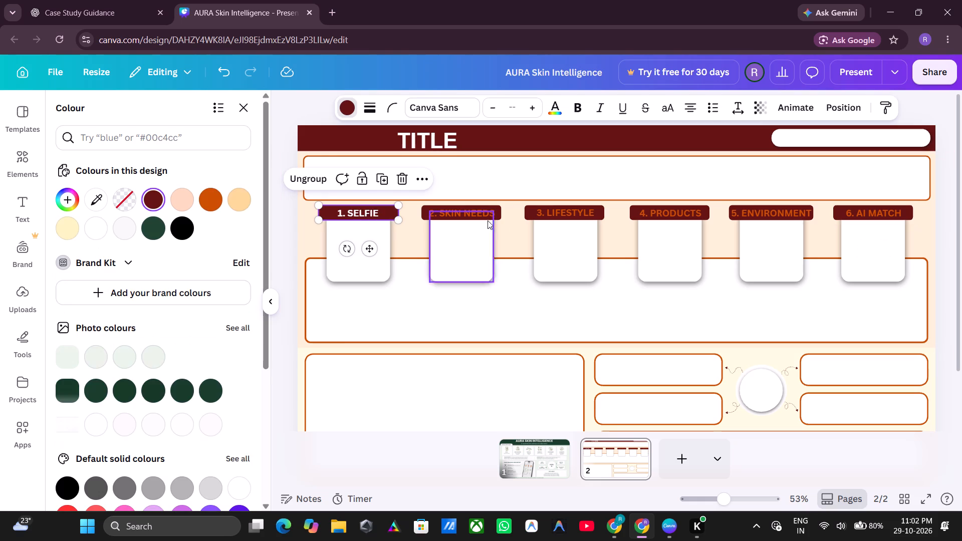
{"action": "left_click", "coordinate": [472, 211]}
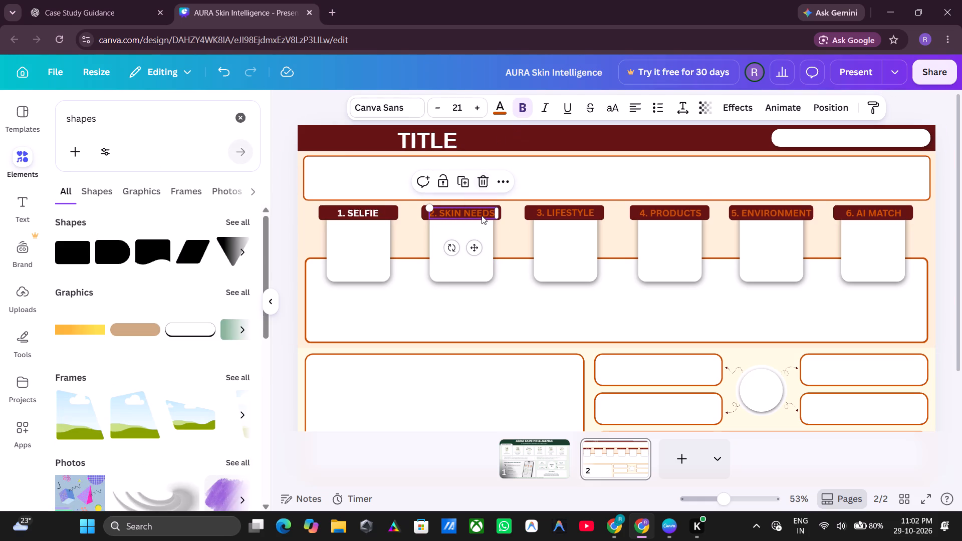
{"action": "left_click", "coordinate": [483, 212]}
{"action": "left_click", "coordinate": [492, 104]}
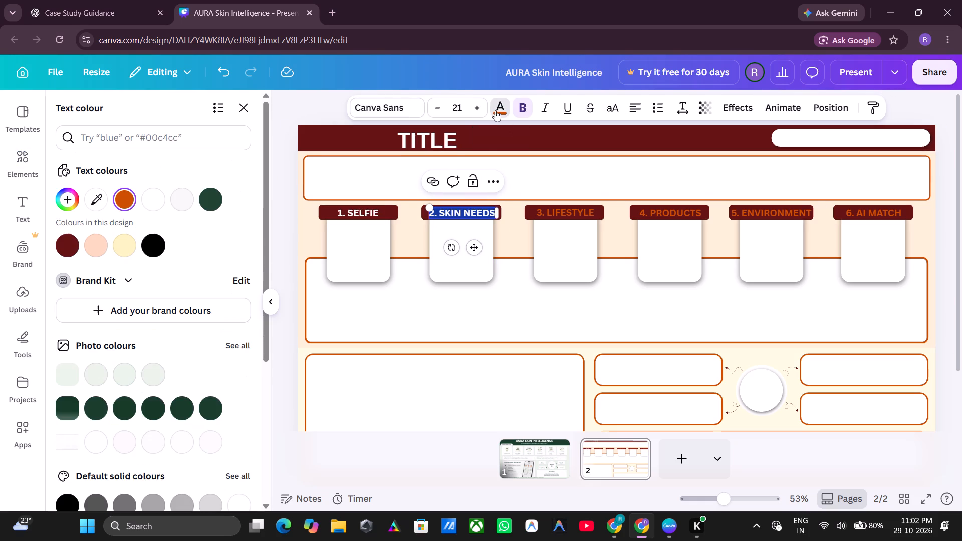
{"action": "left_click", "coordinate": [150, 203]}
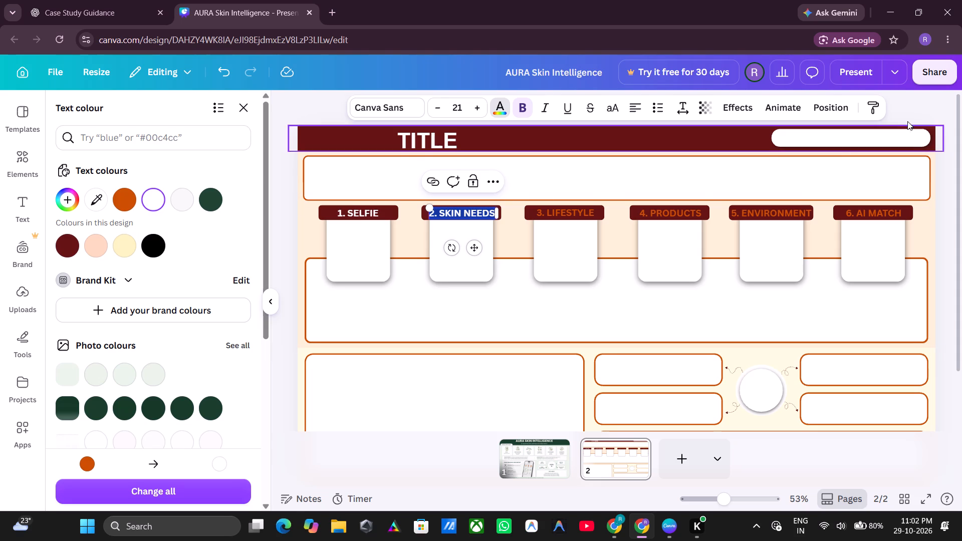
Copy the white heading text style onto "3. LIFESTYLE", "4. PRODUCTS", "5. ENVIRONMENT" and "6. AI MATCH".
{"action": "left_click", "coordinate": [876, 109]}
{"action": "left_click", "coordinate": [581, 212]}
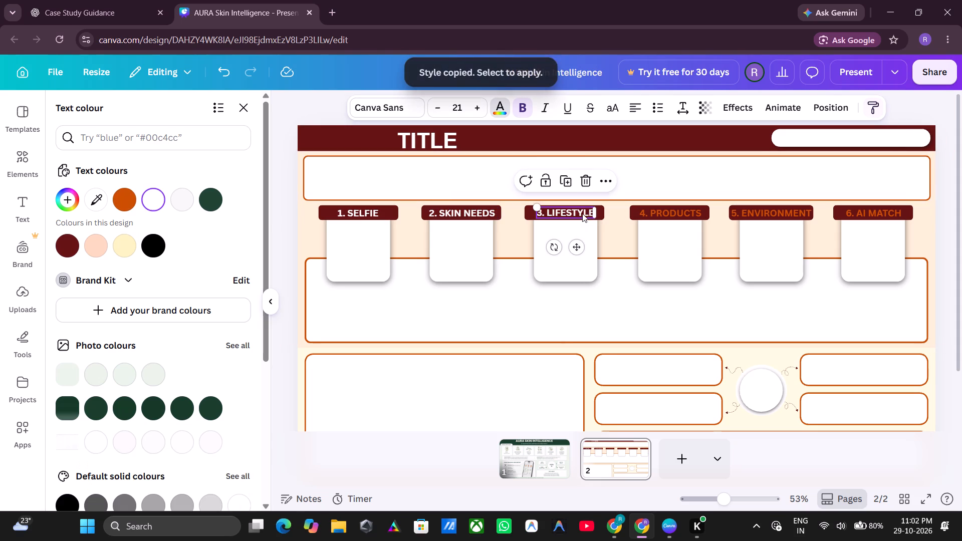
{"action": "left_click", "coordinate": [872, 104]}
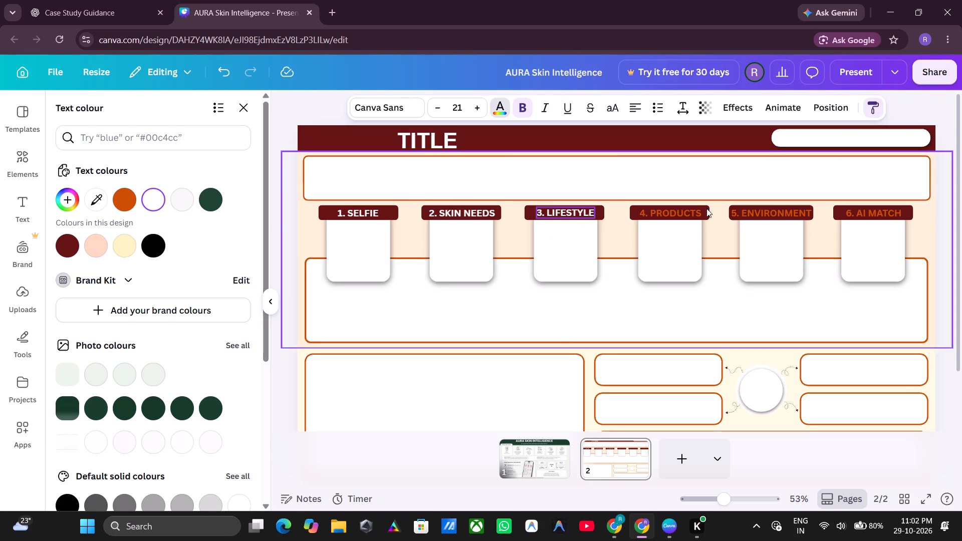
{"action": "left_click", "coordinate": [689, 210]}
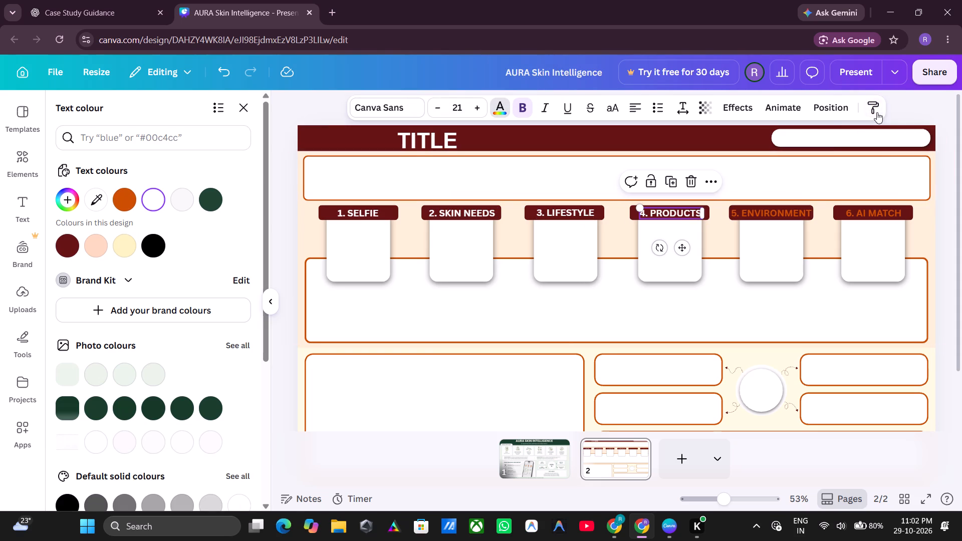
{"action": "left_click", "coordinate": [877, 112]}
{"action": "left_click", "coordinate": [790, 211]}
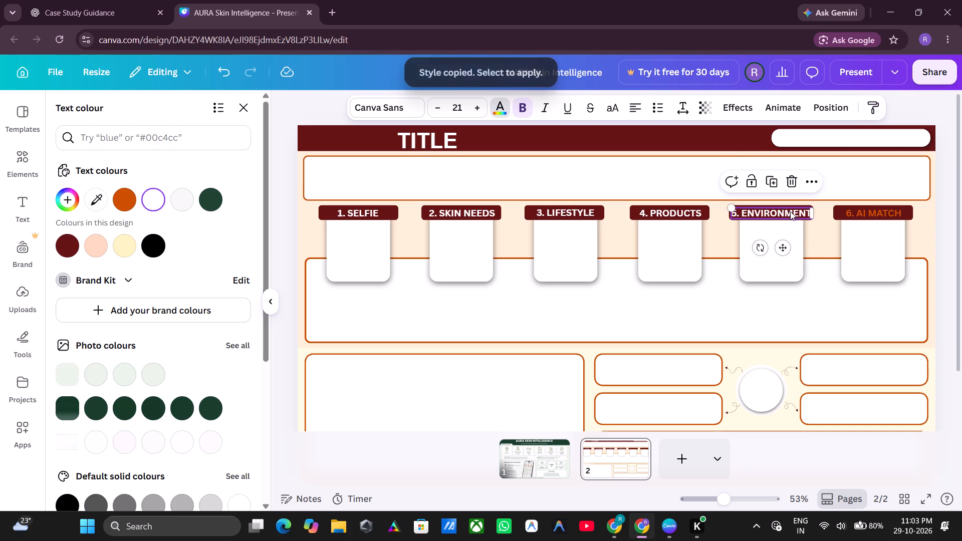
{"action": "left_click", "coordinate": [875, 106]}
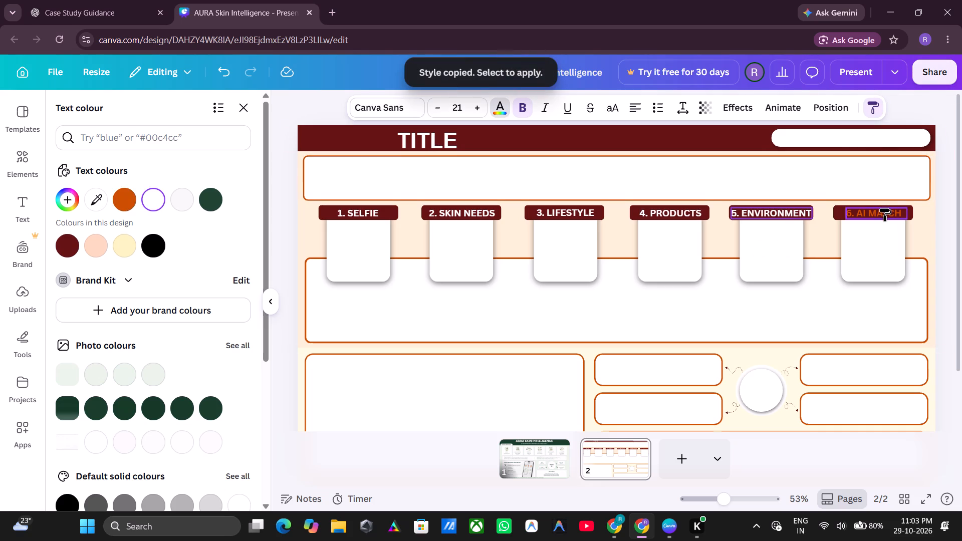
{"action": "left_click", "coordinate": [884, 210]}
{"action": "left_click", "coordinate": [946, 219]}
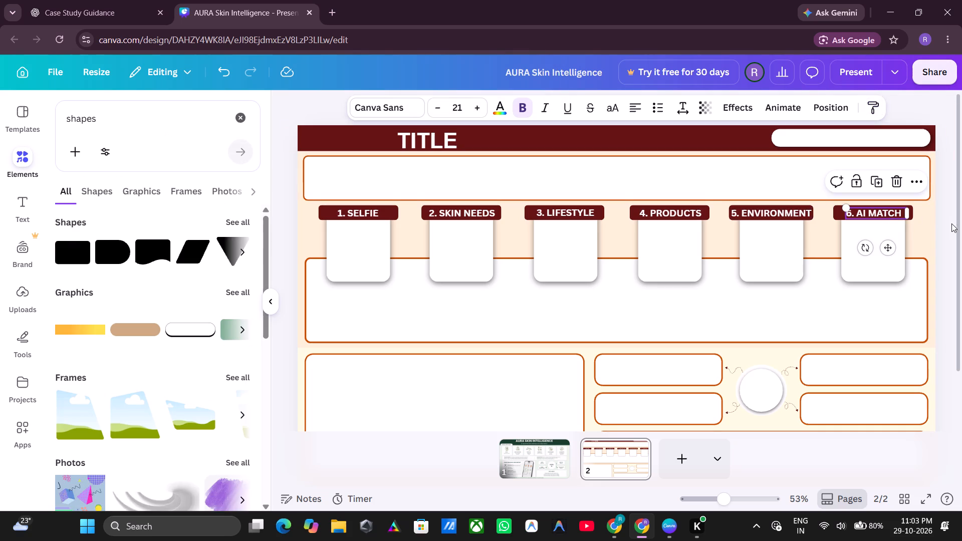
{"action": "left_click", "coordinate": [954, 223]}
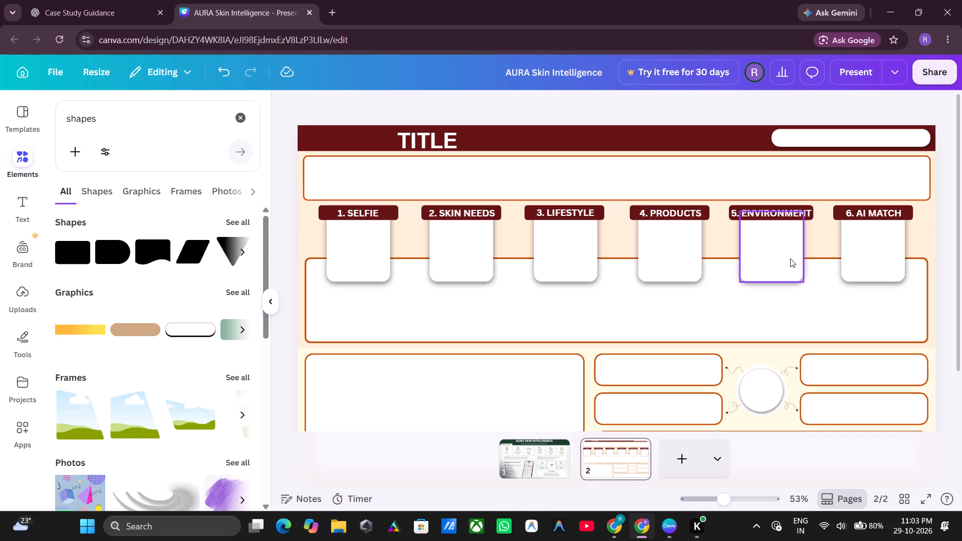
{"action": "left_click", "coordinate": [949, 259]}
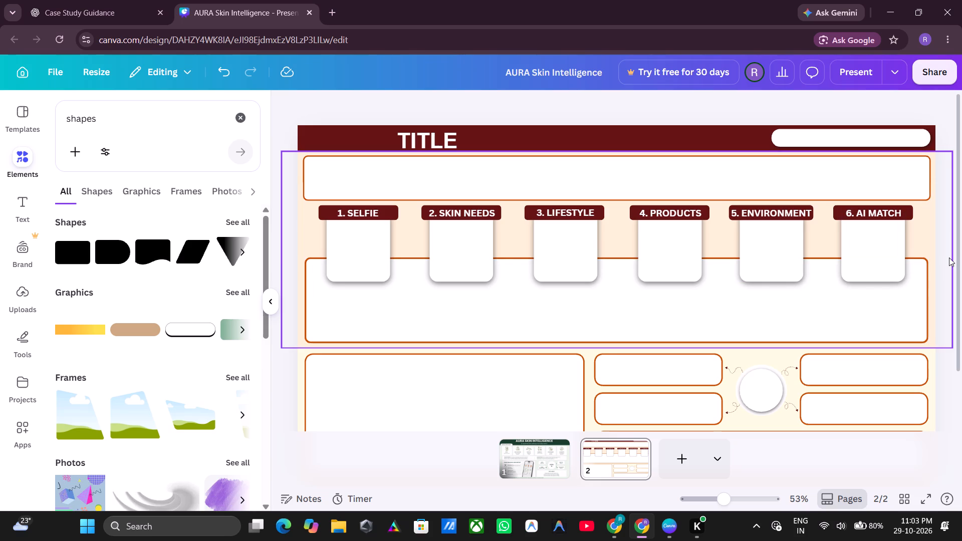
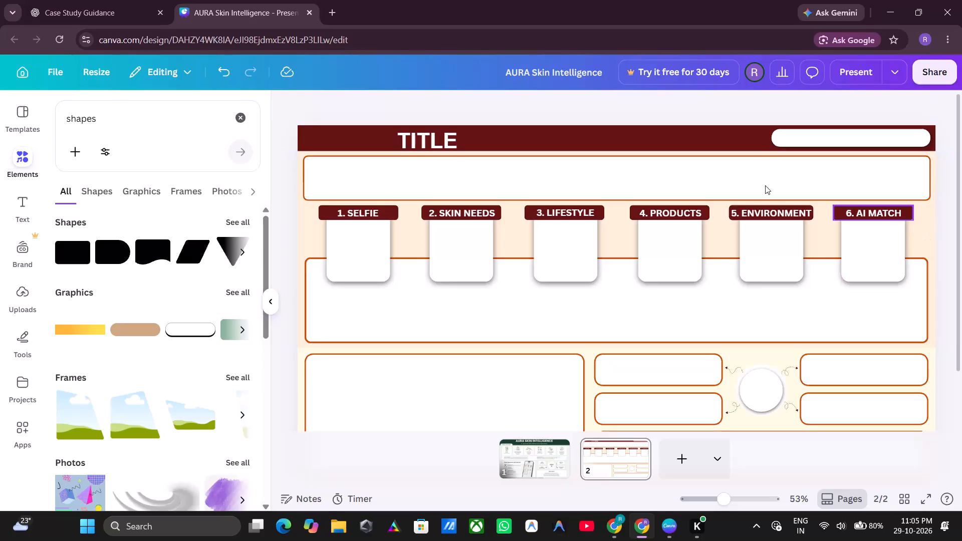
{"action": "left_click", "coordinate": [692, 101]}
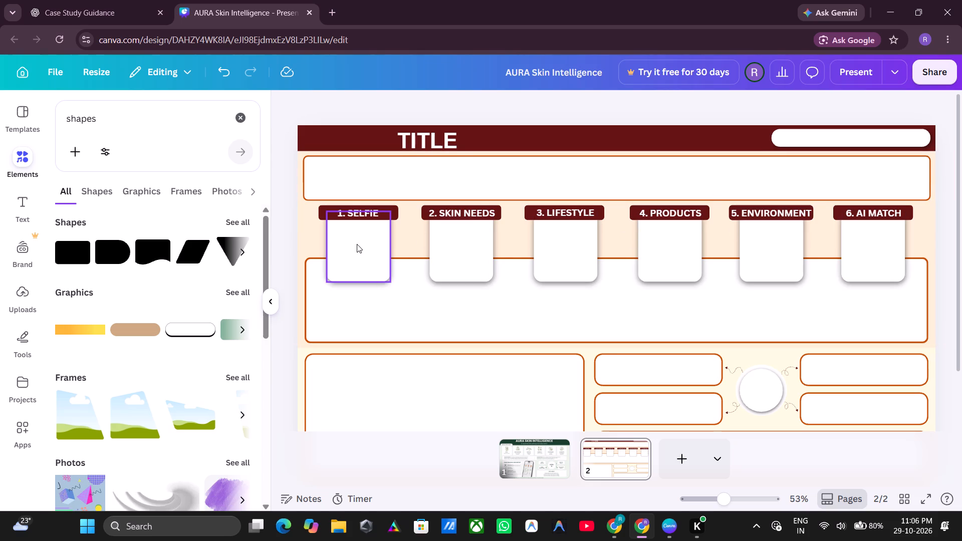
{"action": "left_click", "coordinate": [549, 111]}
{"action": "left_click", "coordinate": [419, 137]}
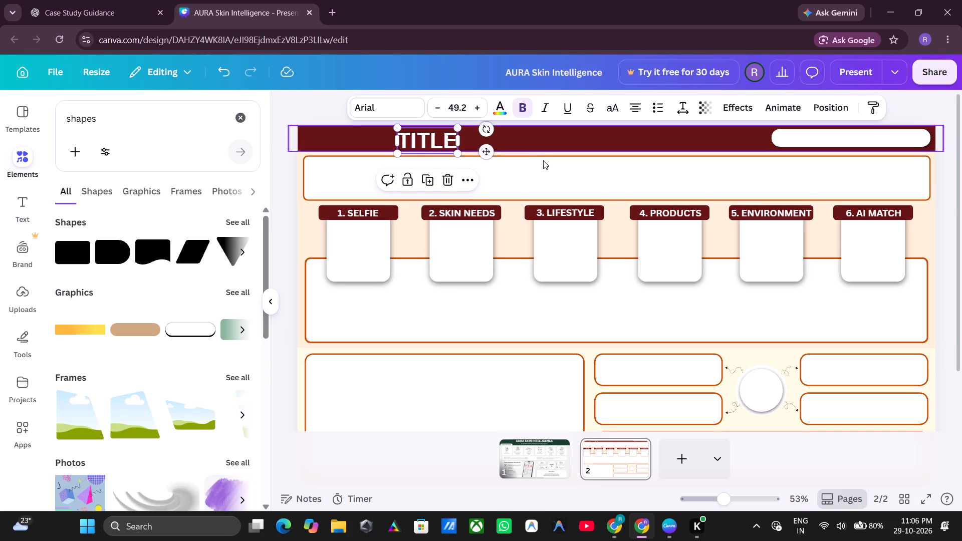
{"action": "key", "text": "Left"}
{"action": "key", "text": "Left"}
{"action": "key", "text": "Left"}
{"action": "key", "text": "Left"}
{"action": "key", "text": "Left"}
{"action": "key", "text": "Left"}
{"action": "key", "text": "Left"}
{"action": "key", "text": "Left"}
{"action": "key", "text": "Left"}
{"action": "key", "text": "Left"}
{"action": "key", "text": "Left"}
{"action": "key", "text": "Left"}
{"action": "key", "text": "Left"}
{"action": "key", "text": "Left"}
{"action": "key", "text": "Left"}
{"action": "key", "text": "Left"}
{"action": "key", "text": "Left"}
{"action": "key", "text": "Left"}
{"action": "key", "text": "Left"}
{"action": "key", "text": "Left"}
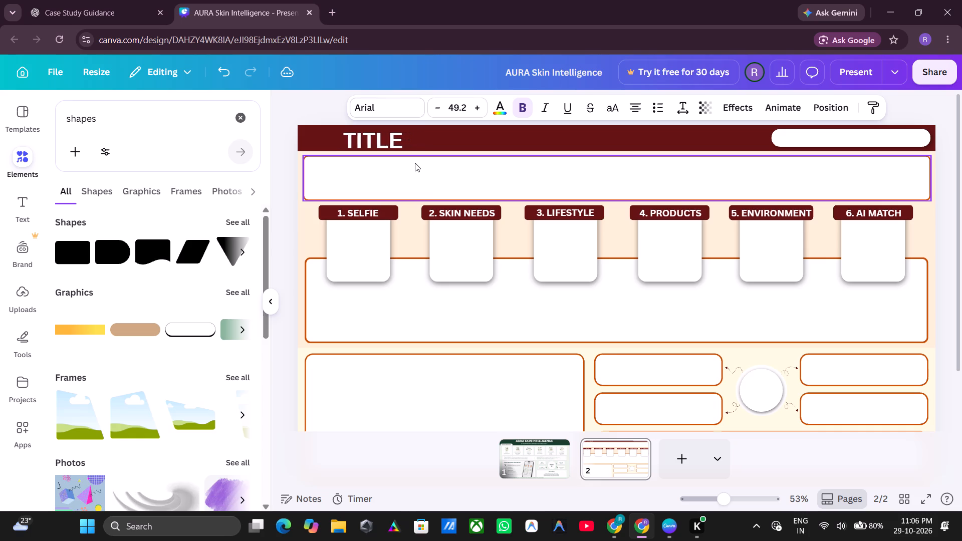
{"action": "key", "text": "Left"}
{"action": "key", "text": "Left"}
{"action": "key", "text": "Left"}
{"action": "key", "text": "Left"}
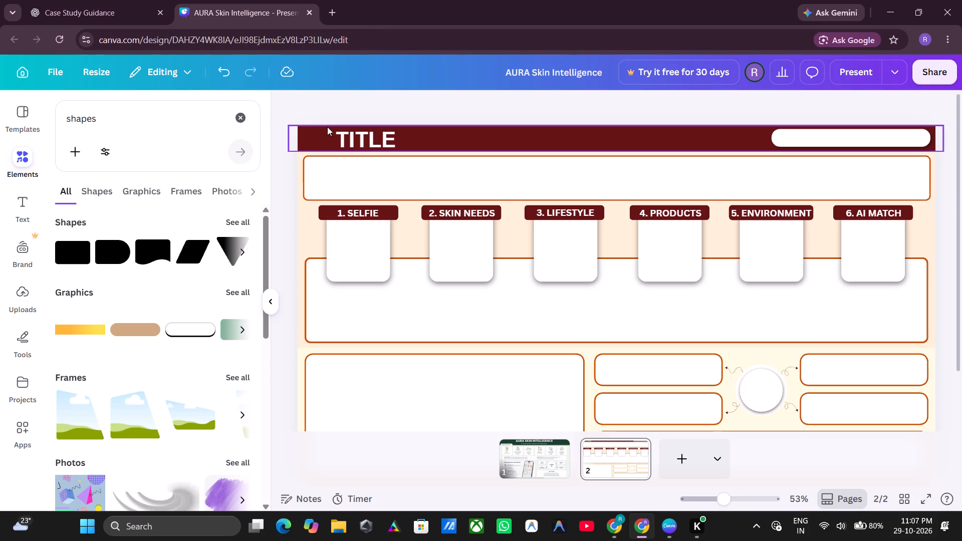
{"action": "left_click", "coordinate": [286, 121]}
{"action": "scroll", "coordinate": [481, 181], "scroll_direction": "down", "scroll_amount": 3}
{"action": "scroll", "coordinate": [482, 181], "scroll_direction": "up", "scroll_amount": 2}
{"action": "left_click", "coordinate": [516, 130]}
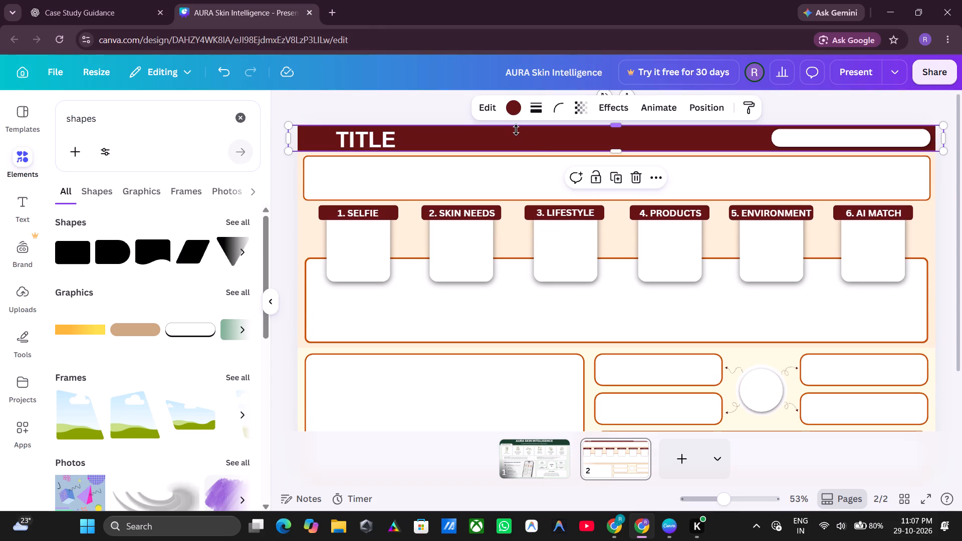
{"action": "left_click", "coordinate": [517, 109]}
{"action": "scroll", "coordinate": [217, 323], "scroll_direction": "down", "scroll_amount": 4}
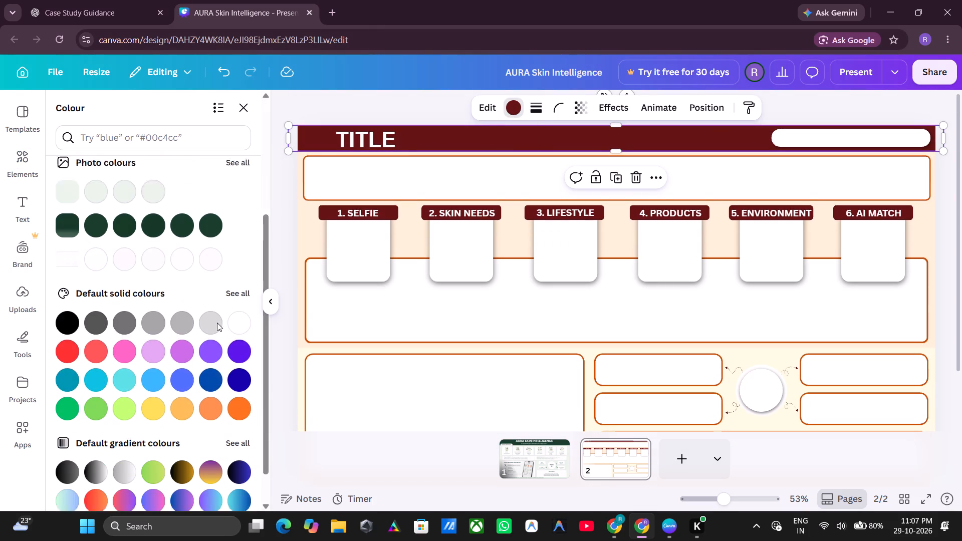
{"action": "left_click", "coordinate": [248, 257]}
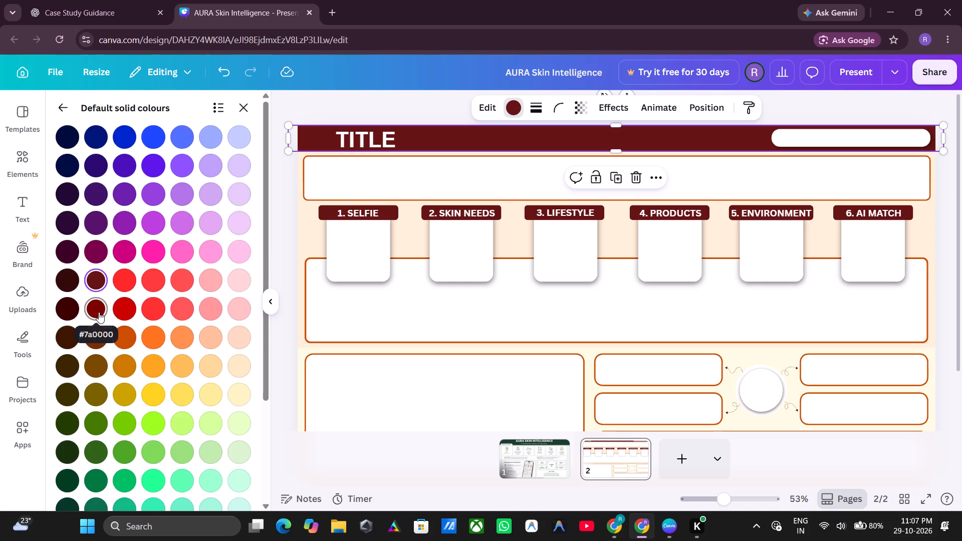
{"action": "left_click", "coordinate": [103, 311]}
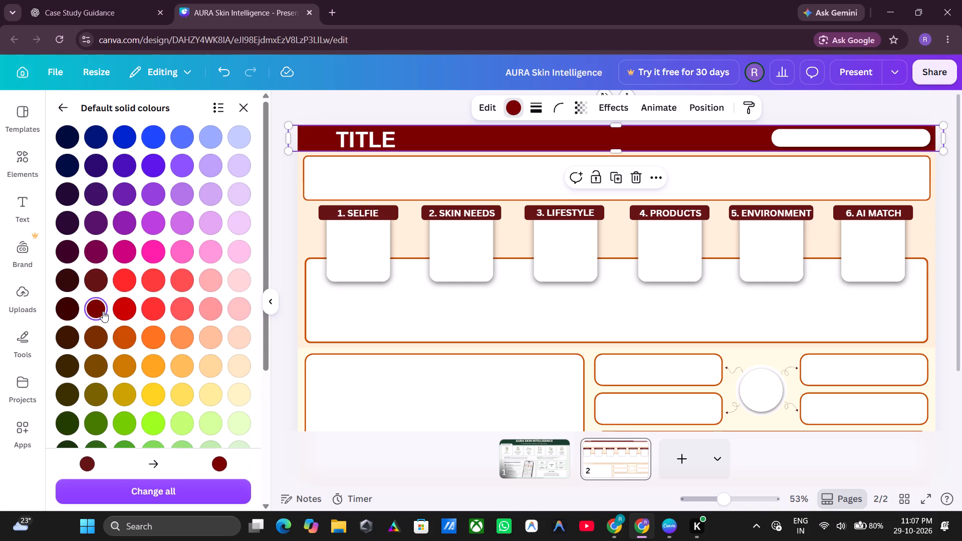
{"action": "left_click", "coordinate": [305, 105]}
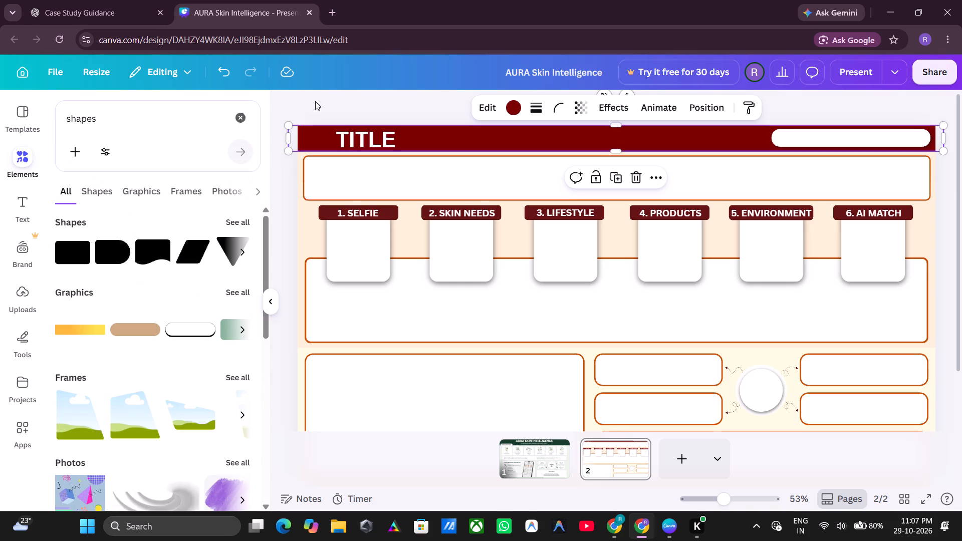
{"action": "left_click", "coordinate": [315, 101]}
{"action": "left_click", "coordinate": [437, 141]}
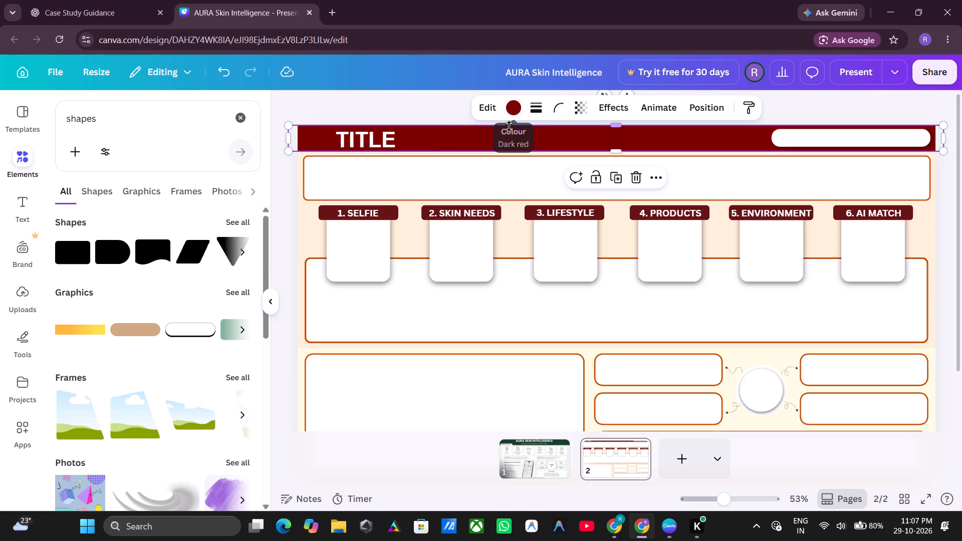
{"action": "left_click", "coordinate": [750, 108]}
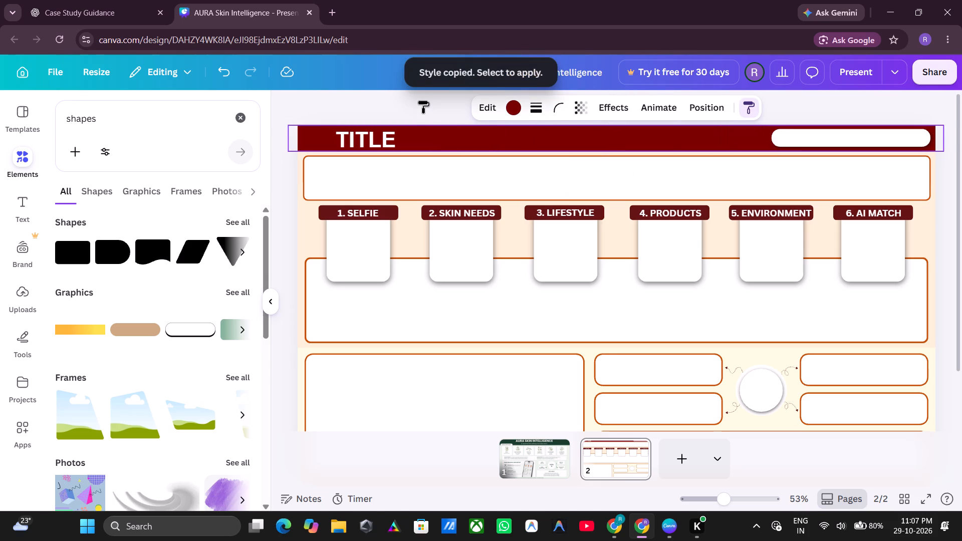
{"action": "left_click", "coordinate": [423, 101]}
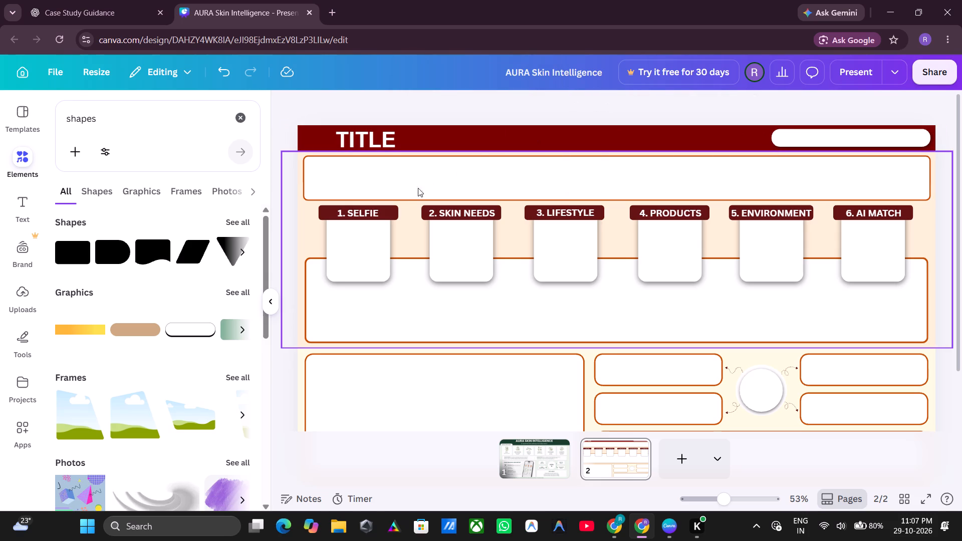
Recolour the header bars behind "1. SELFIE", "2. SKIN NEEDS" and "3. LIFESTYLE" to dark red #7a0000.
{"action": "left_click", "coordinate": [393, 214]}
{"action": "left_click", "coordinate": [347, 108]}
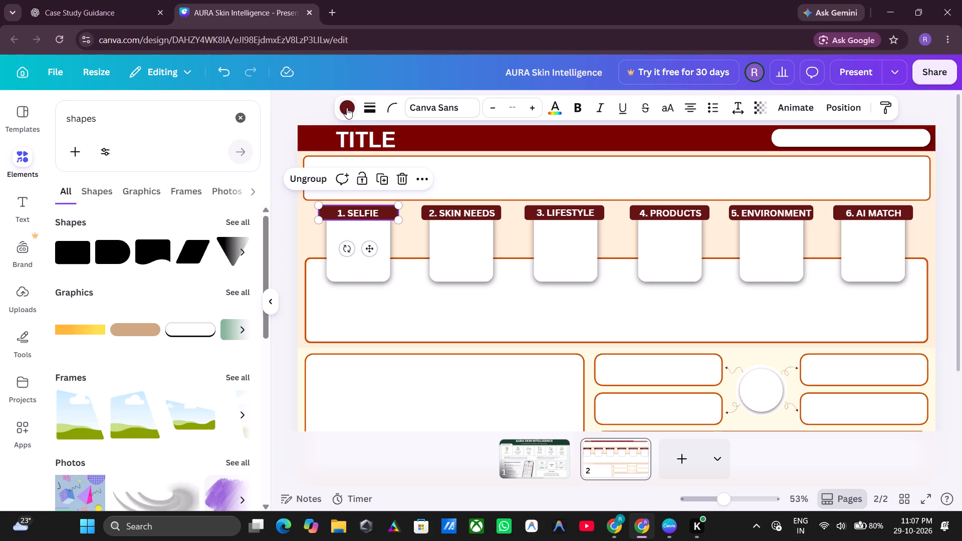
{"action": "left_click", "coordinate": [184, 207]}
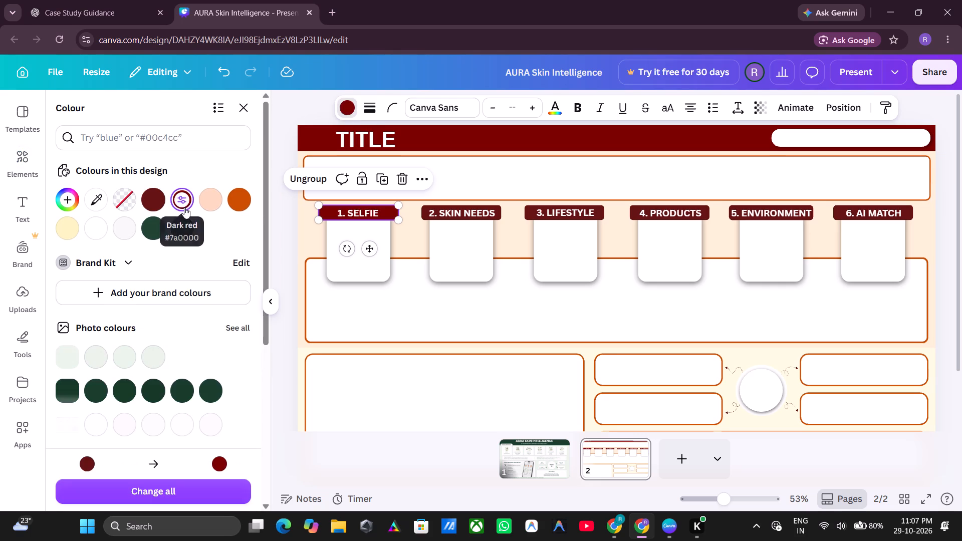
{"action": "left_click", "coordinate": [297, 105]}
{"action": "left_click", "coordinate": [297, 105]}
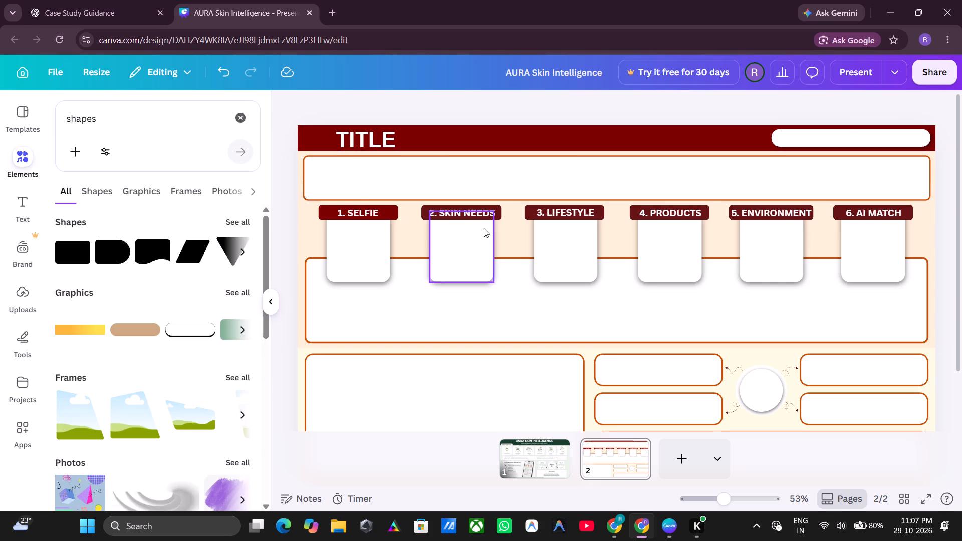
{"action": "left_click", "coordinate": [500, 213]}
{"action": "left_click", "coordinate": [515, 106]}
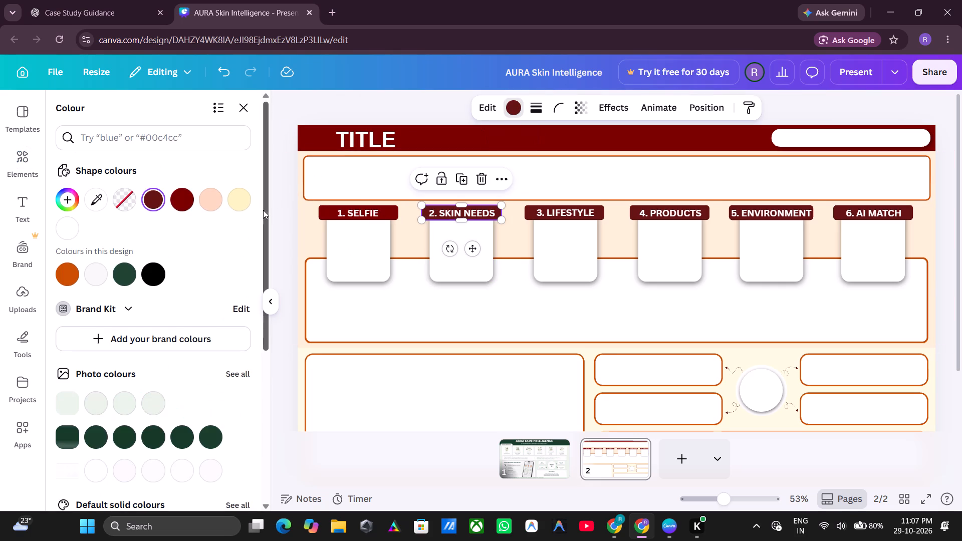
{"action": "left_click", "coordinate": [175, 204]}
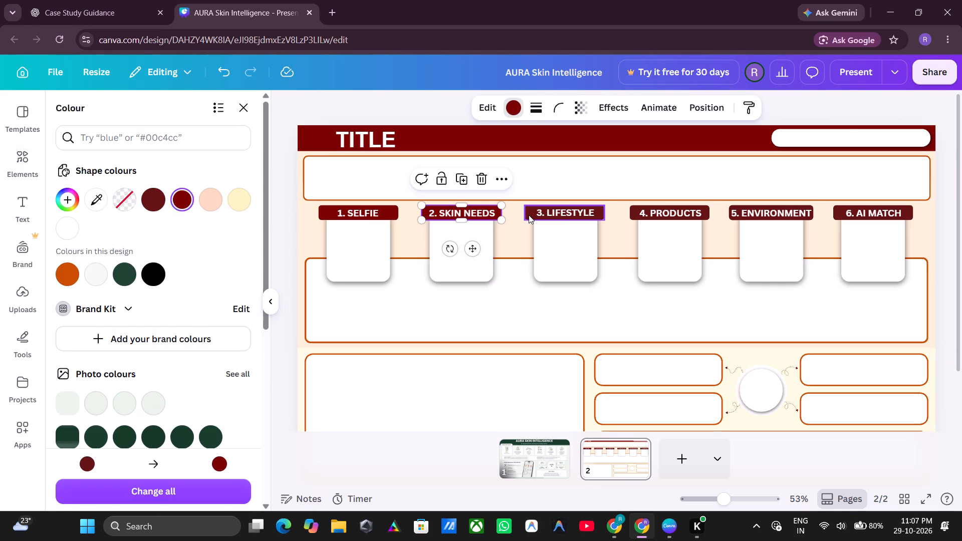
{"action": "left_click", "coordinate": [529, 215]}
{"action": "left_click", "coordinate": [514, 110]}
{"action": "left_click", "coordinate": [511, 110]}
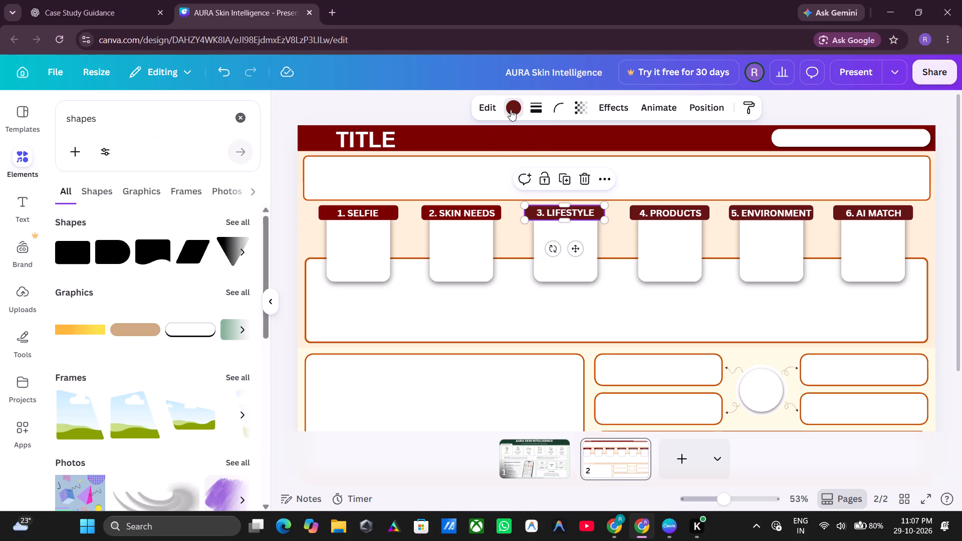
{"action": "left_click", "coordinate": [180, 207]}
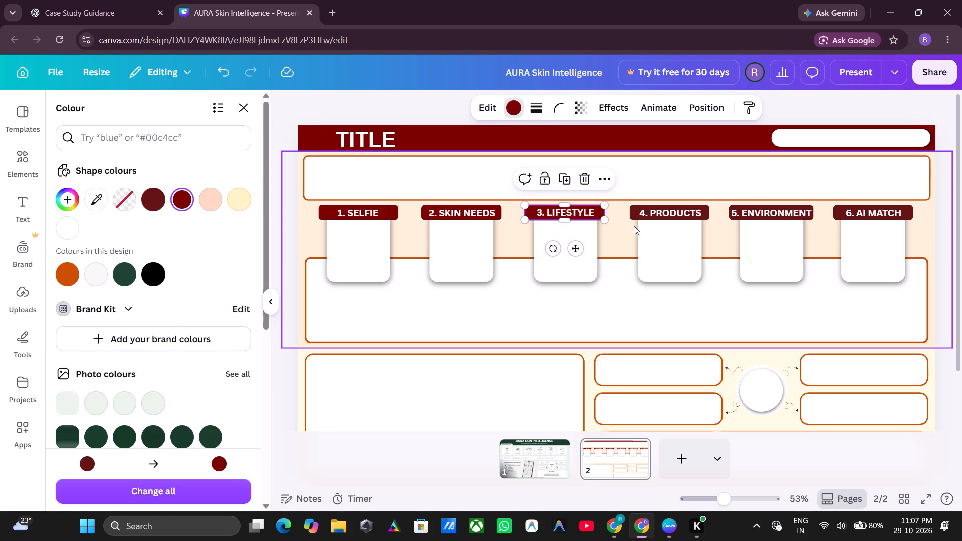
Recolour the header bars behind "4. PRODUCTS", "5. ENVIRONMENT" and "6. AI MATCH" to dark red #7a0000.
{"action": "left_click", "coordinate": [635, 219]}
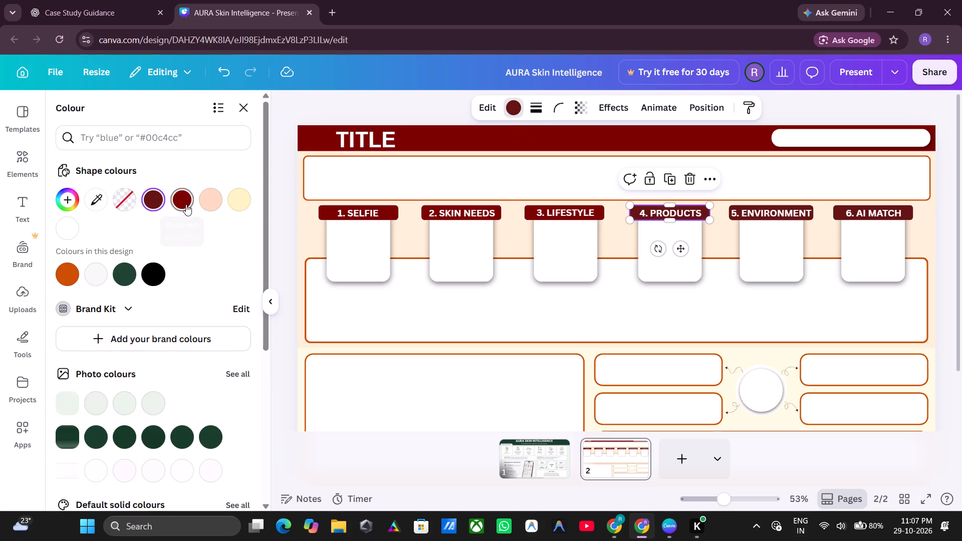
{"action": "left_click", "coordinate": [186, 204]}
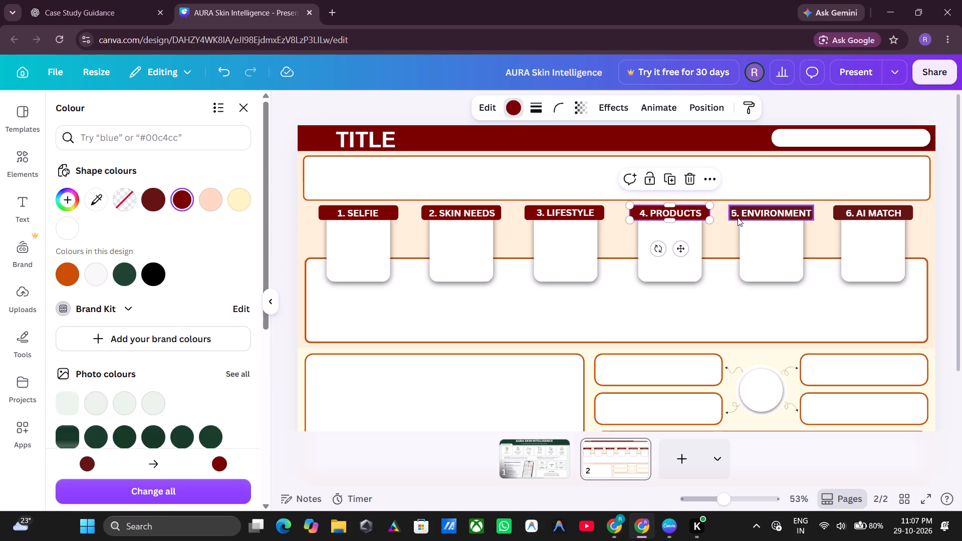
{"action": "left_click", "coordinate": [736, 205]}
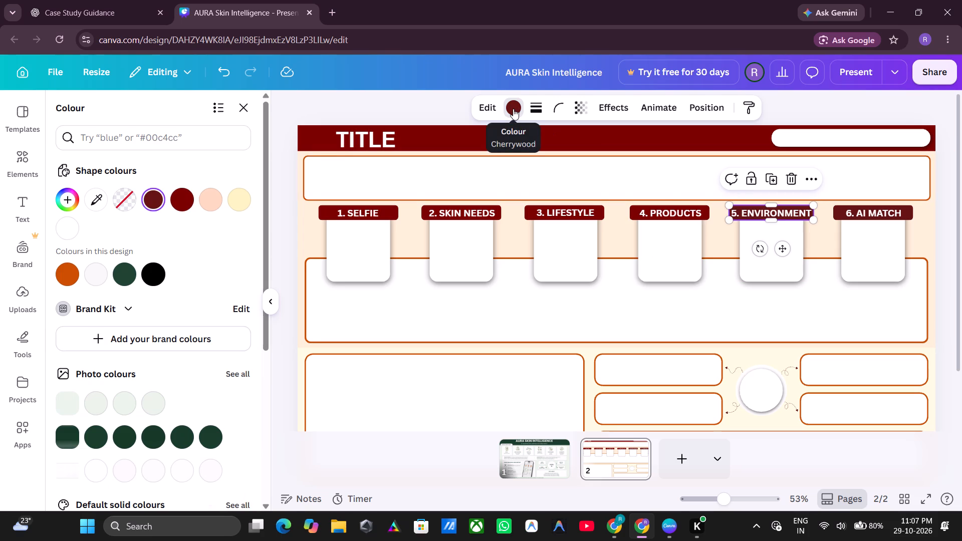
{"action": "left_click", "coordinate": [177, 207]}
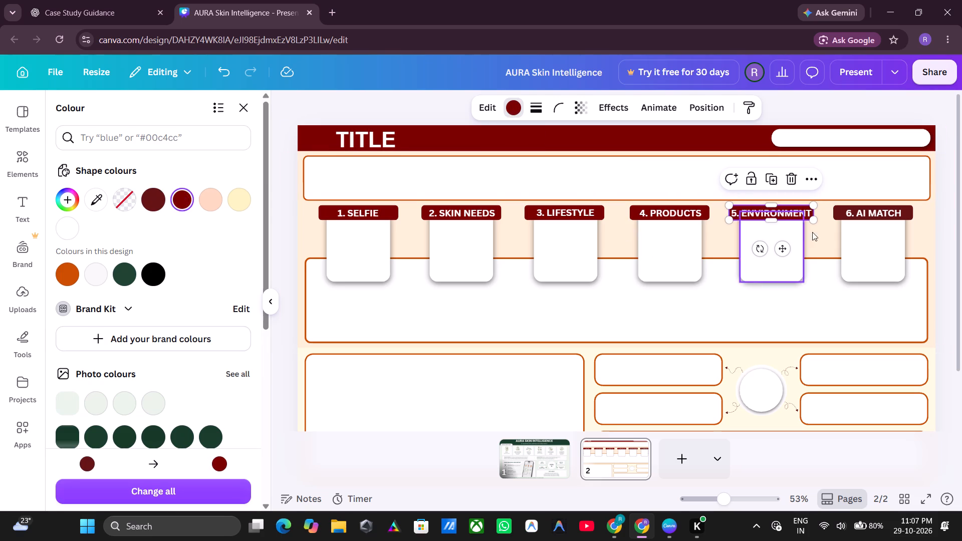
{"action": "left_click", "coordinate": [841, 213]}
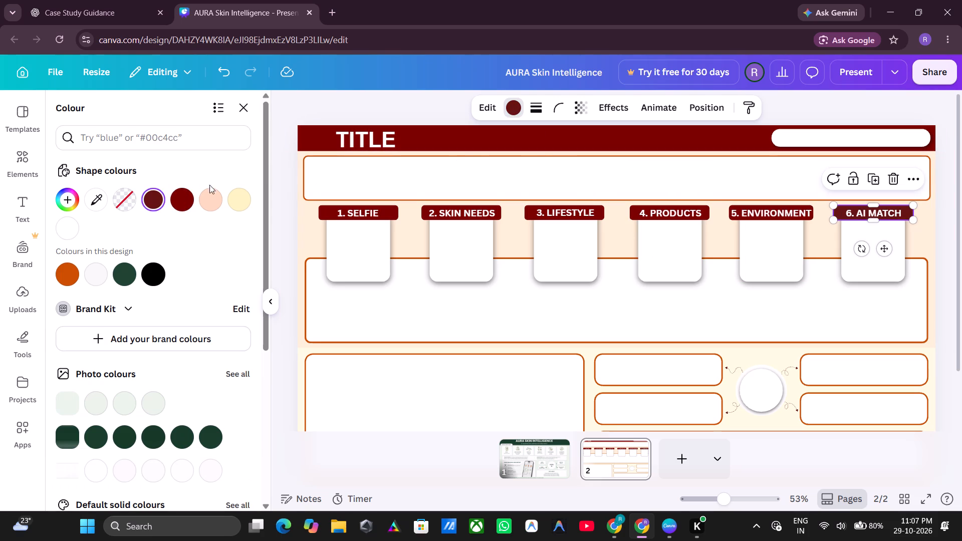
{"action": "left_click", "coordinate": [183, 198]}
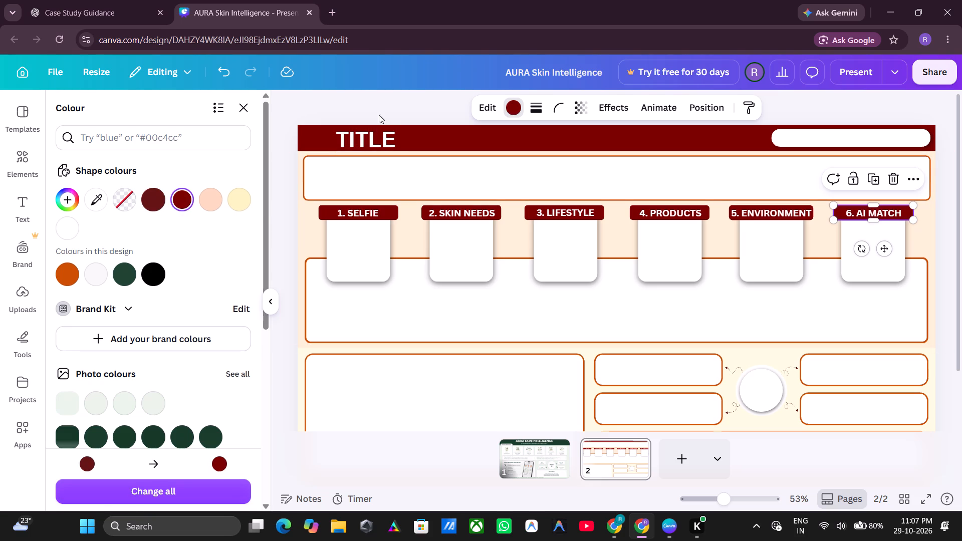
{"action": "left_click", "coordinate": [389, 106]}
{"action": "left_click", "coordinate": [390, 106]}
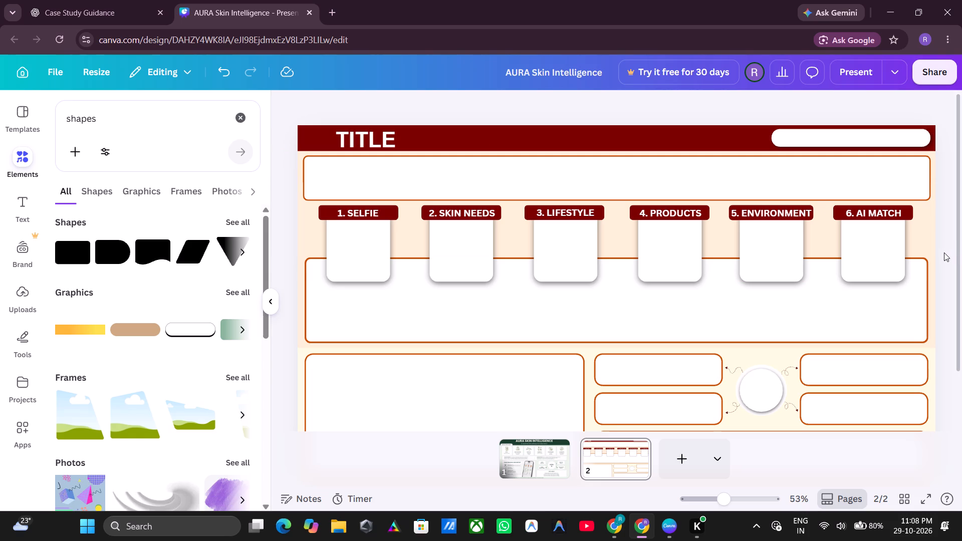
Copy the phone selfie icon from the SELFIE card on page 1 into the "1. SELFIE" card on page 2.
{"action": "scroll", "coordinate": [942, 254], "scroll_direction": "down", "scroll_amount": 2}
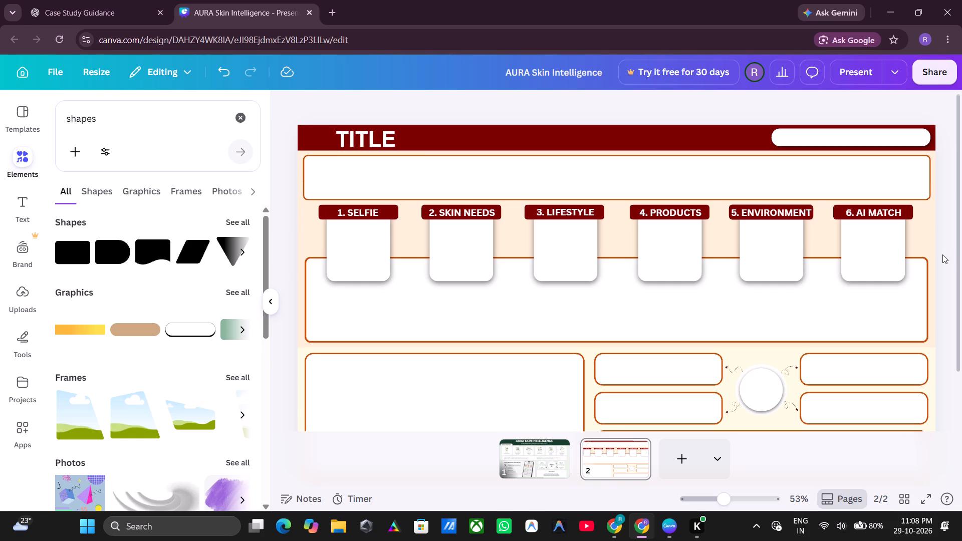
{"action": "scroll", "coordinate": [942, 254], "scroll_direction": "down", "scroll_amount": 2}
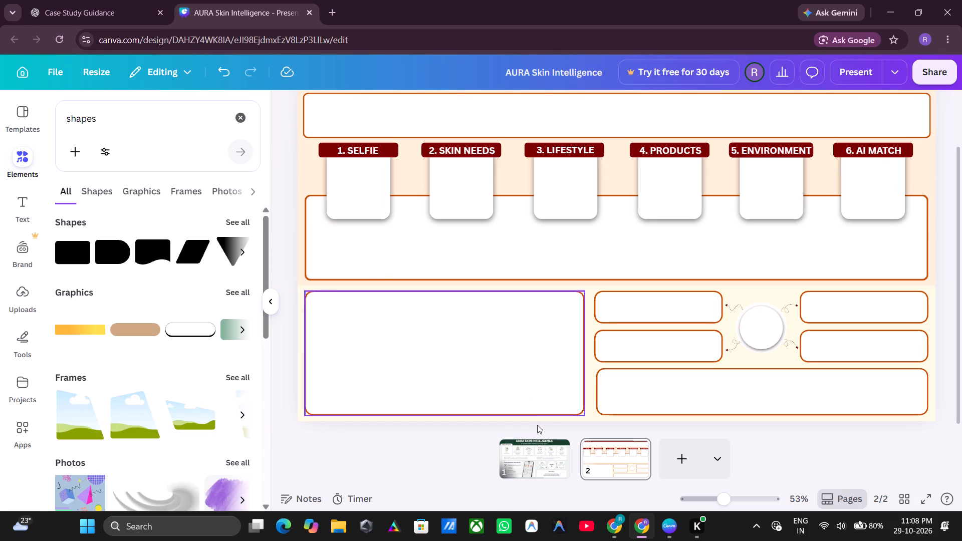
{"action": "left_click", "coordinate": [537, 456]}
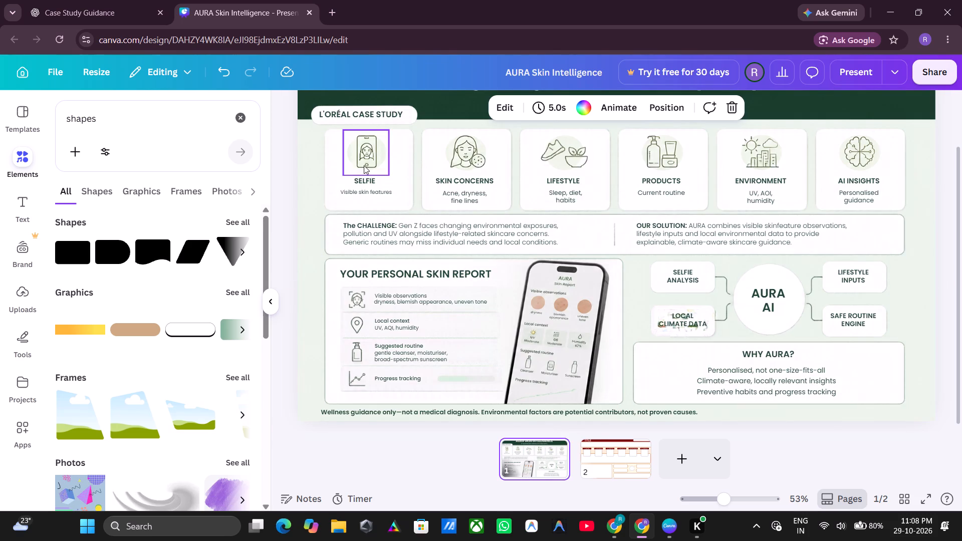
{"action": "left_click", "coordinate": [365, 161]}
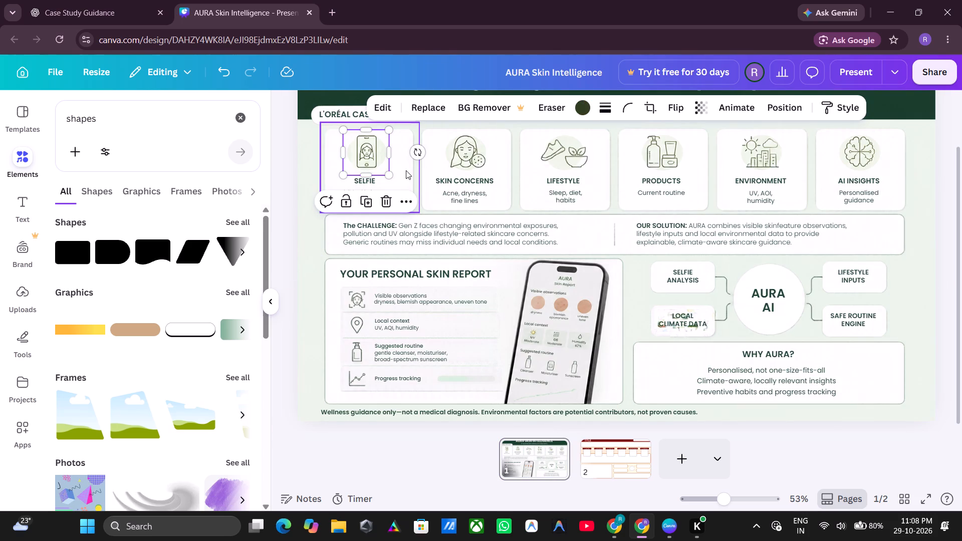
{"action": "key", "text": "ctrl+c"}
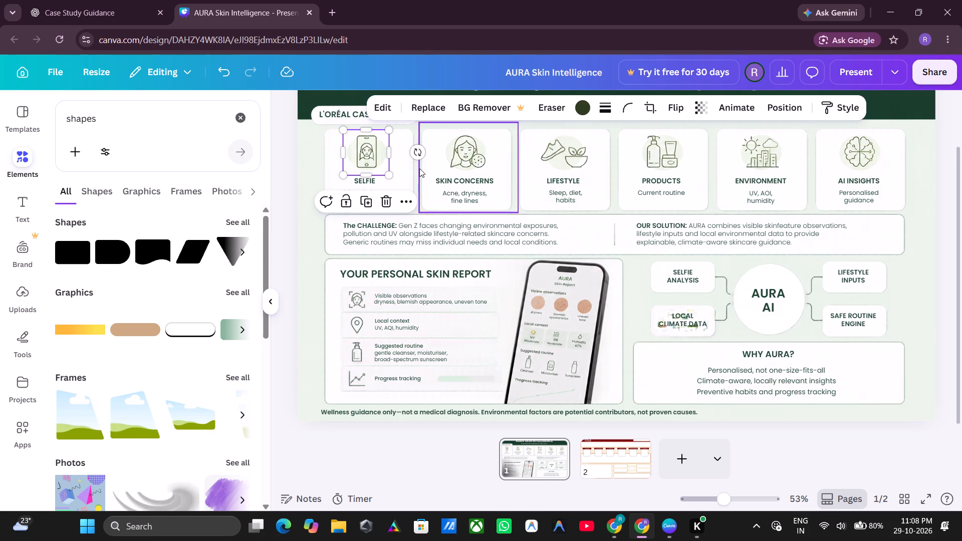
{"action": "left_click", "coordinate": [629, 466]}
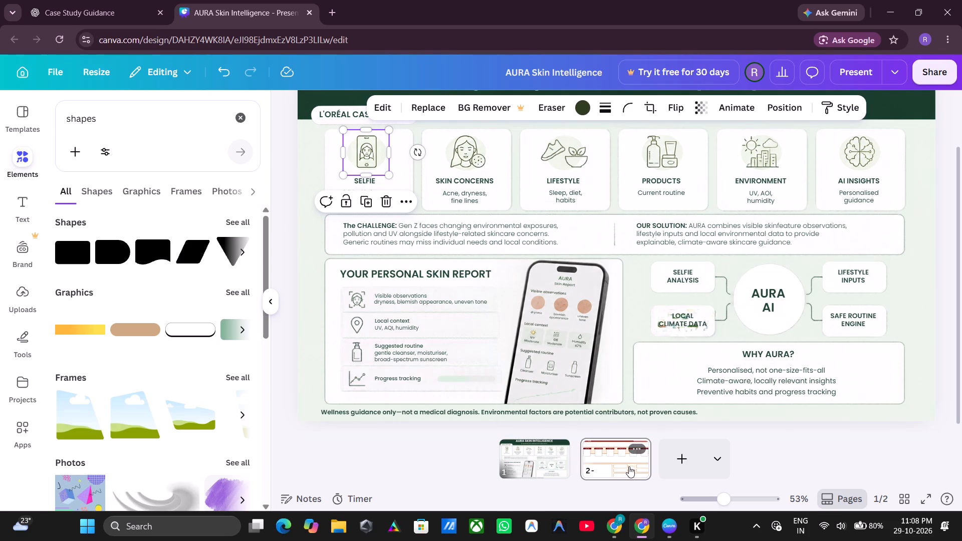
{"action": "left_click", "coordinate": [365, 192]}
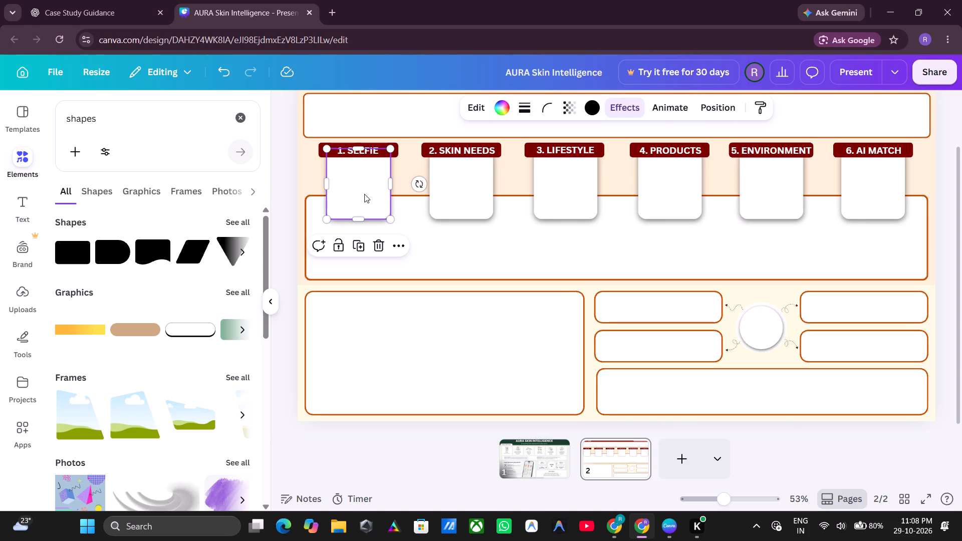
{"action": "key", "text": "ctrl+v"}
{"action": "left_click_drag", "start_coordinate": [371, 160], "coordinate": [367, 178]}
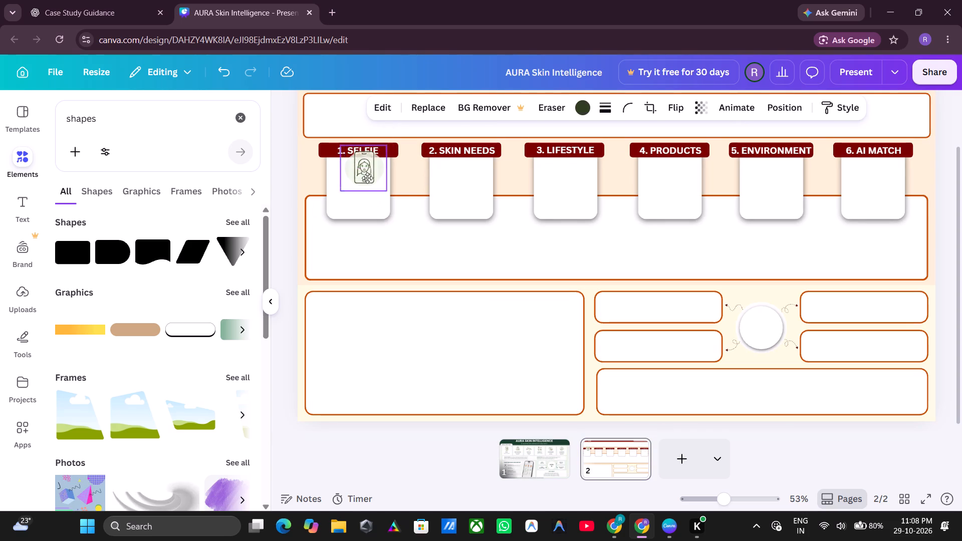
{"action": "left_click_drag", "start_coordinate": [367, 178], "coordinate": [360, 187]}
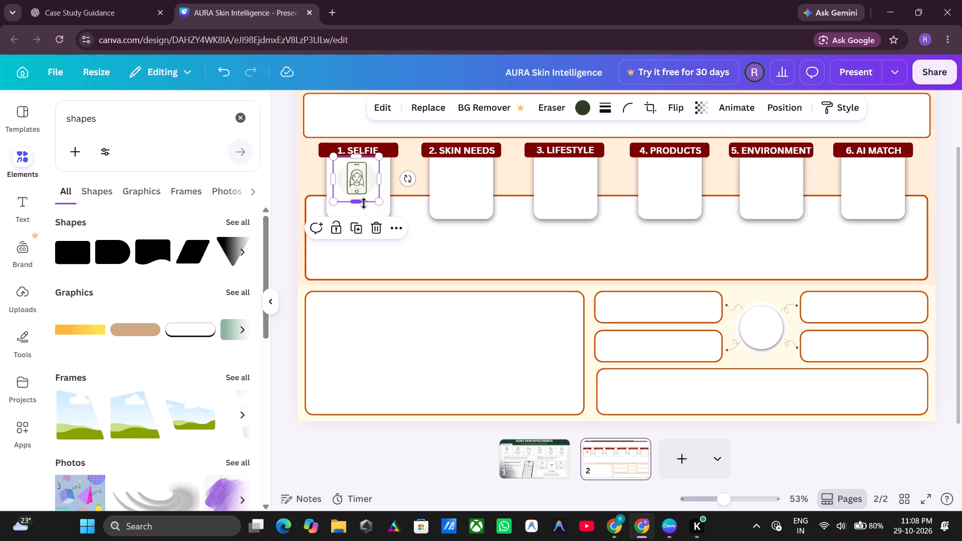
Shrink the selfie icon proportionally and centre it just below the header bar in the "1. SELFIE" card.
{"action": "left_click_drag", "start_coordinate": [364, 203], "coordinate": [365, 197]}
{"action": "key", "text": "ctrl+z"}
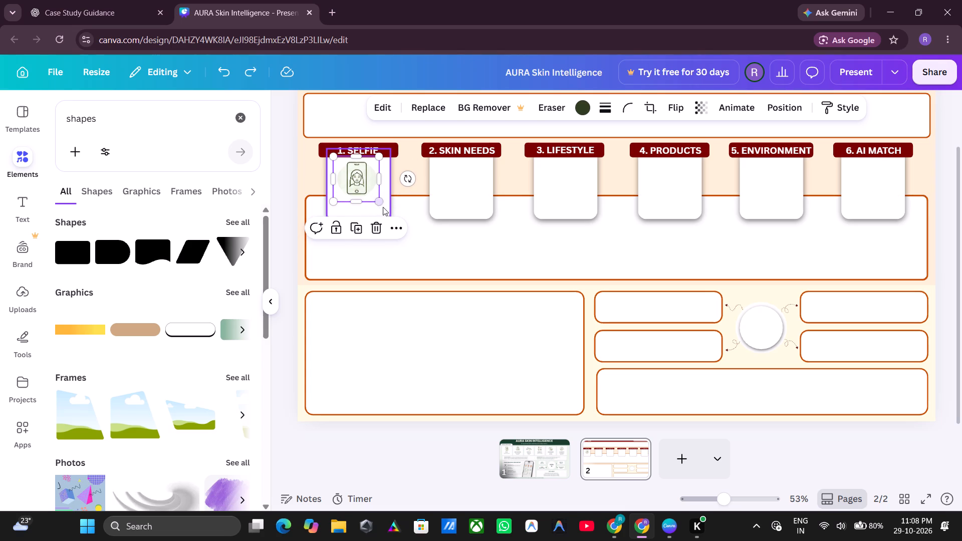
{"action": "left_click_drag", "start_coordinate": [378, 202], "coordinate": [368, 191]}
{"action": "left_click", "coordinate": [416, 176]}
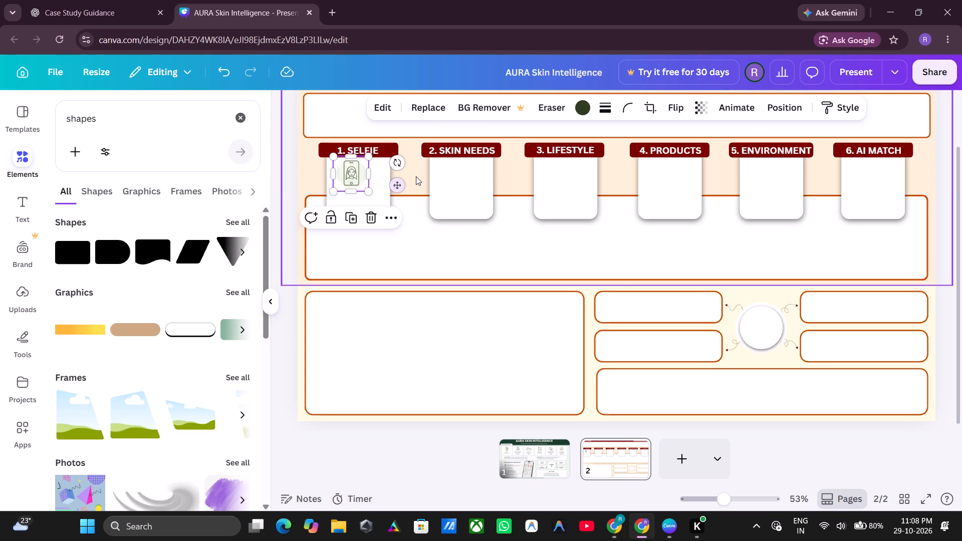
{"action": "left_click_drag", "start_coordinate": [354, 177], "coordinate": [357, 179]}
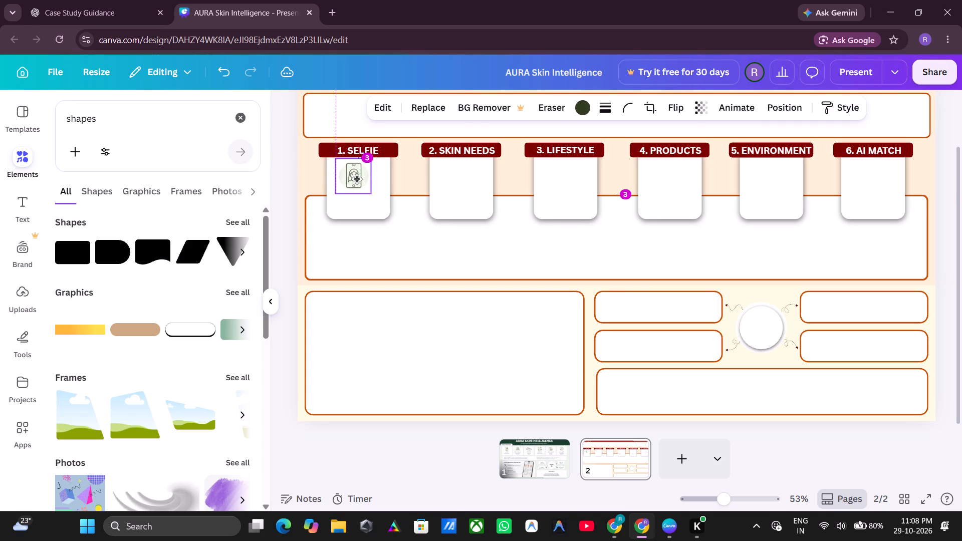
{"action": "left_click_drag", "start_coordinate": [357, 179], "coordinate": [359, 178]}
{"action": "left_click", "coordinate": [415, 177]}
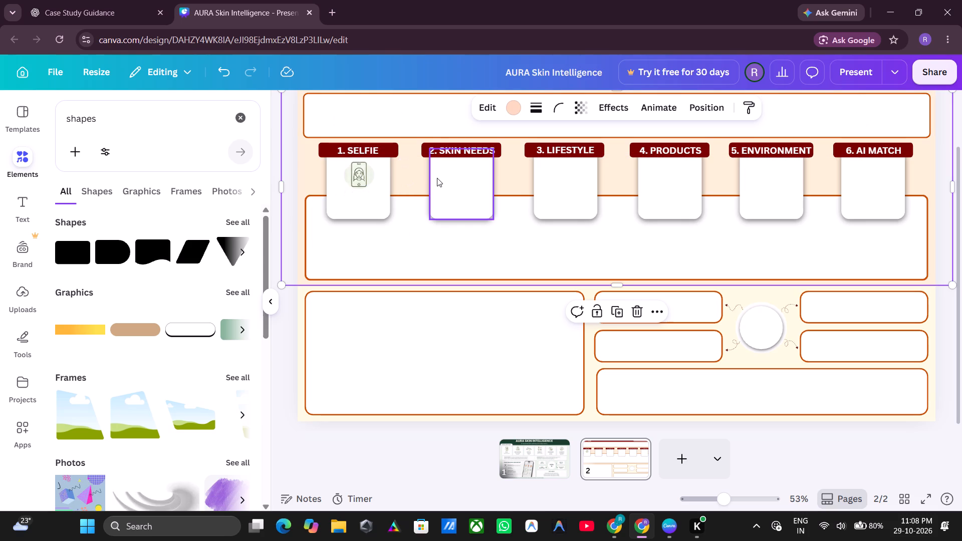
{"action": "left_click", "coordinate": [357, 176]}
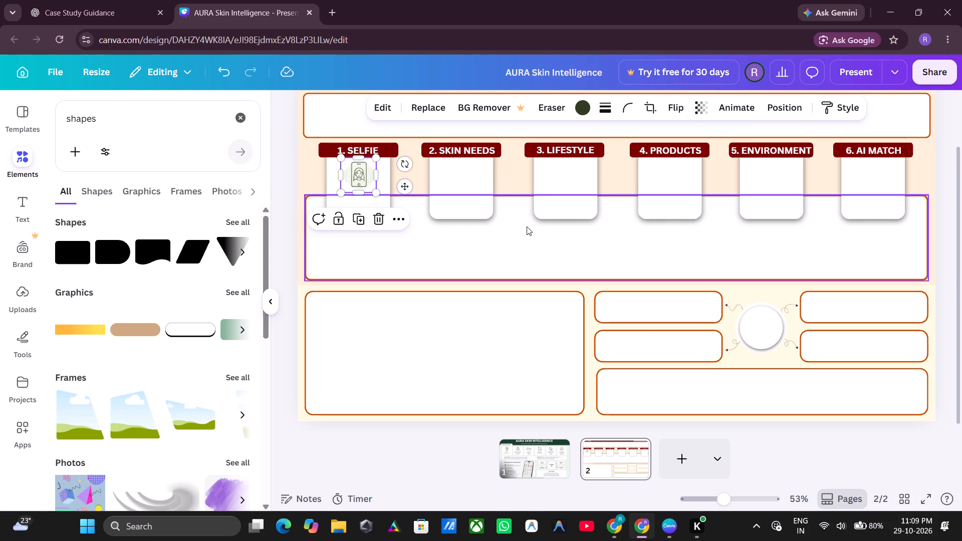
{"action": "key", "text": "Up"}
{"action": "key", "text": "Up"}
{"action": "key", "text": "Up"}
{"action": "key", "text": "Down"}
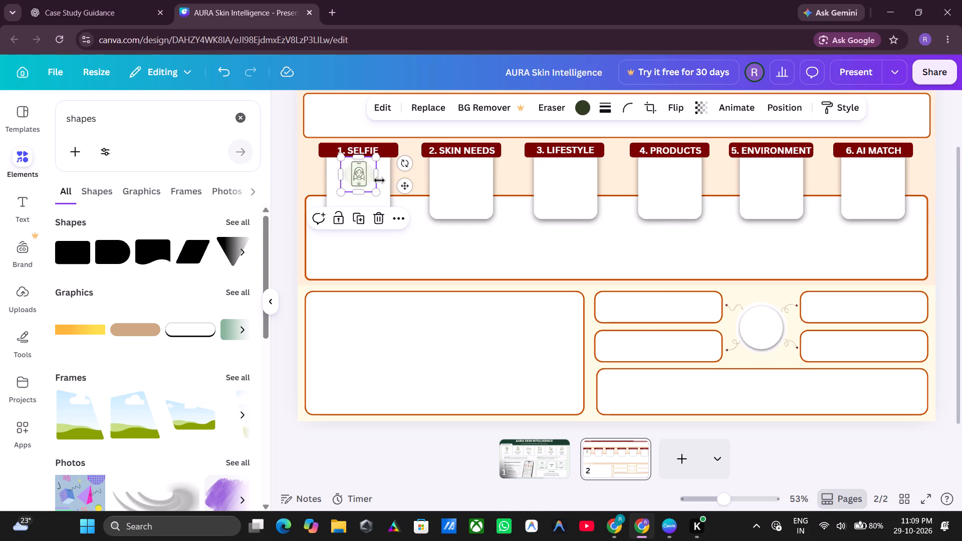
{"action": "left_click", "coordinate": [424, 174]}
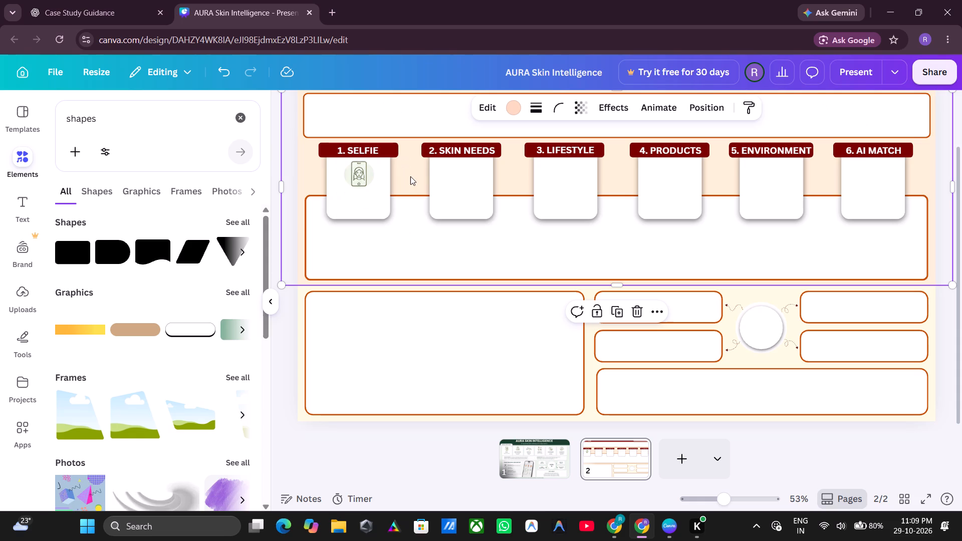
Preview page 2 in full screen to check the selfie icon and card layout, and return to the editor.
{"action": "left_click", "coordinate": [916, 492]}
{"action": "left_click", "coordinate": [921, 497]}
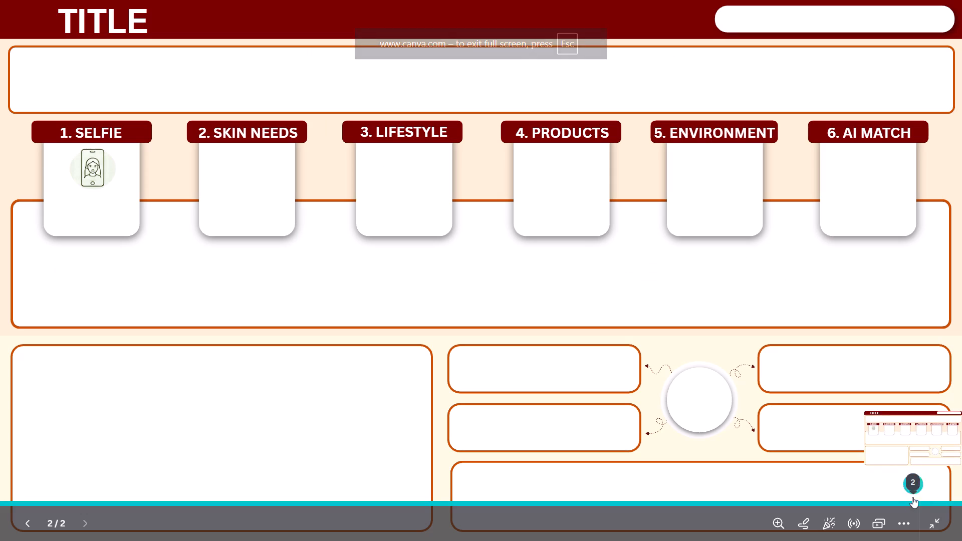
{"action": "left_click", "coordinate": [936, 526]}
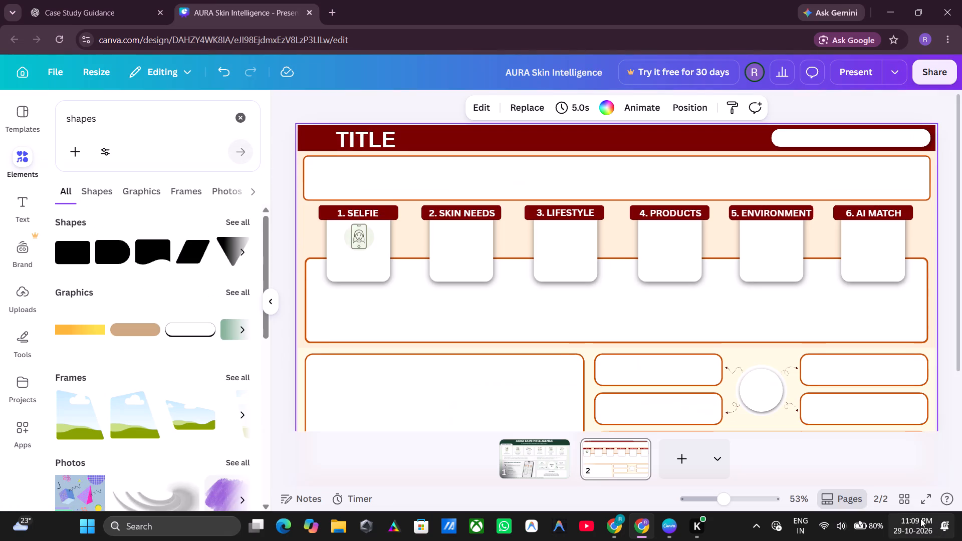
Recolour the selfie icon, comparing dark red #7a0000 and coral orange #cc4e00, and settle on Cherrywood #661414.
{"action": "left_click", "coordinate": [359, 246]}
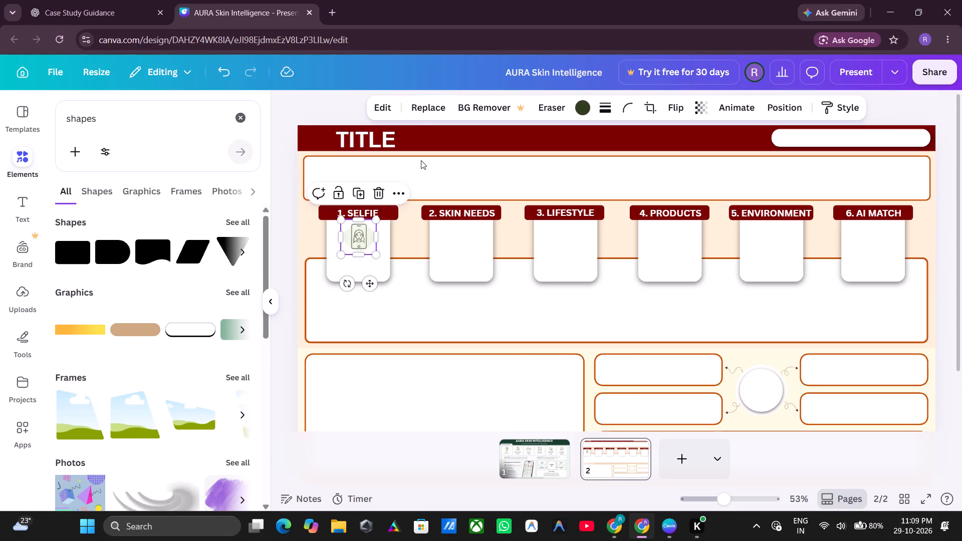
{"action": "left_click", "coordinate": [588, 111]}
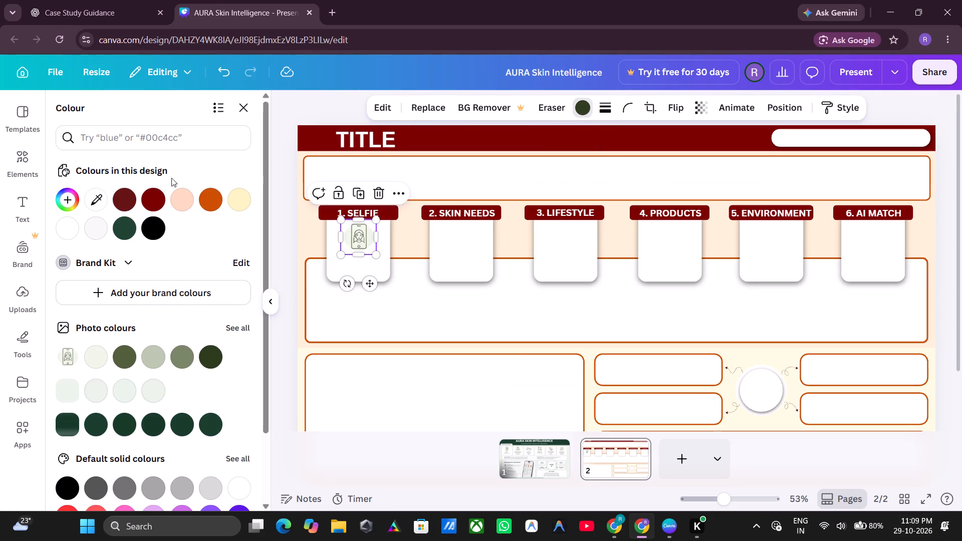
{"action": "left_click", "coordinate": [154, 196]}
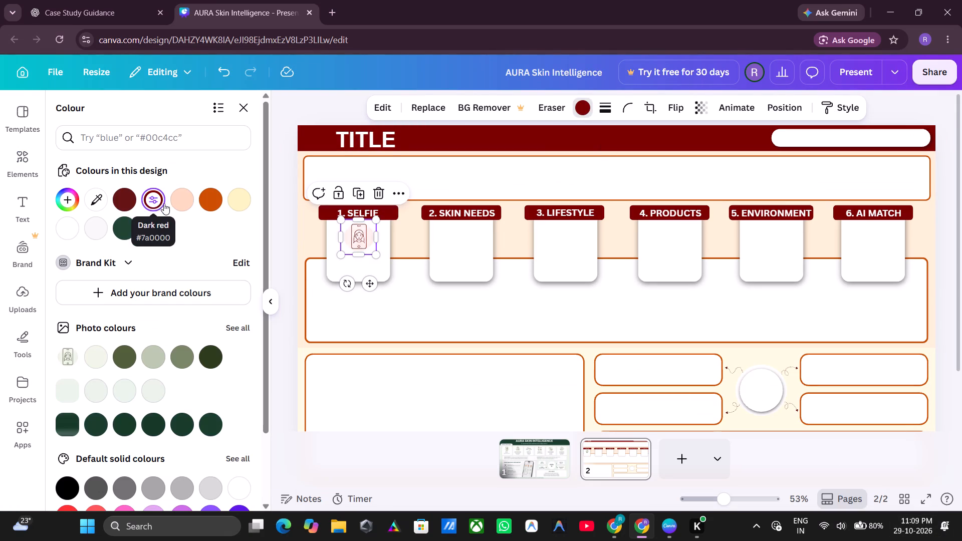
{"action": "left_click", "coordinate": [127, 203]}
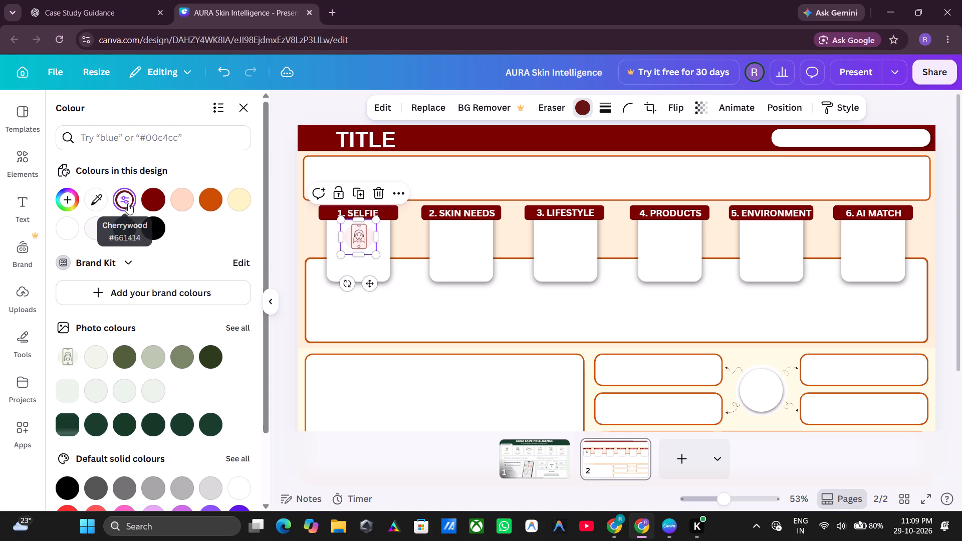
{"action": "left_click", "coordinate": [209, 207]}
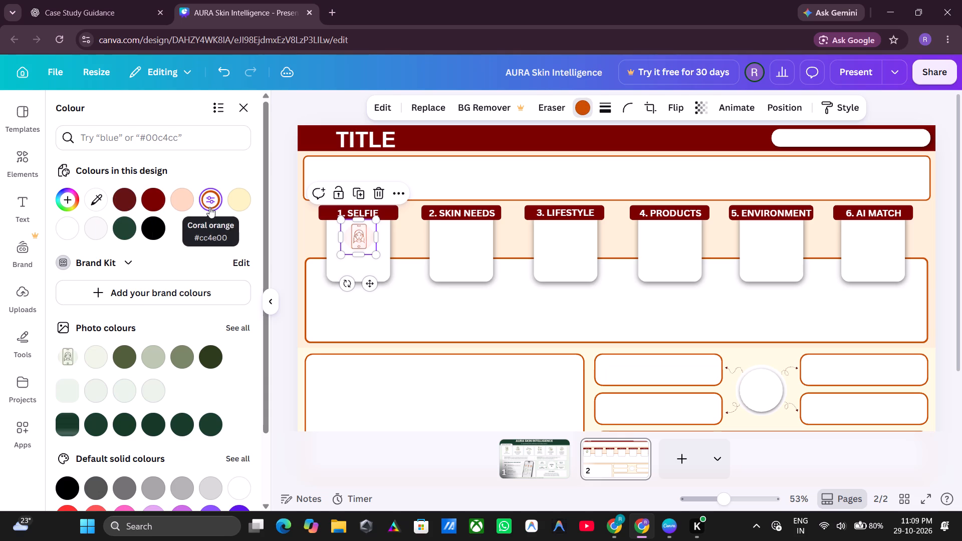
{"action": "left_click", "coordinate": [155, 199]}
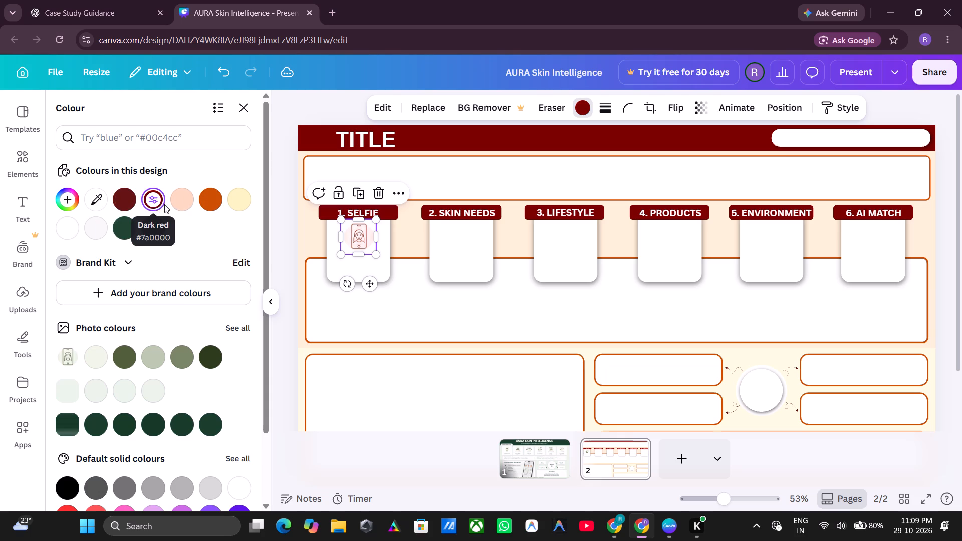
{"action": "left_click", "coordinate": [124, 197]}
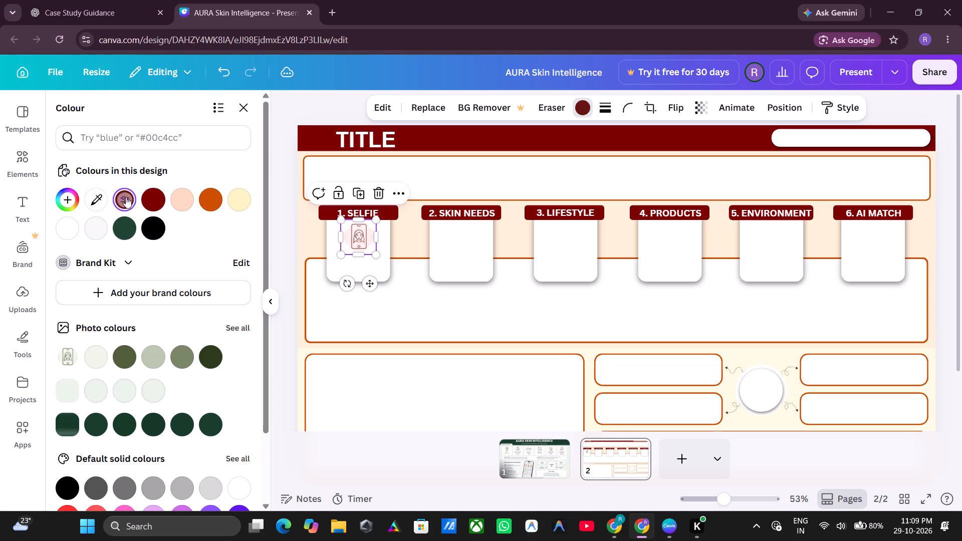
{"action": "left_click", "coordinate": [278, 207]}
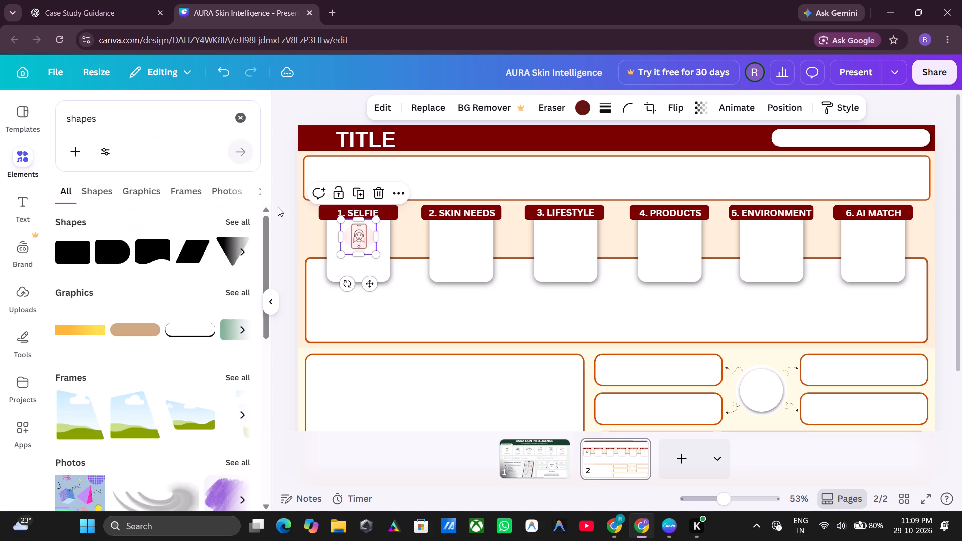
{"action": "left_click", "coordinate": [278, 207]}
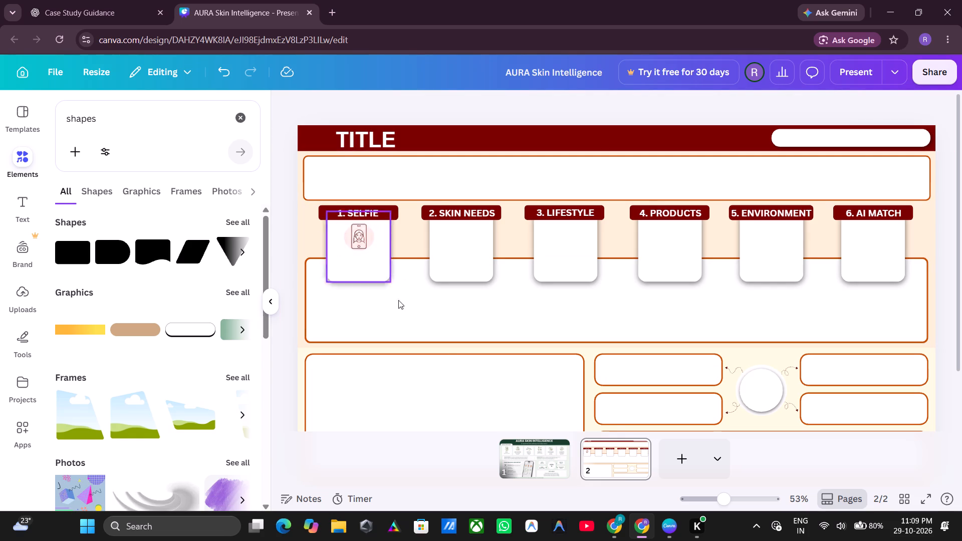
Copy the woman's face icon from the SKIN CONCERNS card on page 1 into the "2. SKIN NEEDS" card on page 2.
{"action": "left_click", "coordinate": [555, 454]}
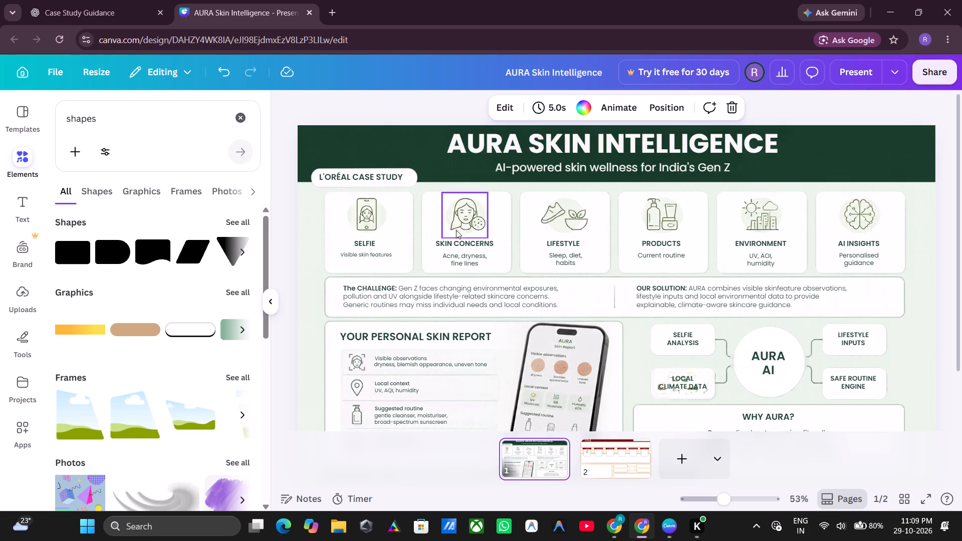
{"action": "left_click", "coordinate": [459, 226]}
{"action": "key", "text": "ctrl+c"}
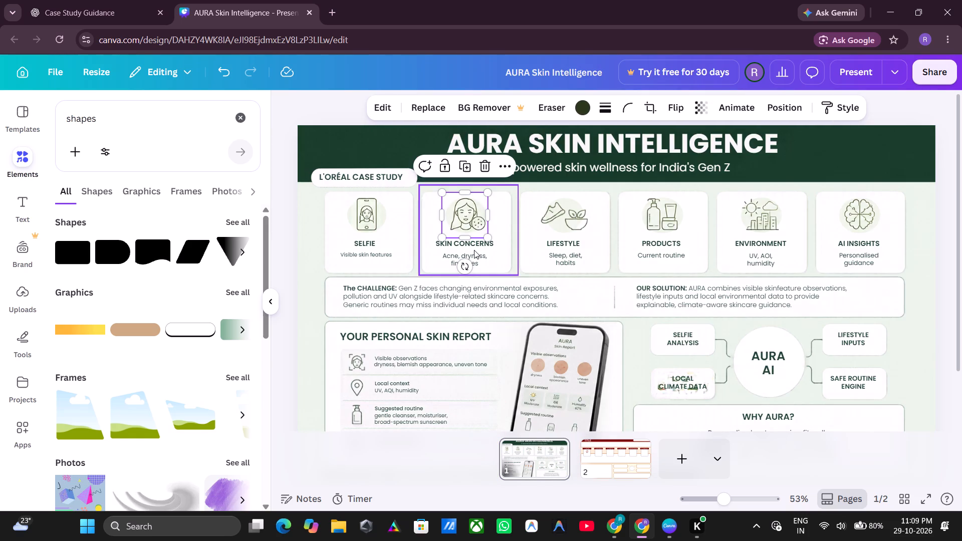
{"action": "left_click", "coordinate": [626, 452]}
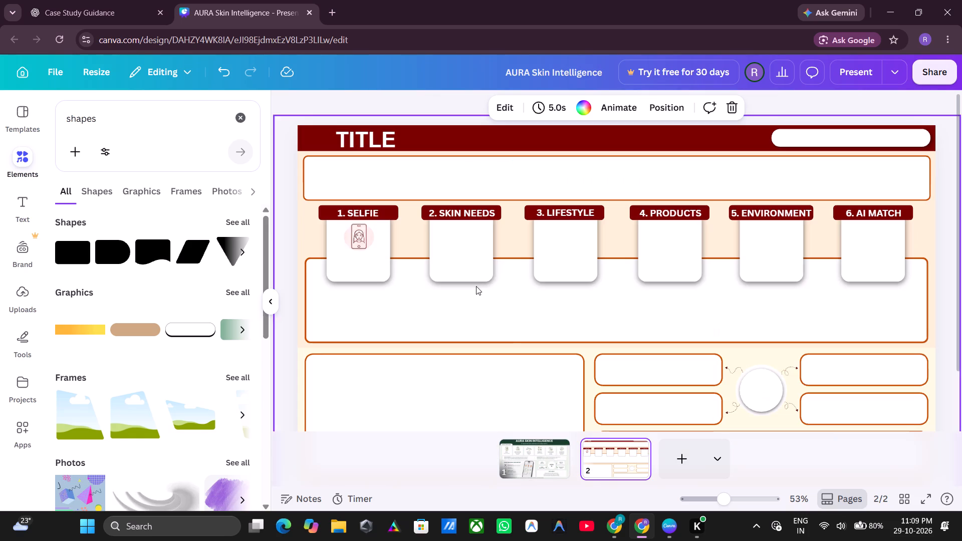
{"action": "left_click", "coordinate": [467, 254]}
{"action": "key", "text": "ctrl+v"}
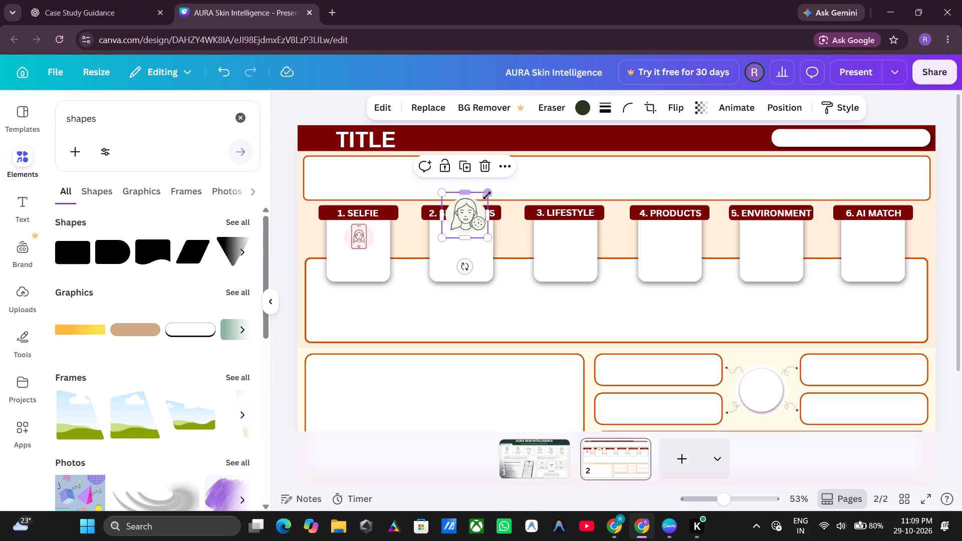
Shrink the face icon proportionally to about 86 by 85 and place it below the header bar in the "2. SKIN NEEDS" card.
{"action": "left_click_drag", "start_coordinate": [491, 194], "coordinate": [472, 210]}
{"action": "left_click_drag", "start_coordinate": [458, 227], "coordinate": [465, 239]}
{"action": "left_click", "coordinate": [477, 223]}
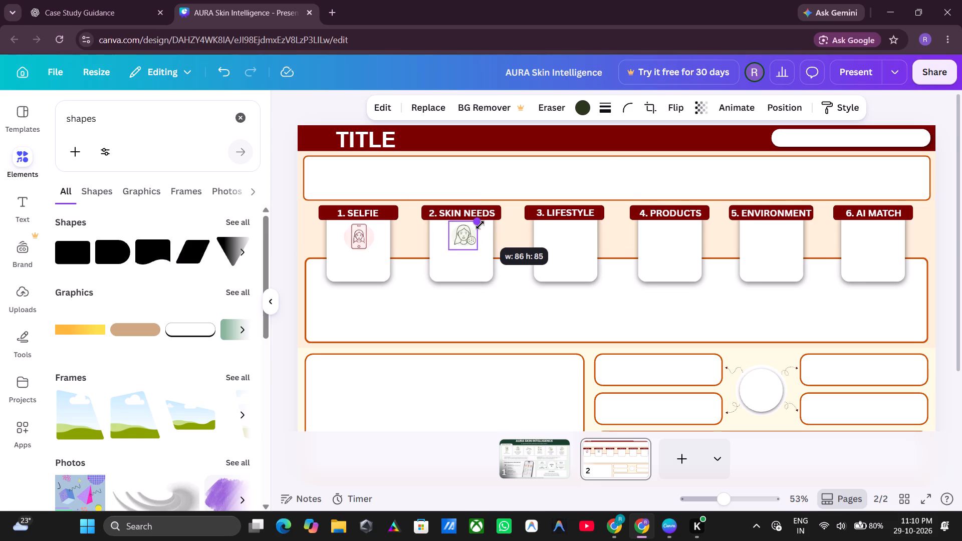
{"action": "left_click", "coordinate": [465, 231]}
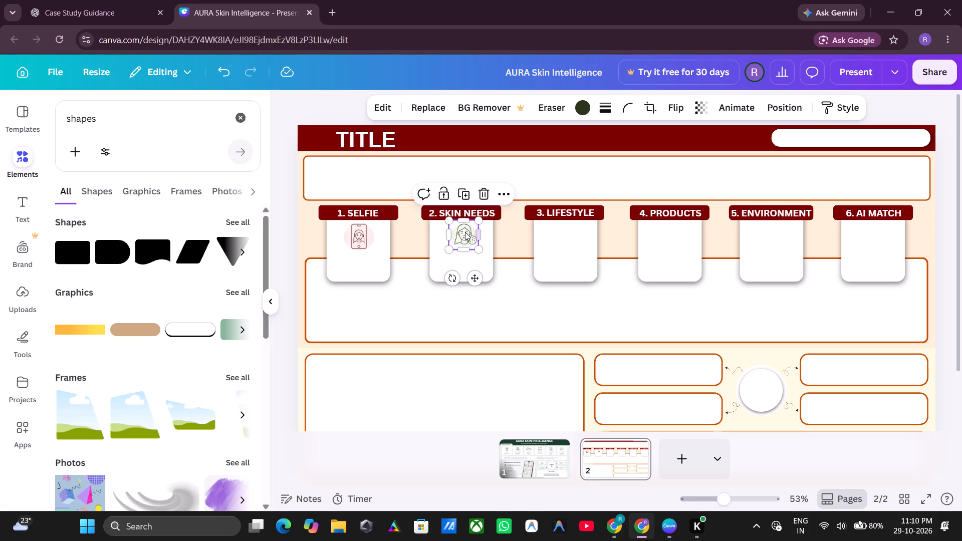
{"action": "left_click", "coordinate": [513, 209]}
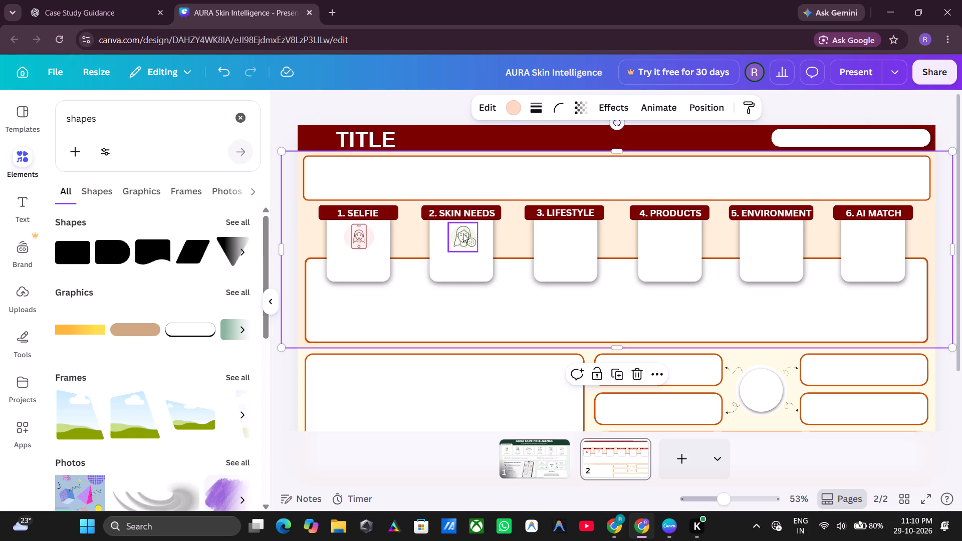
Recolour the face icon in the "2. SKIN NEEDS" card with the same Cherrywood #661414 as the selfie icon.
{"action": "left_click", "coordinate": [463, 233]}
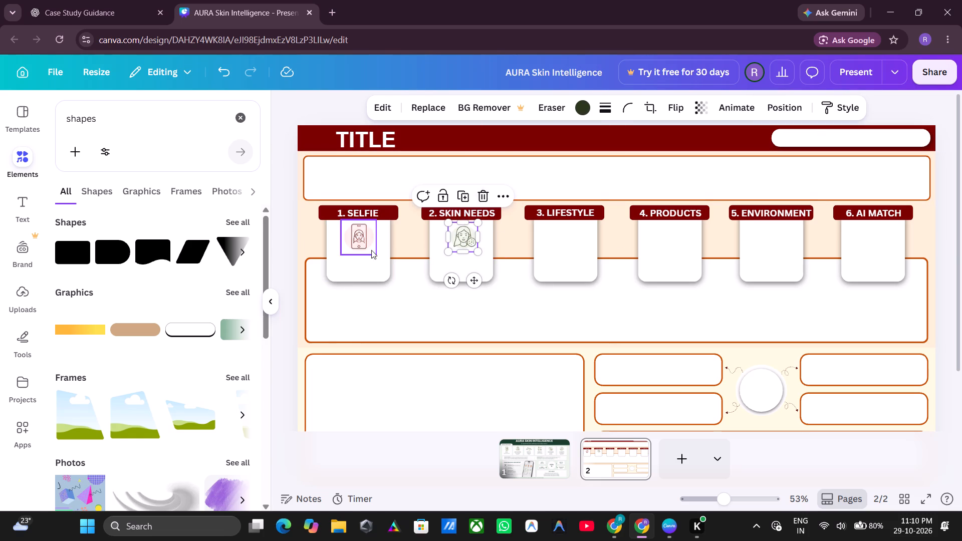
{"action": "left_click", "coordinate": [362, 244]}
{"action": "left_click", "coordinate": [838, 109]}
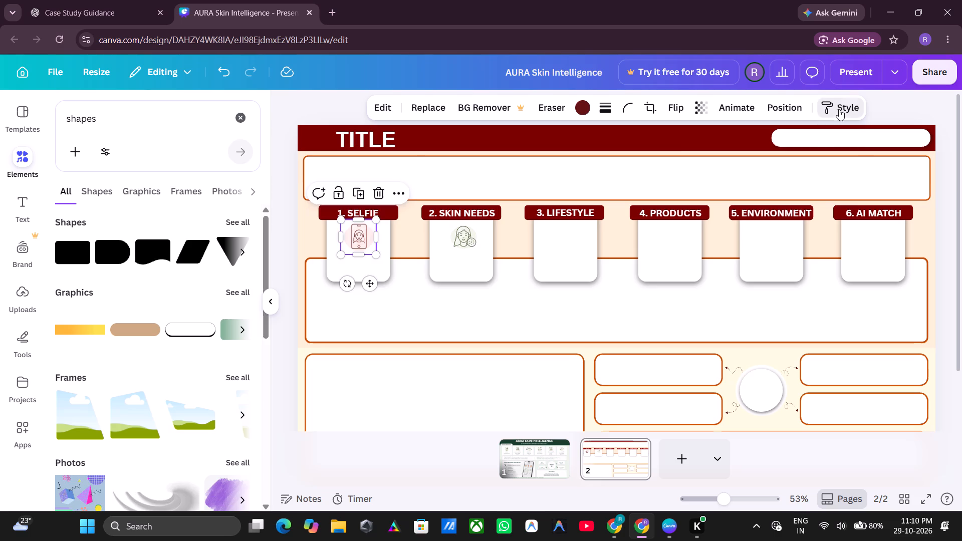
{"action": "left_click", "coordinate": [467, 237]}
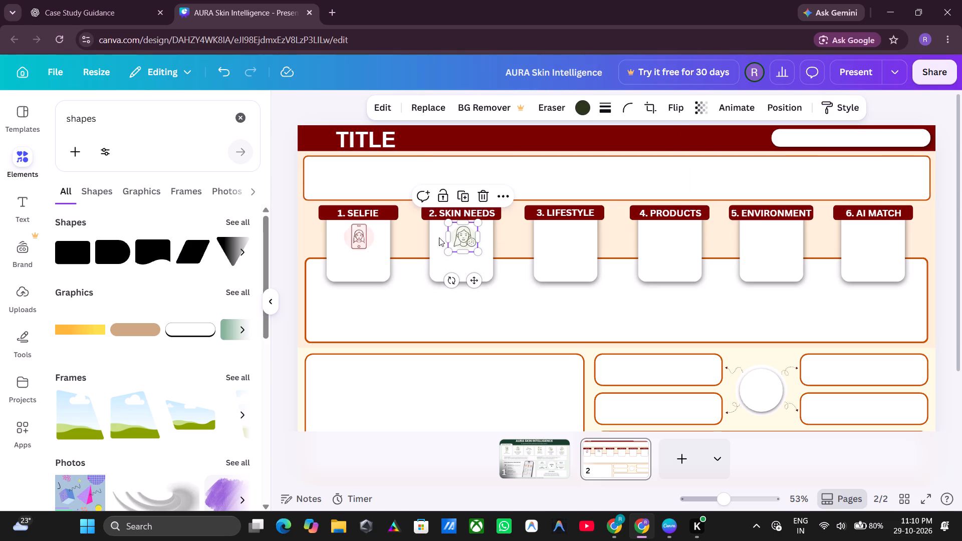
{"action": "left_click", "coordinate": [366, 239]}
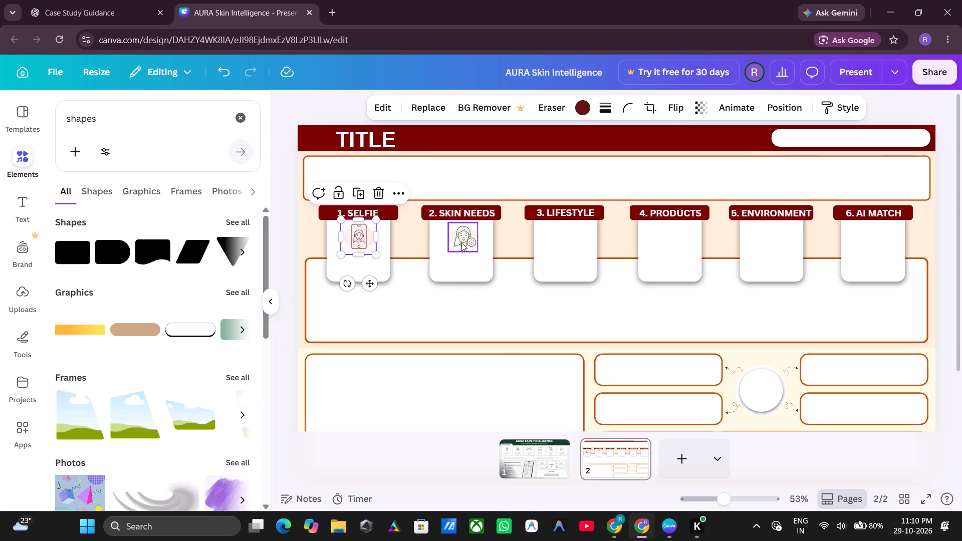
{"action": "left_click", "coordinate": [462, 242]}
{"action": "left_click", "coordinate": [586, 108]}
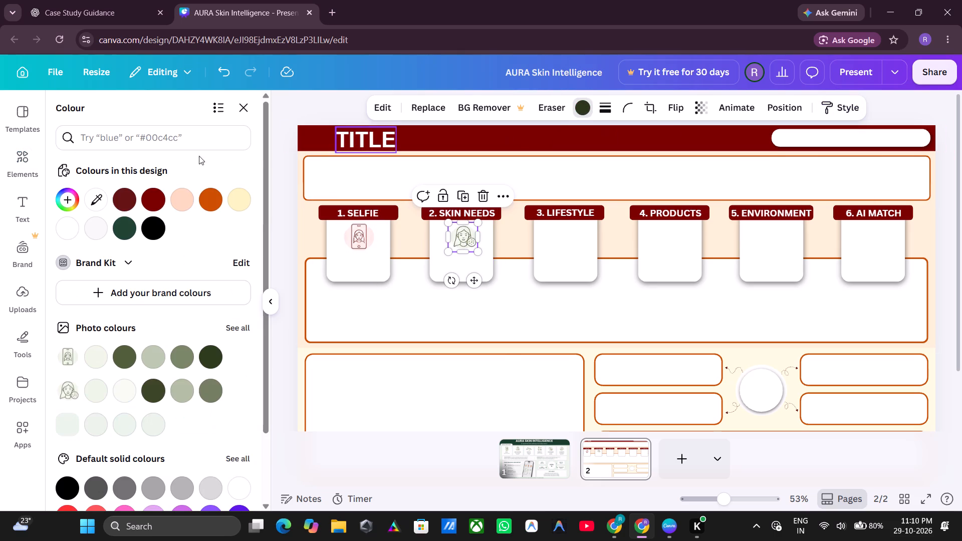
{"action": "left_click", "coordinate": [353, 239]}
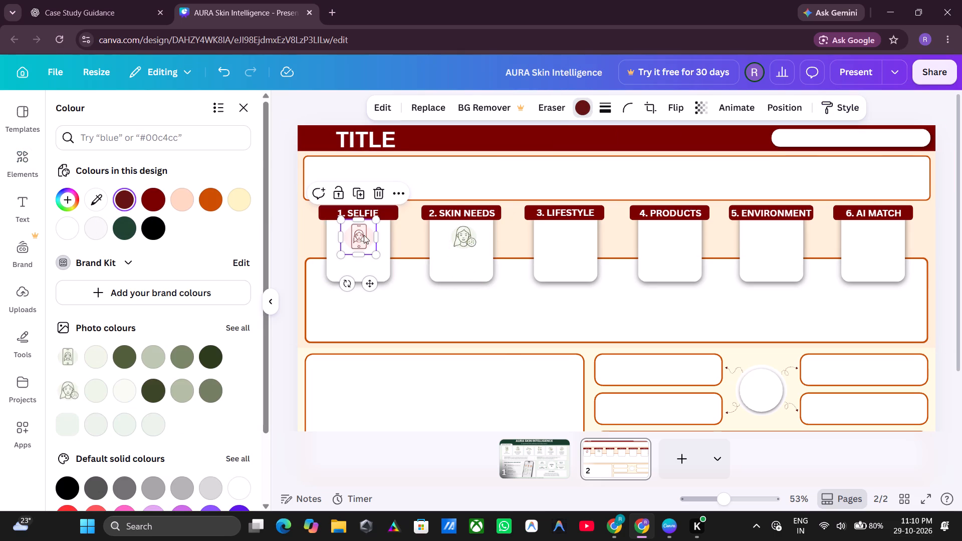
{"action": "left_click", "coordinate": [469, 237]}
{"action": "left_click", "coordinate": [128, 198]}
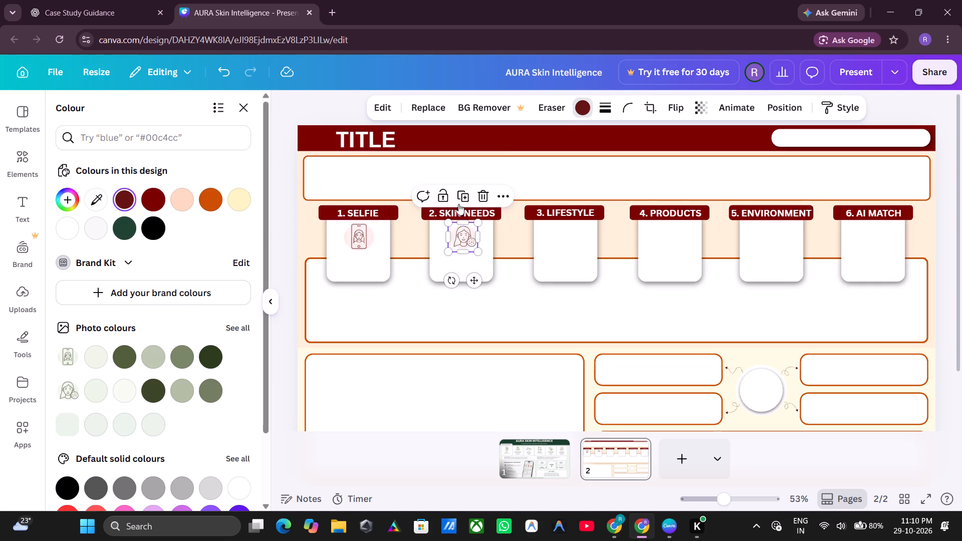
{"action": "left_click", "coordinate": [502, 228]}
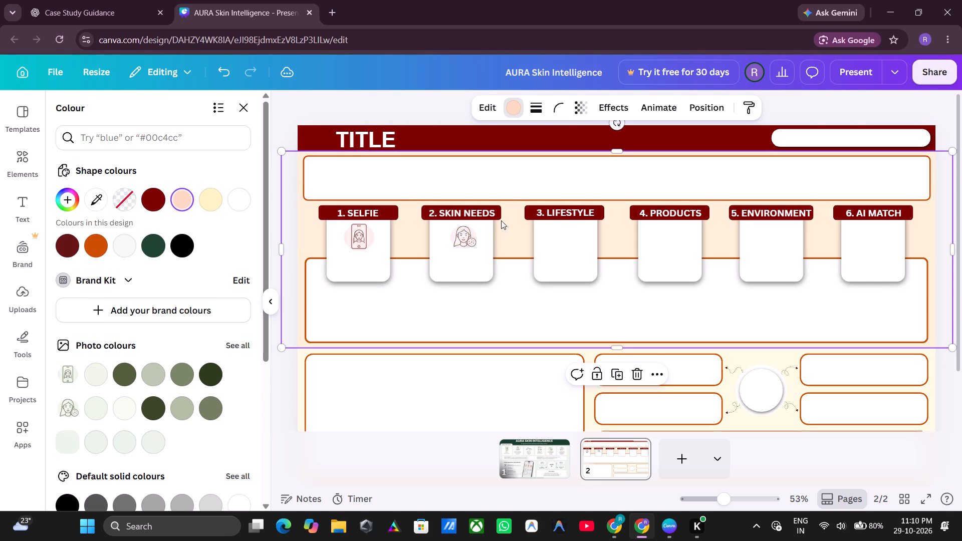
Move the face icon up slightly to sit right under the "2. SKIN NEEDS" header bar.
{"action": "left_click", "coordinate": [462, 234]}
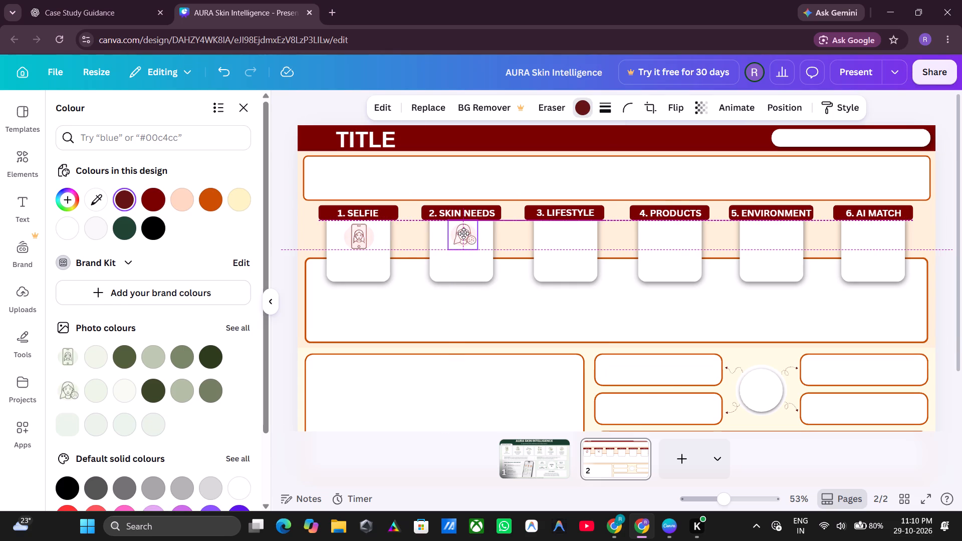
{"action": "left_click", "coordinate": [510, 235]}
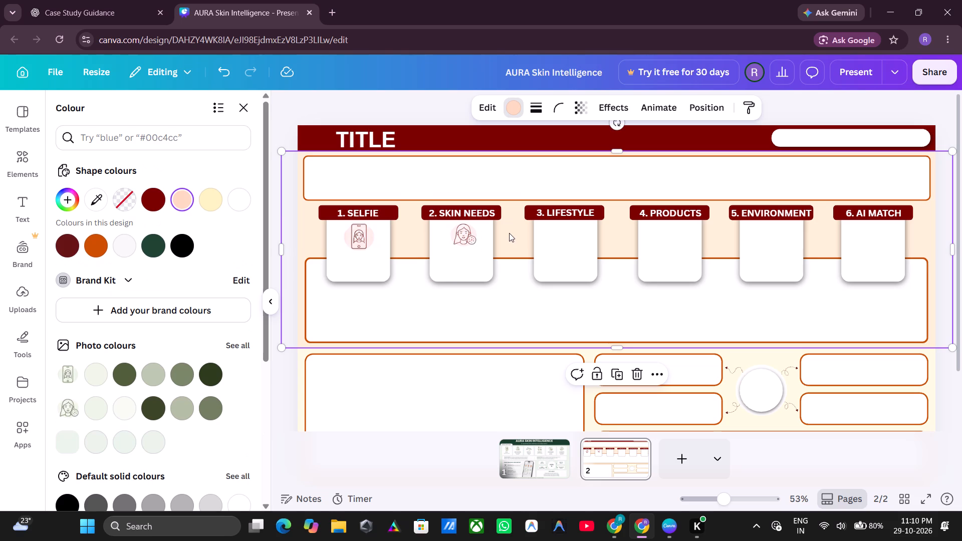
Shrink the selfie icon in the "1. SELFIE" card slightly, to about 102 by 101.
{"action": "left_click", "coordinate": [363, 245]}
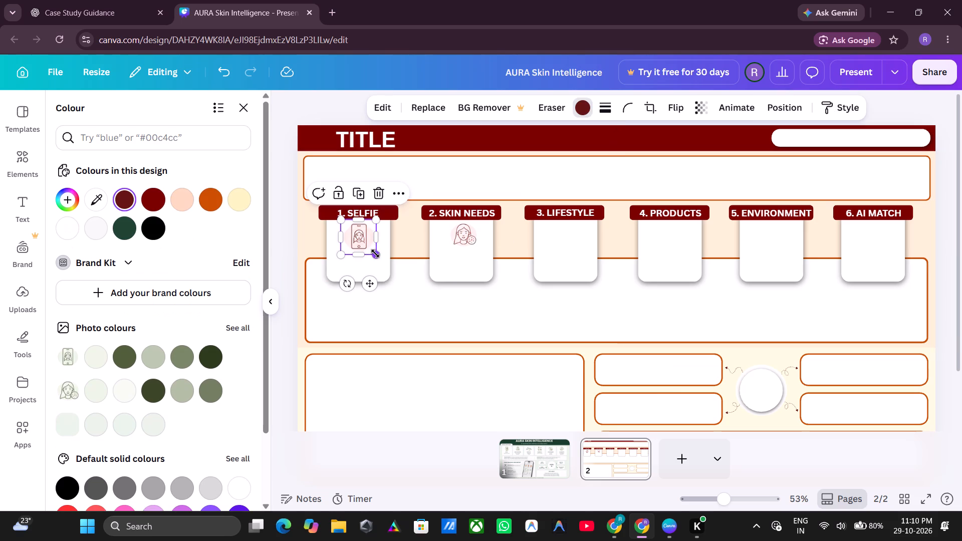
{"action": "left_click", "coordinate": [375, 253]}
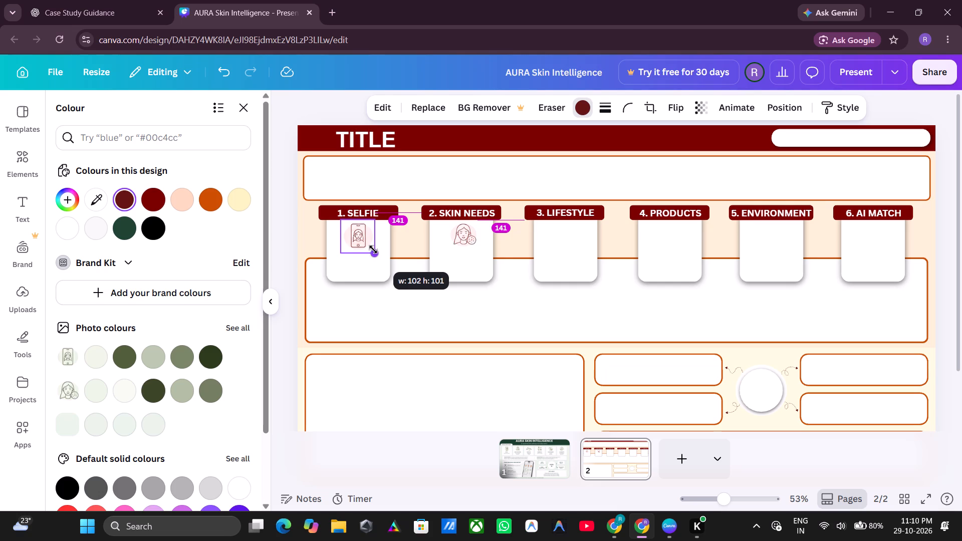
{"action": "left_click", "coordinate": [421, 243]}
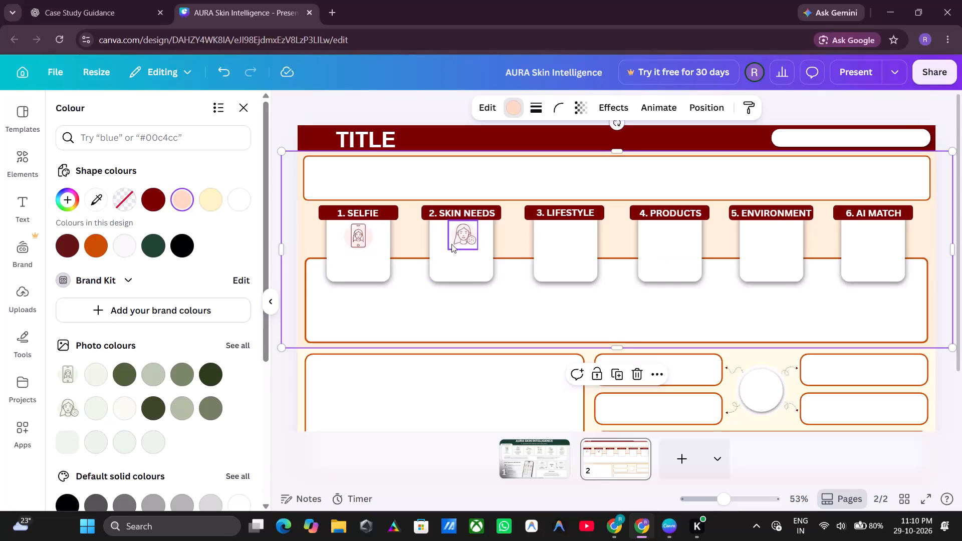
Nudge the face icon sideways until it is centred horizontally in the "2. SKIN NEEDS" card.
{"action": "left_click", "coordinate": [465, 239]}
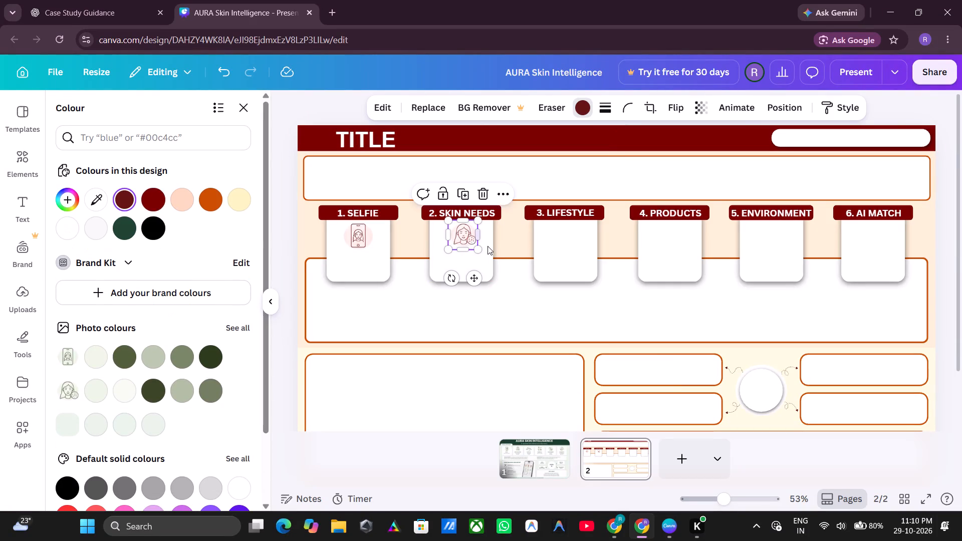
{"action": "key", "text": "Left"}
{"action": "key", "text": "Left"}
{"action": "key", "text": "Left"}
{"action": "key", "text": "Left"}
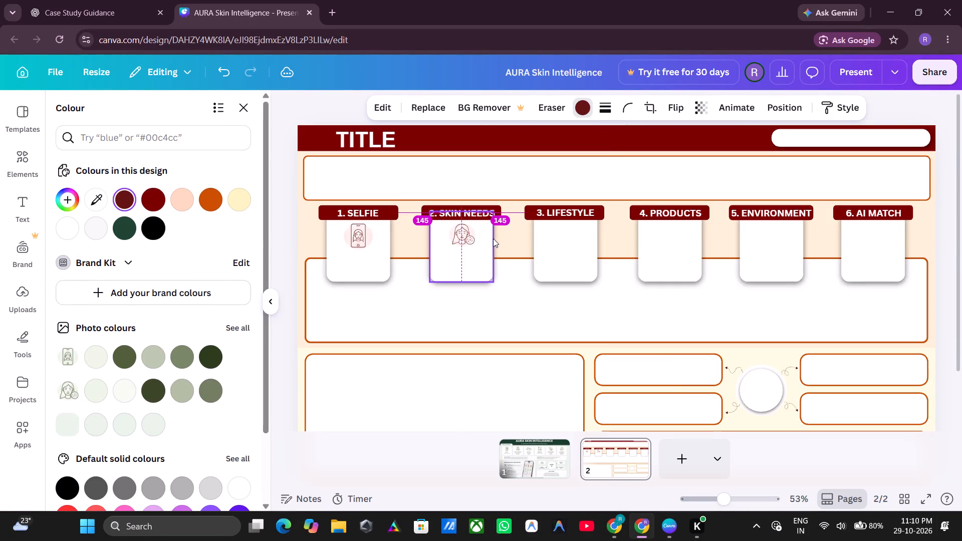
{"action": "left_click", "coordinate": [514, 236]}
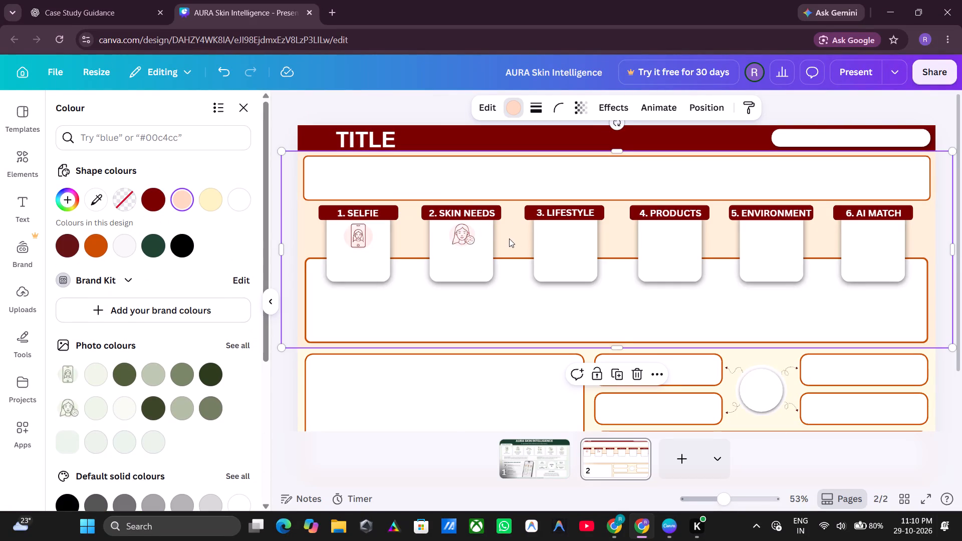
Copy the shoe-and-bowl icon from the LIFESTYLE card on page 1 into the "3. LIFESTYLE" card on page 2.
{"action": "left_click", "coordinate": [544, 450]}
{"action": "left_click", "coordinate": [564, 221]}
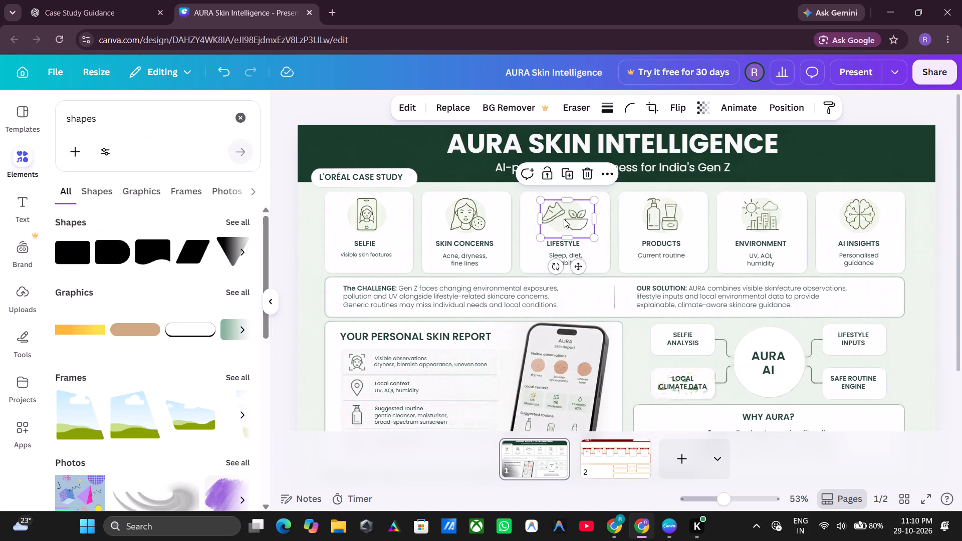
{"action": "key", "text": "ctrl+c"}
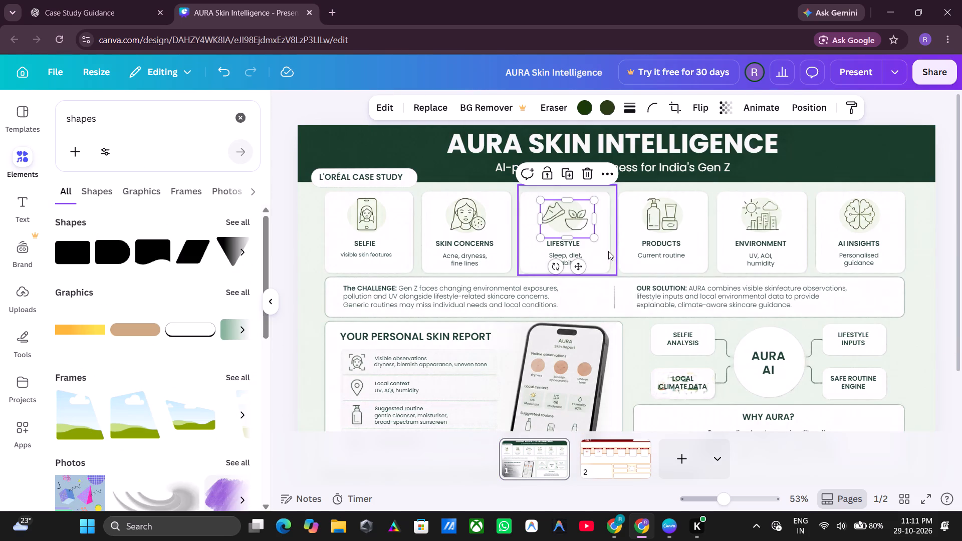
{"action": "left_click", "coordinate": [609, 447]}
{"action": "left_click", "coordinate": [565, 250]}
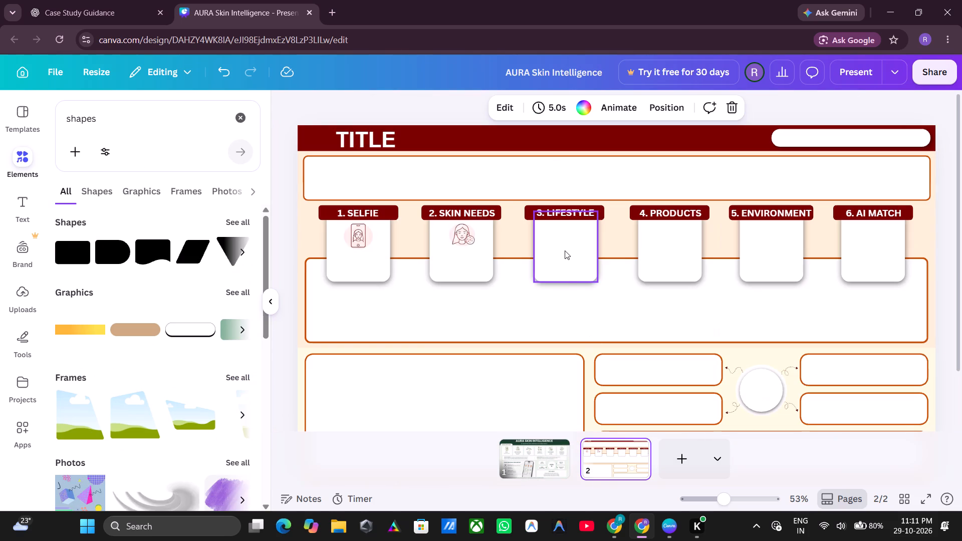
{"action": "key", "text": "ctrl+v"}
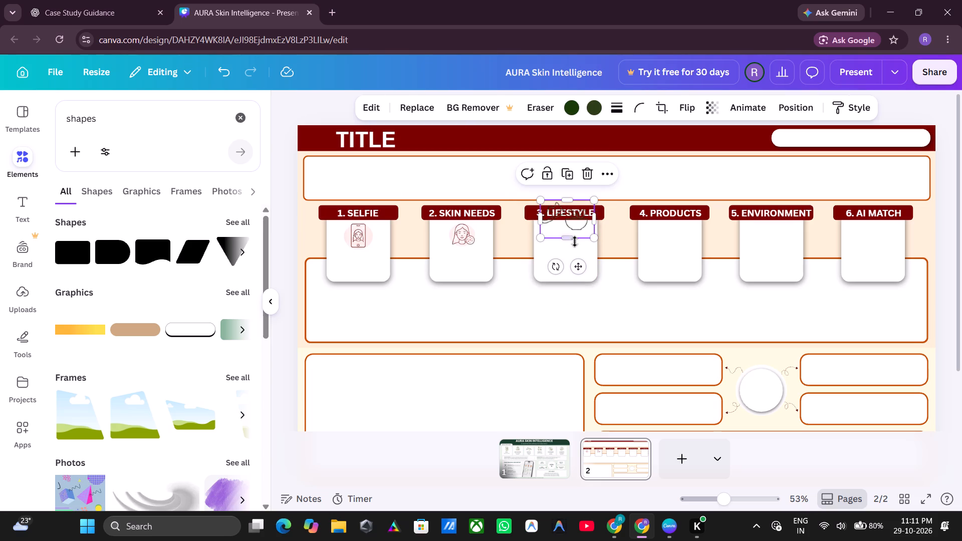
Shrink the shoe-and-bowl icon proportionally and place it below the header bar in the "3. LIFESTYLE" card.
{"action": "left_click_drag", "start_coordinate": [577, 225], "coordinate": [578, 258]}
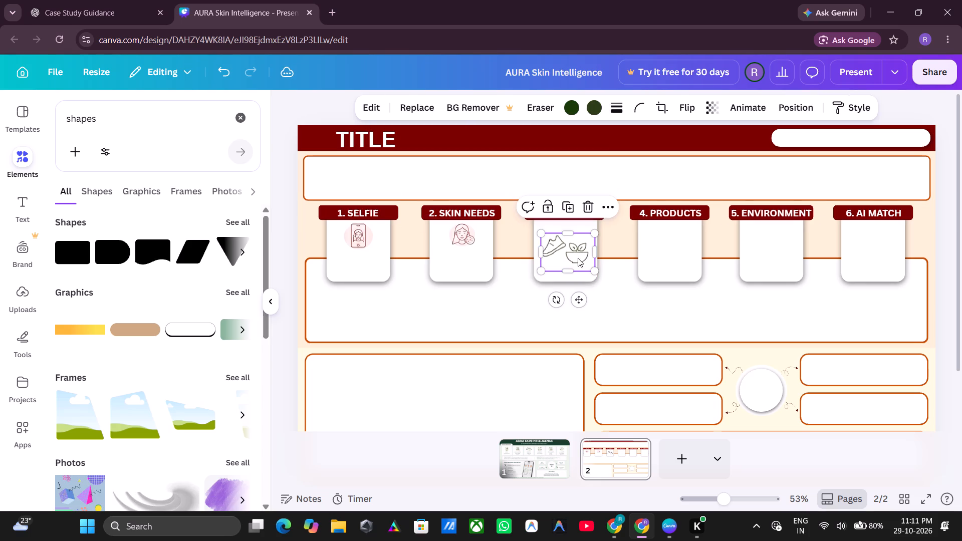
{"action": "left_click_drag", "start_coordinate": [595, 273], "coordinate": [576, 261]}
{"action": "left_click_drag", "start_coordinate": [565, 249], "coordinate": [576, 242]}
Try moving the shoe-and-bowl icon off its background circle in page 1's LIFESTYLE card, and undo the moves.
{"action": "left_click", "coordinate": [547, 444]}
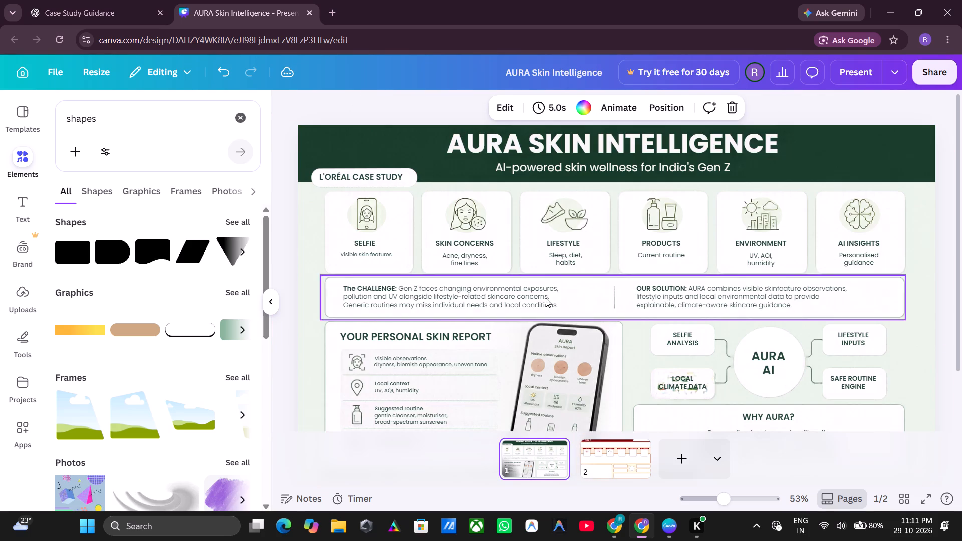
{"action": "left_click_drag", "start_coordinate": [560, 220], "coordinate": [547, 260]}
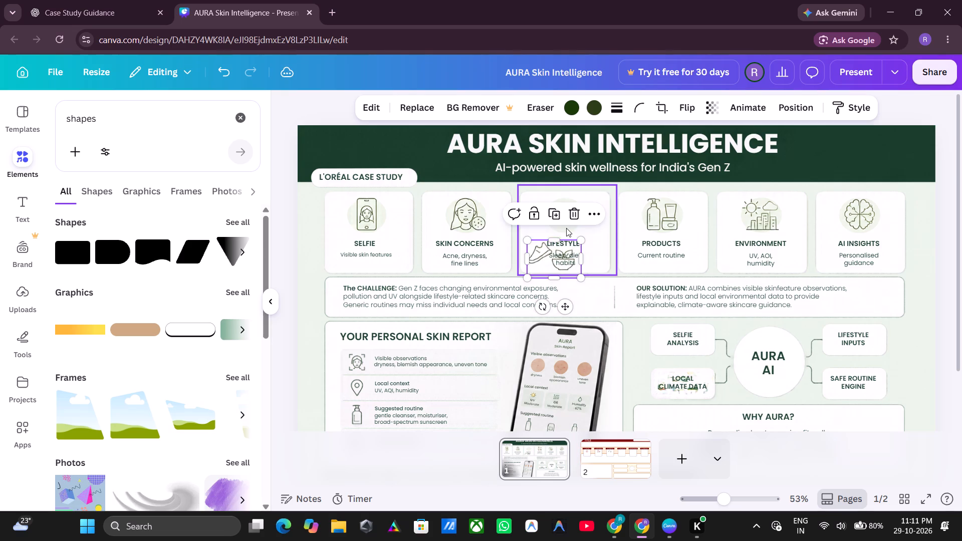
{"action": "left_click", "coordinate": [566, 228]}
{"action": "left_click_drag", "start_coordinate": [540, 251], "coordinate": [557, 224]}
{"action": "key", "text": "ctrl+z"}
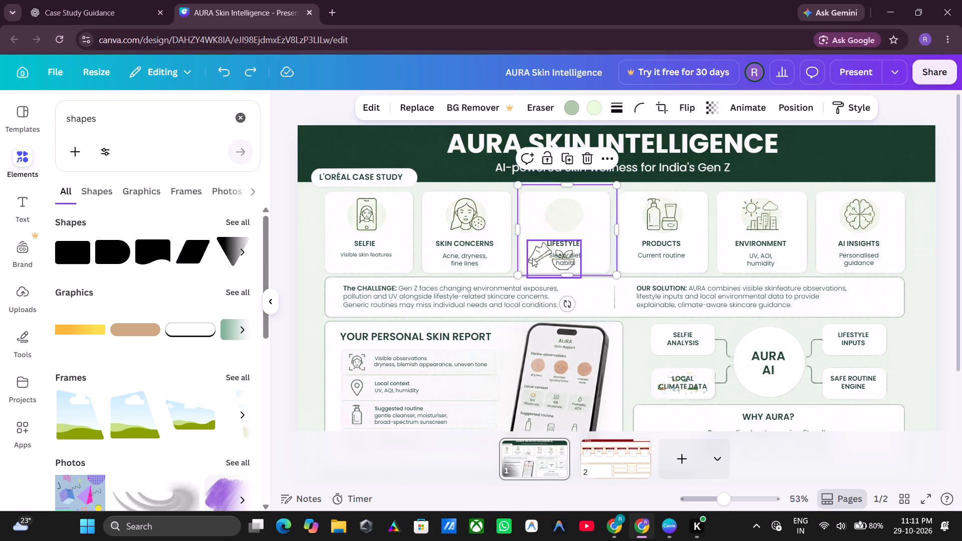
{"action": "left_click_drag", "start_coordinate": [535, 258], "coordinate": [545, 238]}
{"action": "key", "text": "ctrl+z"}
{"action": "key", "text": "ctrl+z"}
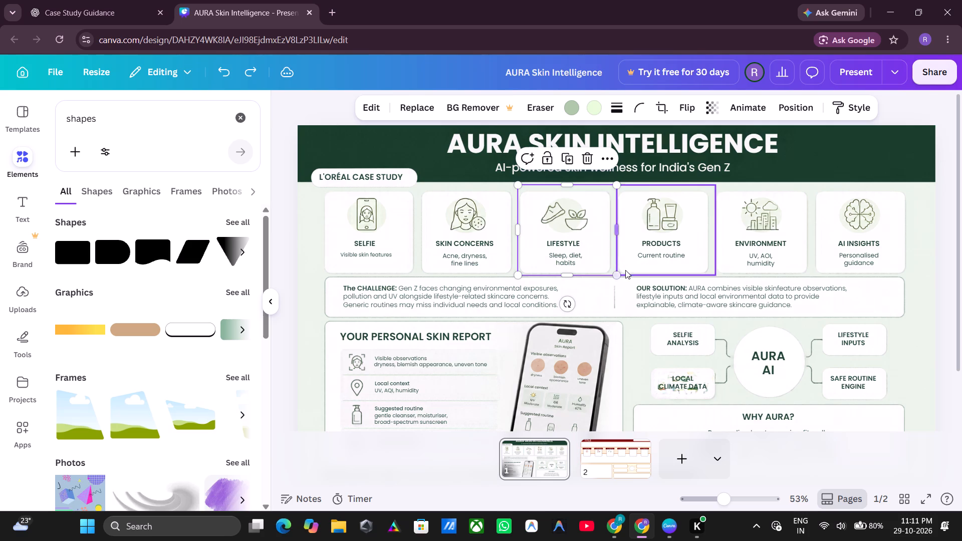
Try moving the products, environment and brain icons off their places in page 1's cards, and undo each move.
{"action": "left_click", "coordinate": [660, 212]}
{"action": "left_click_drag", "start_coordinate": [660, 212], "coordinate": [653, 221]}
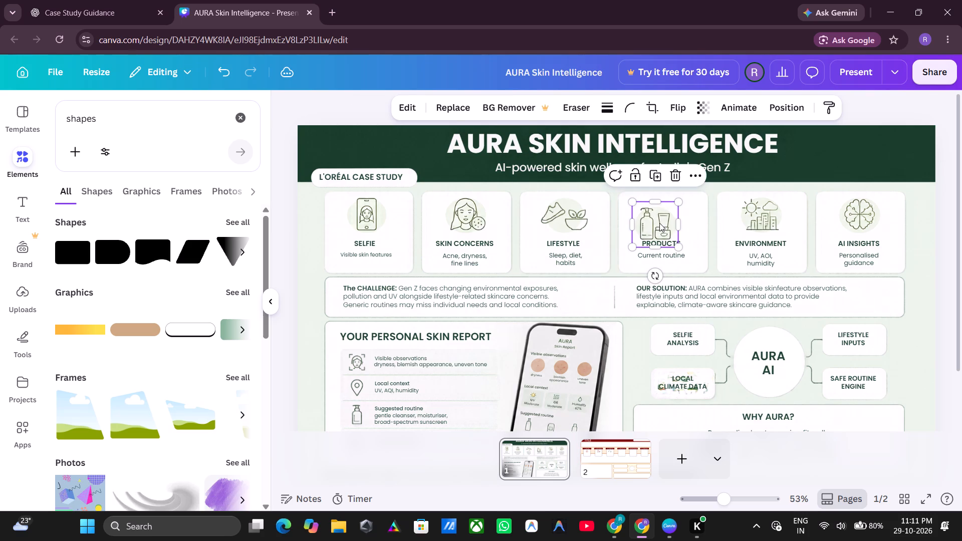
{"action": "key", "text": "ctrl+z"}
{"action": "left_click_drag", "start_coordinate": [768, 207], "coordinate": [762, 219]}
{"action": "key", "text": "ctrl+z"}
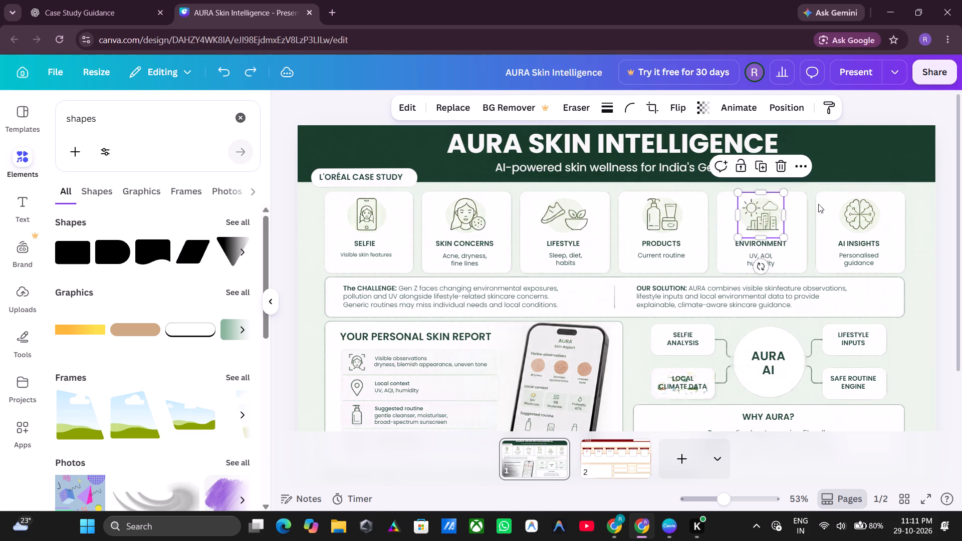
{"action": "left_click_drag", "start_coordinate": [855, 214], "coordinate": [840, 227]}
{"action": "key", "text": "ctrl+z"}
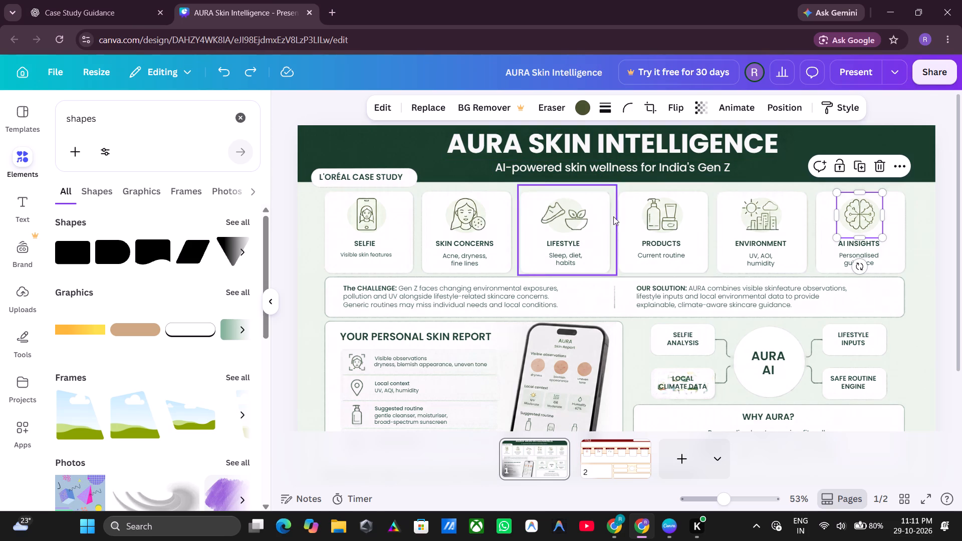
Copy the bottles icon from the PRODUCTS card on page 1 into the "4. PRODUCTS" card on page 2.
{"action": "left_click", "coordinate": [664, 216]}
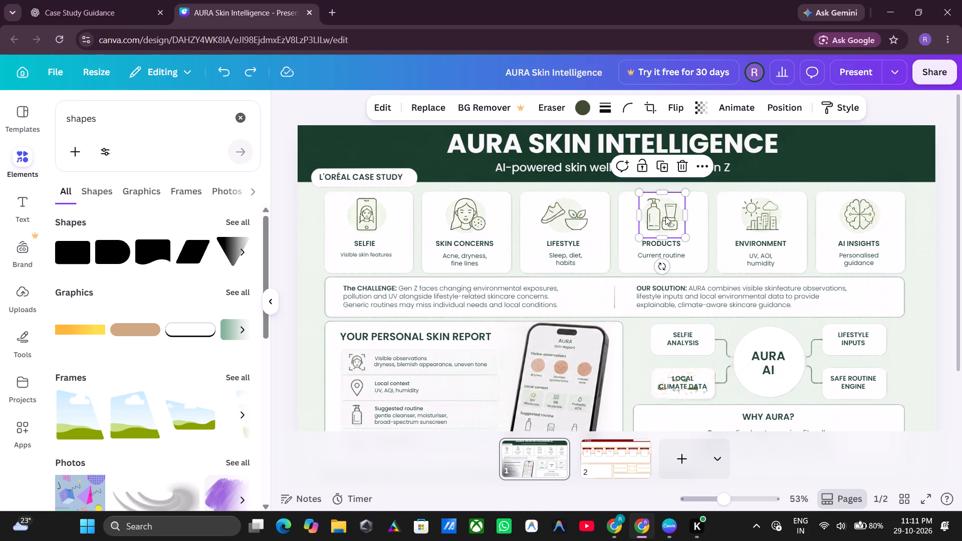
{"action": "key", "text": "ctrl+c"}
{"action": "left_click", "coordinate": [621, 466]}
{"action": "left_click", "coordinate": [677, 252]}
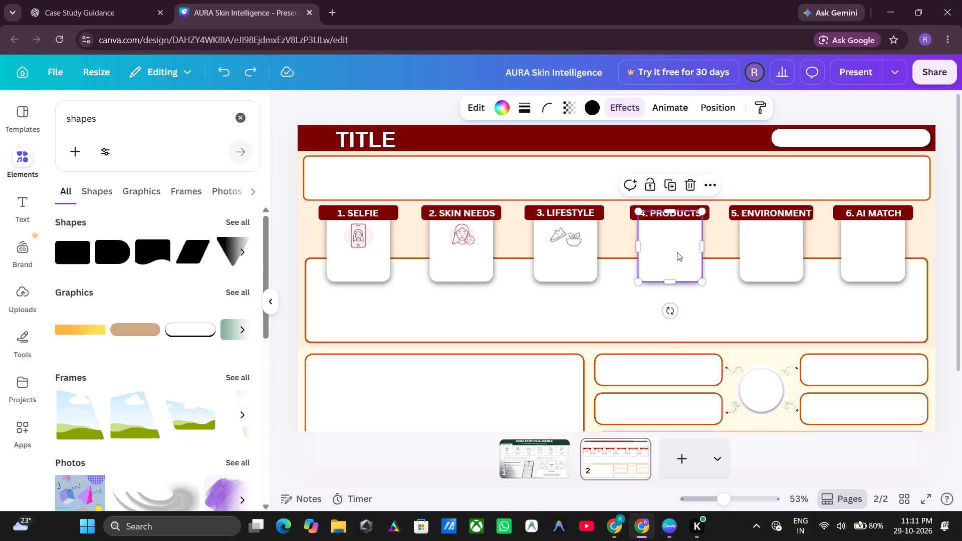
{"action": "key", "text": "ctrl+v"}
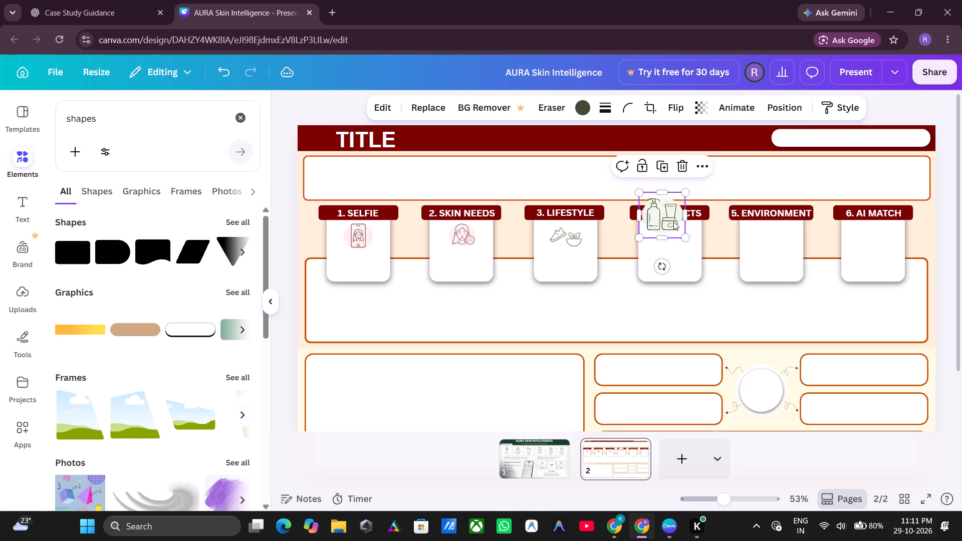
Shrink the bottles icon proportionally and place it below the header bar in the "4. PRODUCTS" card.
{"action": "left_click_drag", "start_coordinate": [673, 221], "coordinate": [680, 245]}
{"action": "left_click_drag", "start_coordinate": [693, 262], "coordinate": [678, 246]}
{"action": "left_click_drag", "start_coordinate": [666, 234], "coordinate": [665, 234]}
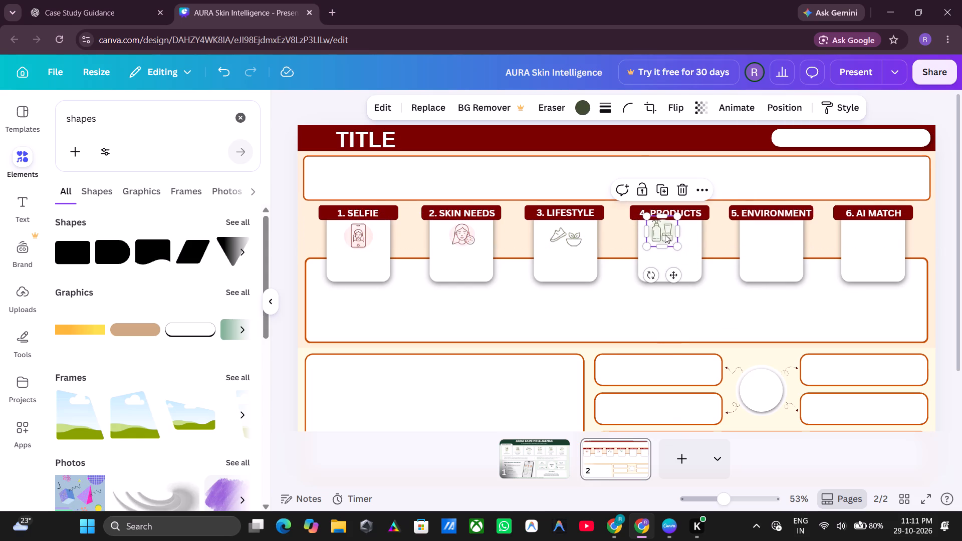
{"action": "left_click_drag", "start_coordinate": [665, 234], "coordinate": [672, 239]}
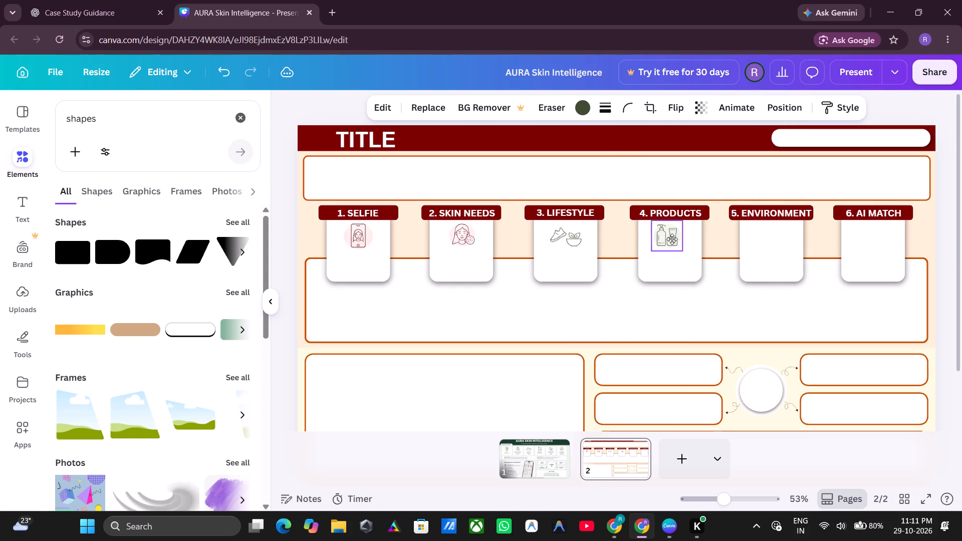
{"action": "left_click_drag", "start_coordinate": [672, 239], "coordinate": [677, 239]}
{"action": "left_click_drag", "start_coordinate": [691, 250], "coordinate": [686, 247]}
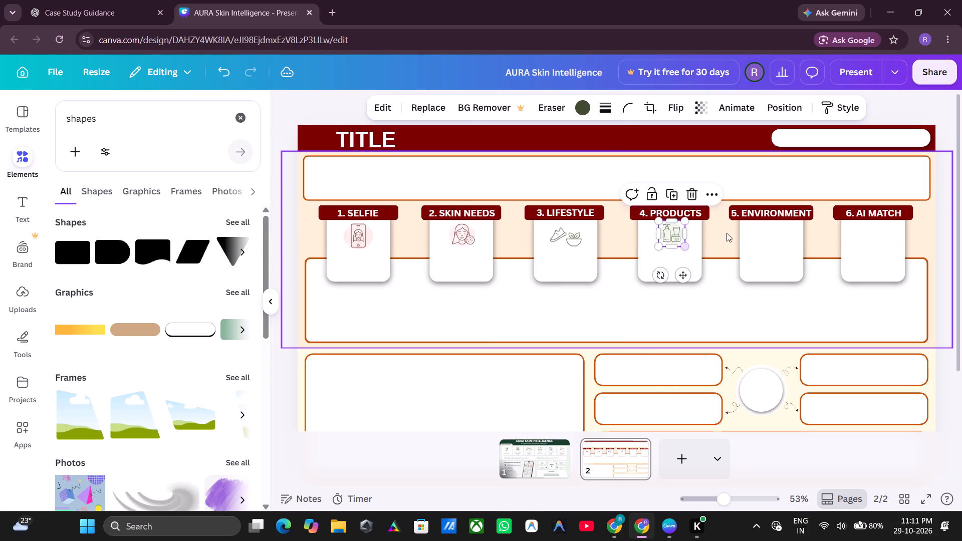
{"action": "left_click", "coordinate": [726, 233]}
Fine-tune the bottles icon's size and position so it sits centred horizontally in the "4. PRODUCTS" card.
{"action": "left_click", "coordinate": [675, 233]}
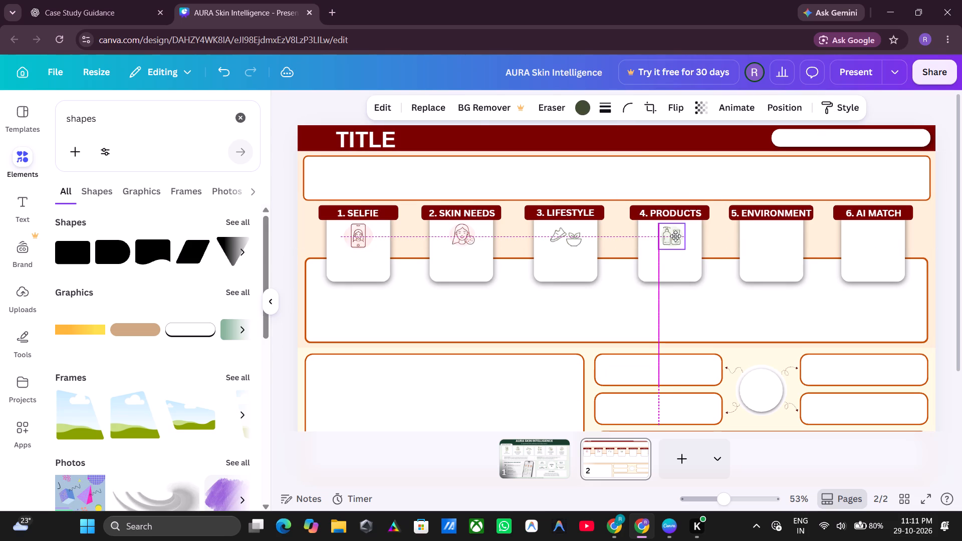
{"action": "left_click", "coordinate": [716, 232]}
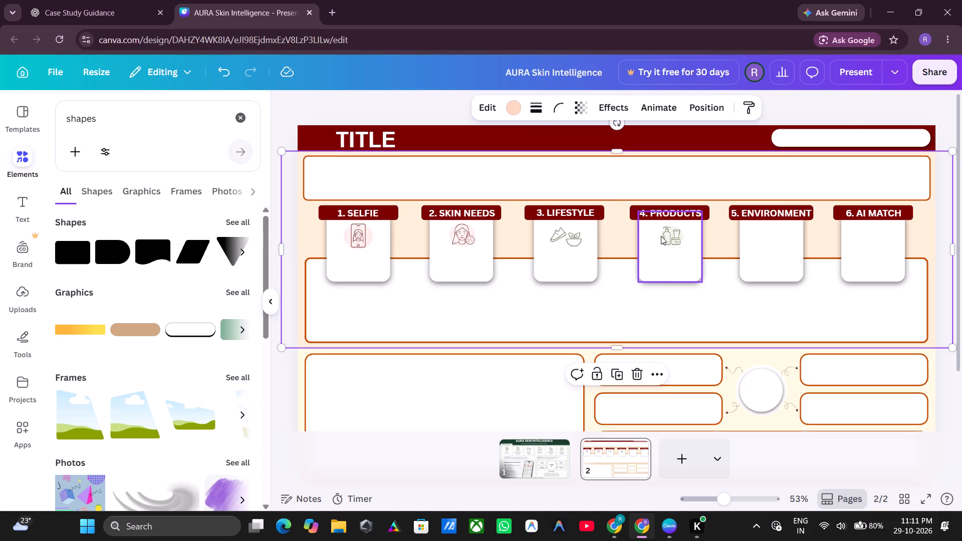
{"action": "left_click", "coordinate": [661, 236]}
{"action": "left_click", "coordinate": [684, 246]}
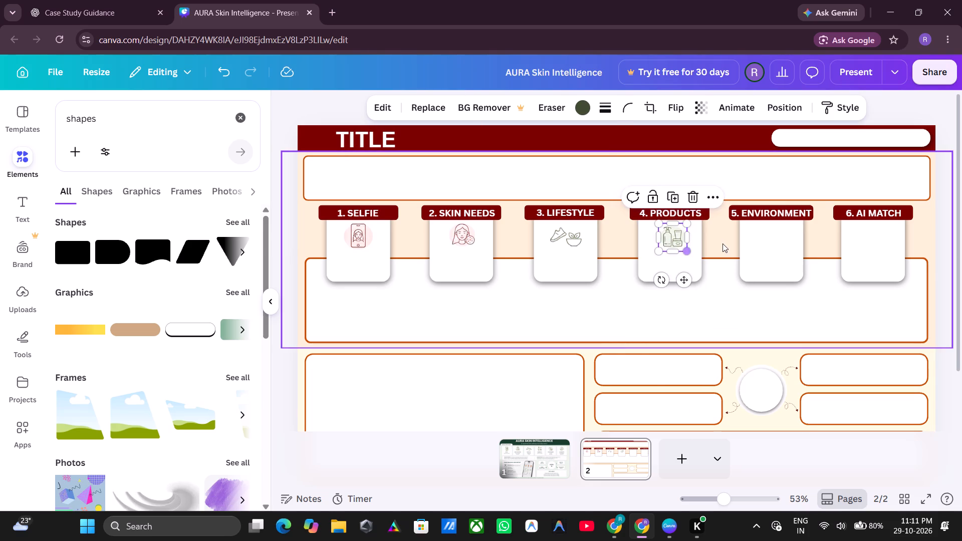
{"action": "left_click", "coordinate": [723, 242]}
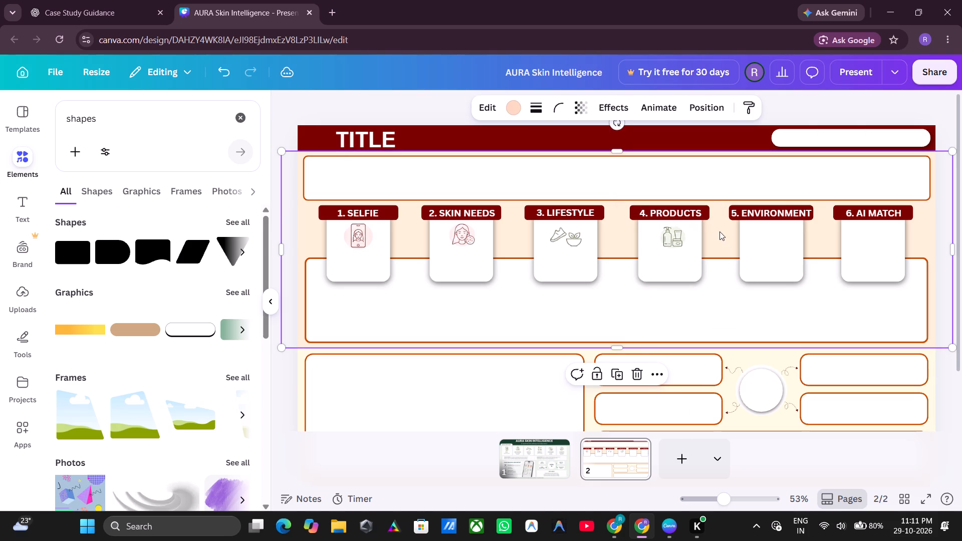
{"action": "left_click", "coordinate": [719, 231]}
{"action": "left_click", "coordinate": [676, 239]}
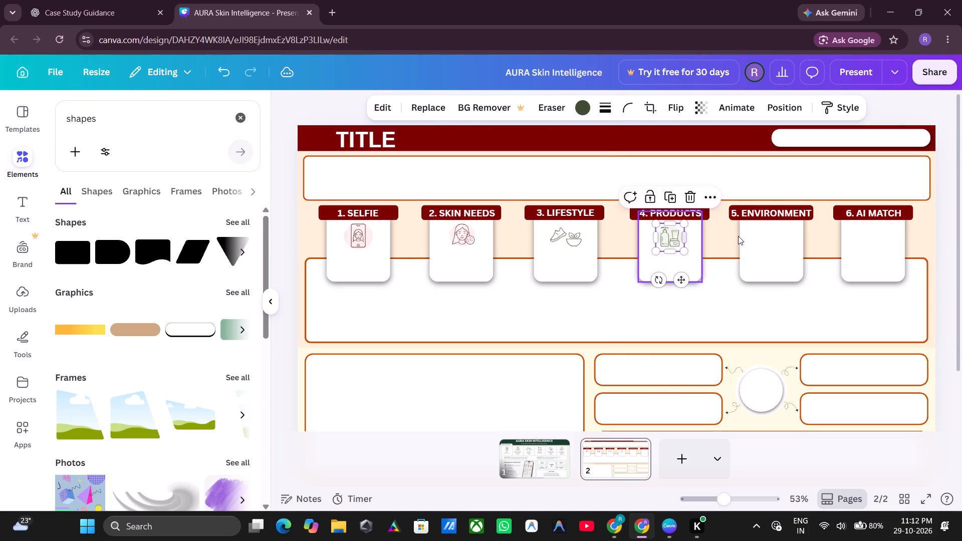
{"action": "left_click", "coordinate": [738, 236]}
{"action": "left_click", "coordinate": [668, 236]}
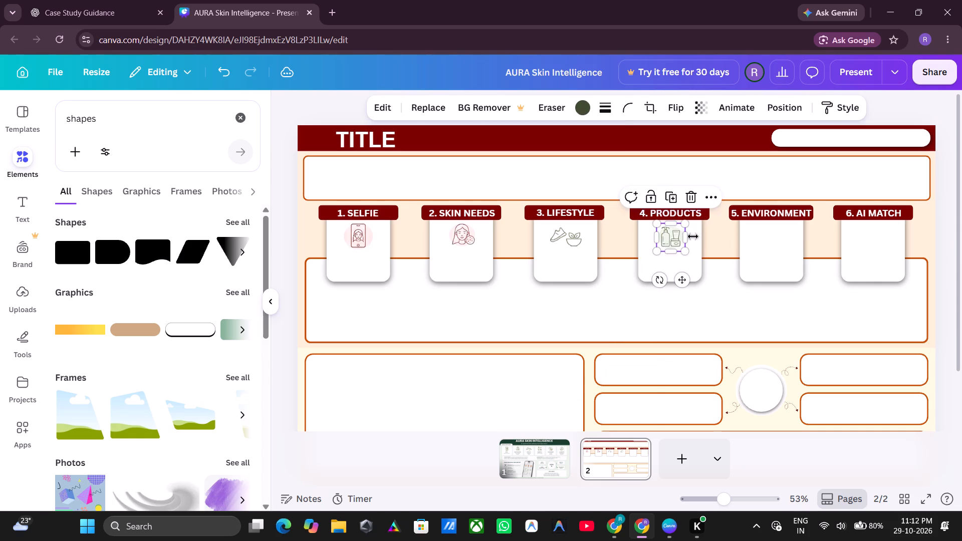
{"action": "left_click", "coordinate": [712, 236]}
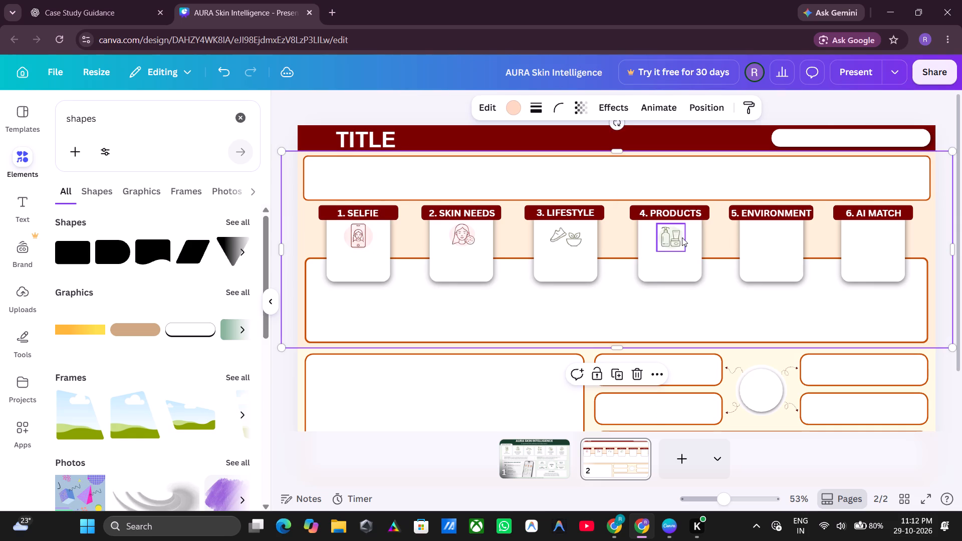
Recolour the bottles icon in the "4. PRODUCTS" card from dark green to Cherrywood.
{"action": "left_click", "coordinate": [674, 238]}
{"action": "left_click", "coordinate": [582, 110]}
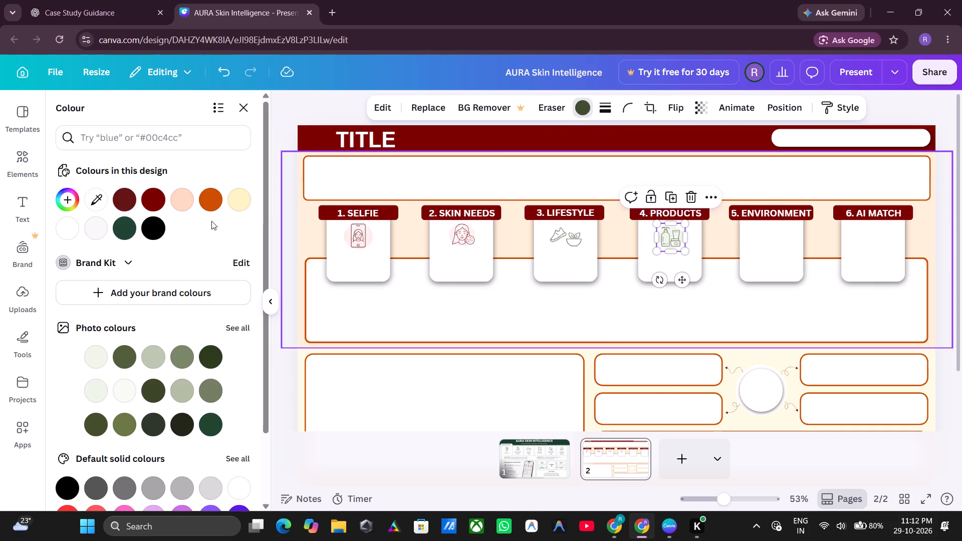
{"action": "left_click", "coordinate": [127, 201]}
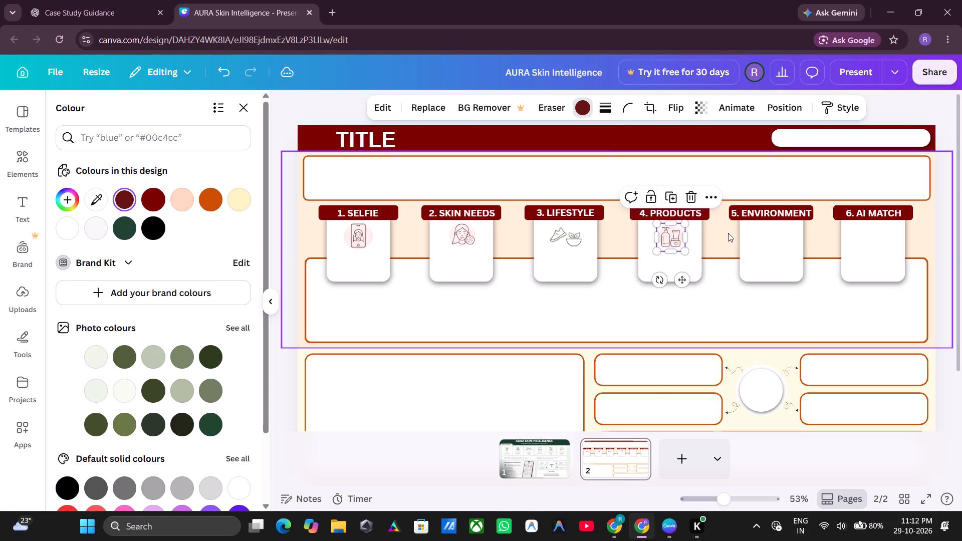
{"action": "left_click", "coordinate": [729, 232]}
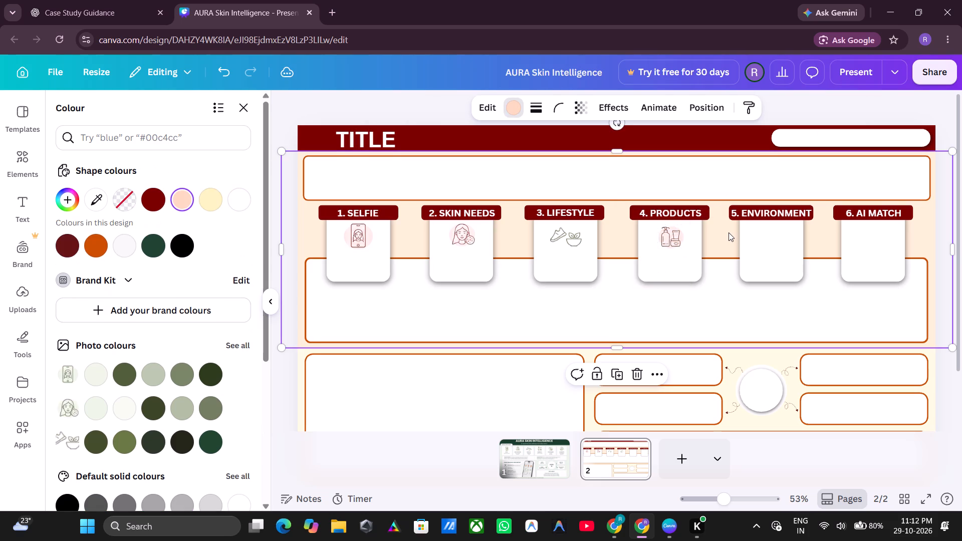
Nudge the bottles icon upward in the "4. PRODUCTS" card to line it up with the icons in the neighbouring cards.
{"action": "left_click", "coordinate": [672, 231]}
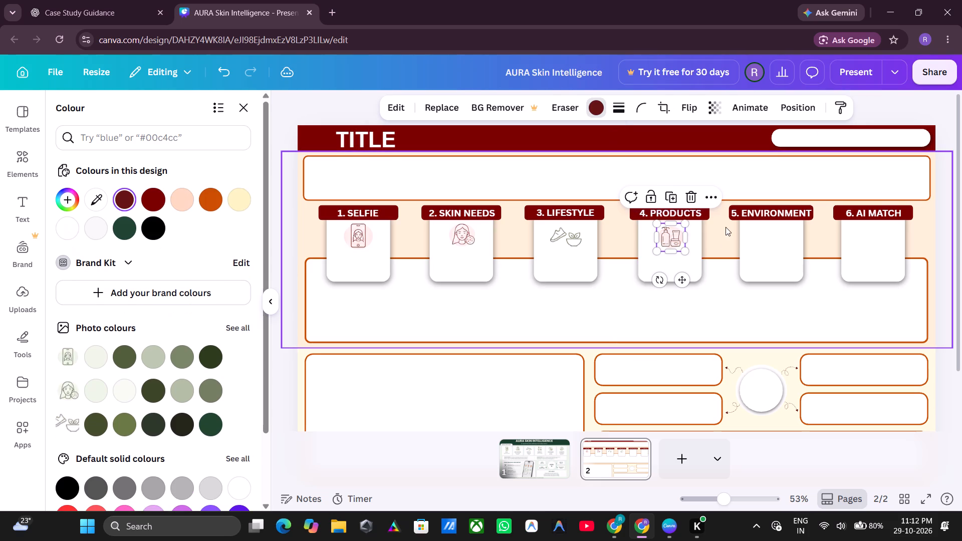
{"action": "key", "text": "Up"}
{"action": "key", "text": "Up"}
{"action": "key", "text": "Up"}
{"action": "key", "text": "Up"}
{"action": "key", "text": "Up"}
{"action": "key", "text": "Up"}
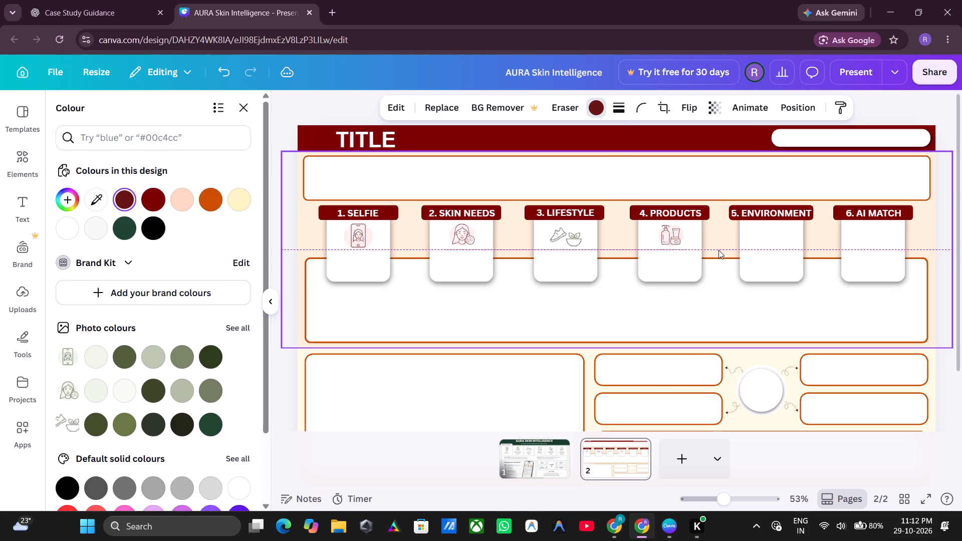
{"action": "key", "text": "Up"}
{"action": "key", "text": "Up"}
{"action": "key", "text": "Up"}
{"action": "key", "text": "Up"}
{"action": "key", "text": "Down"}
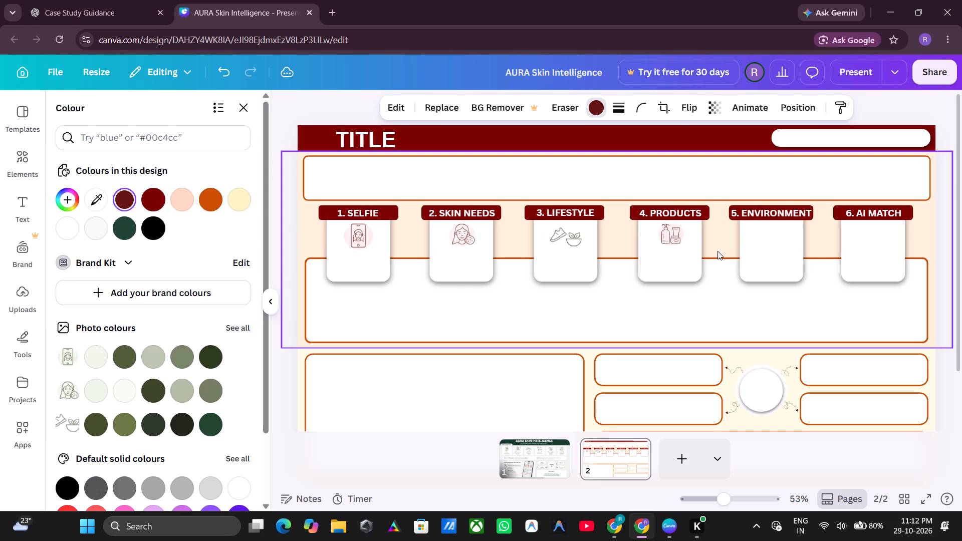
{"action": "key", "text": "Down"}
{"action": "left_click", "coordinate": [718, 243]}
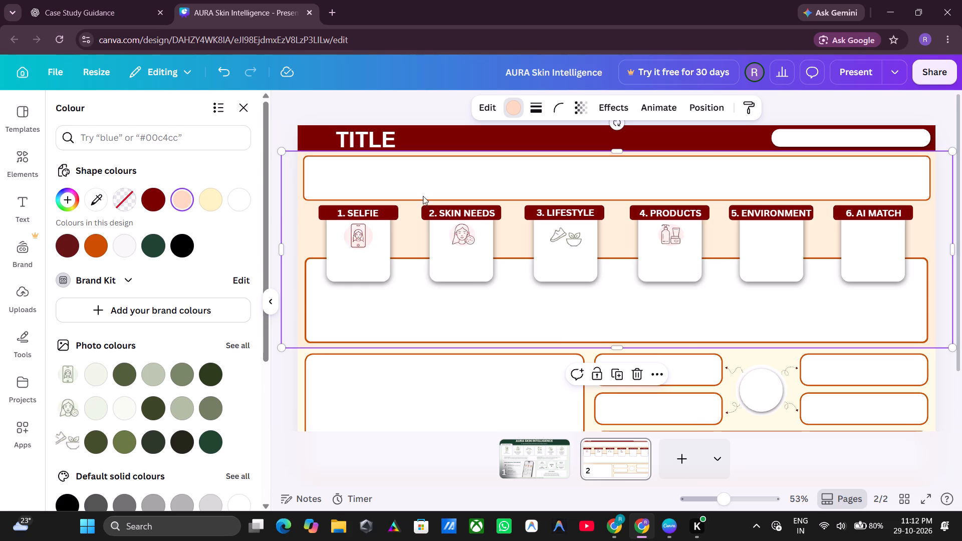
Copy the sun-and-city icon from the ENVIRONMENT card on page 1 into the "5. ENVIRONMENT" card on page 2.
{"action": "left_click", "coordinate": [551, 451]}
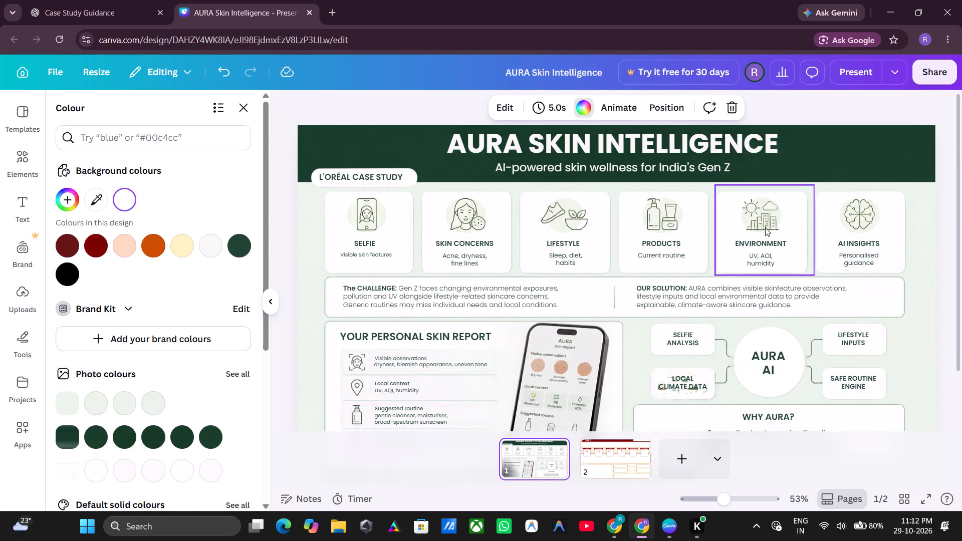
{"action": "left_click", "coordinate": [765, 227]}
{"action": "key", "text": "ctrl+c"}
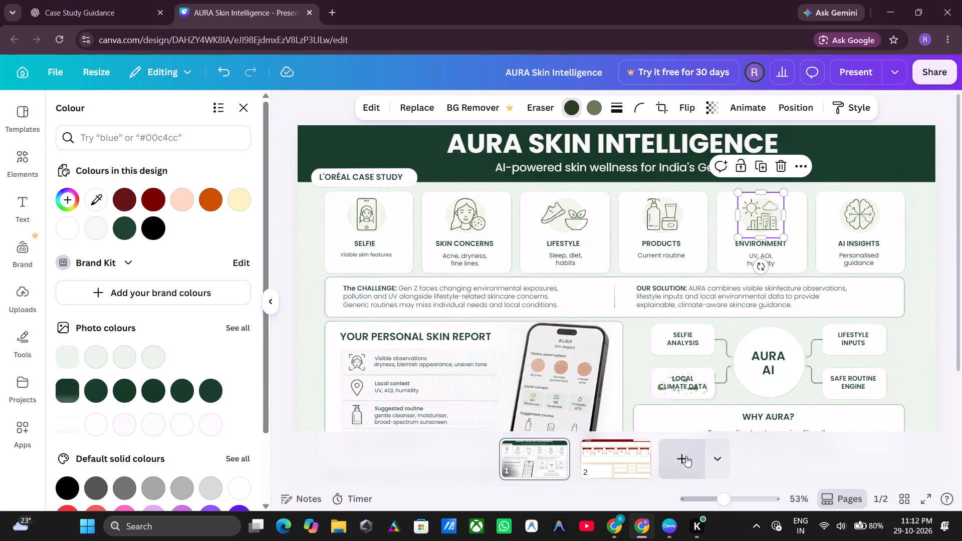
{"action": "left_click", "coordinate": [636, 470]}
{"action": "left_click", "coordinate": [769, 235]}
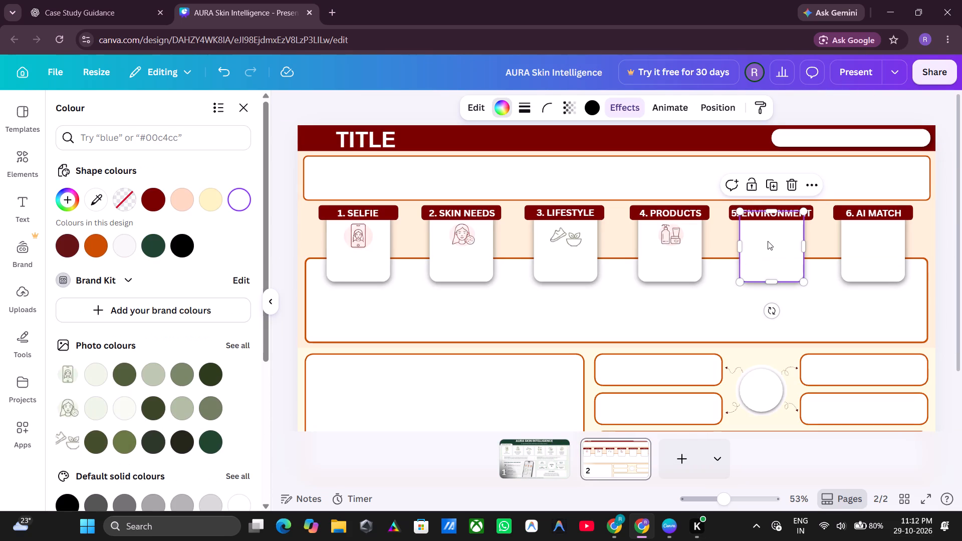
{"action": "key", "text": "ctrl+v"}
Shrink the sun-and-city icon proportionally and centre it below the header bar in the "5. ENVIRONMENT" card.
{"action": "left_click_drag", "start_coordinate": [772, 222], "coordinate": [776, 227]}
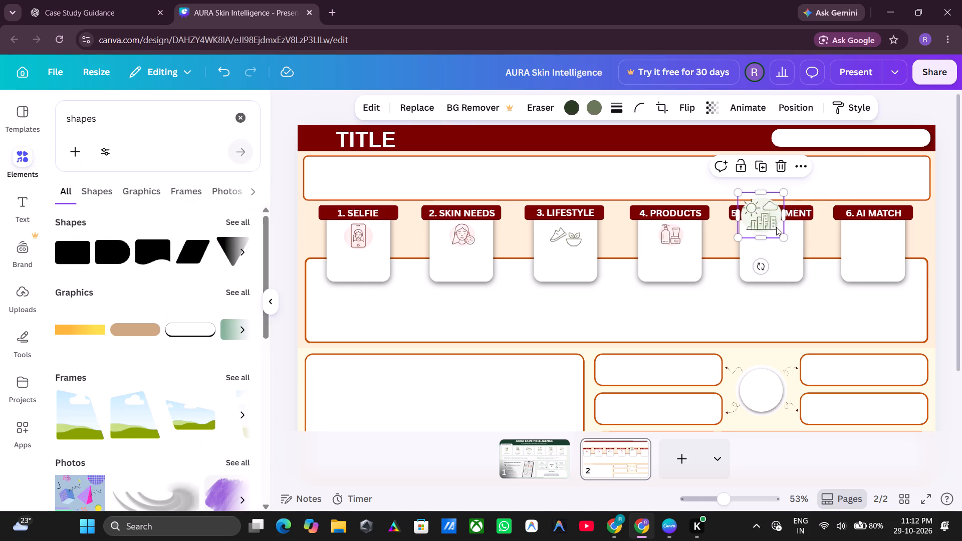
{"action": "left_click_drag", "start_coordinate": [776, 227], "coordinate": [787, 248]}
{"action": "left_click_drag", "start_coordinate": [801, 264], "coordinate": [781, 248]}
{"action": "left_click_drag", "start_coordinate": [771, 233], "coordinate": [775, 237]}
{"action": "left_click", "coordinate": [813, 243]}
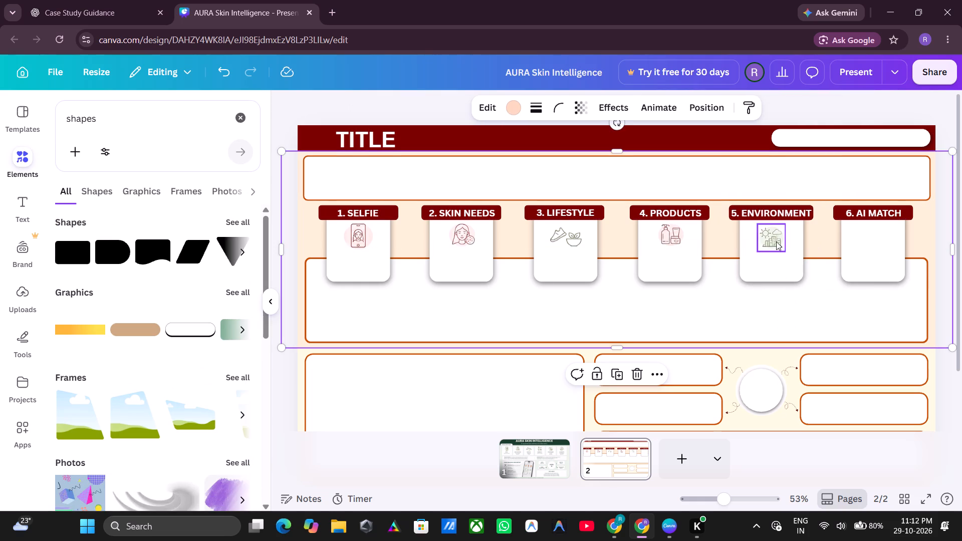
Change the sun-and-city icon's dark grey-green colour to Cherrywood.
{"action": "left_click", "coordinate": [776, 241]}
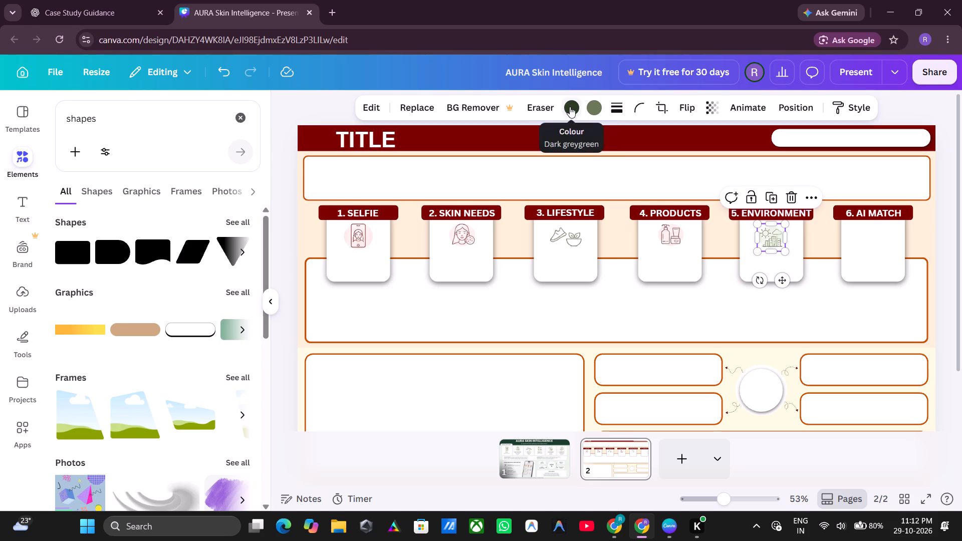
{"action": "left_click", "coordinate": [570, 107]}
{"action": "left_click", "coordinate": [125, 206]}
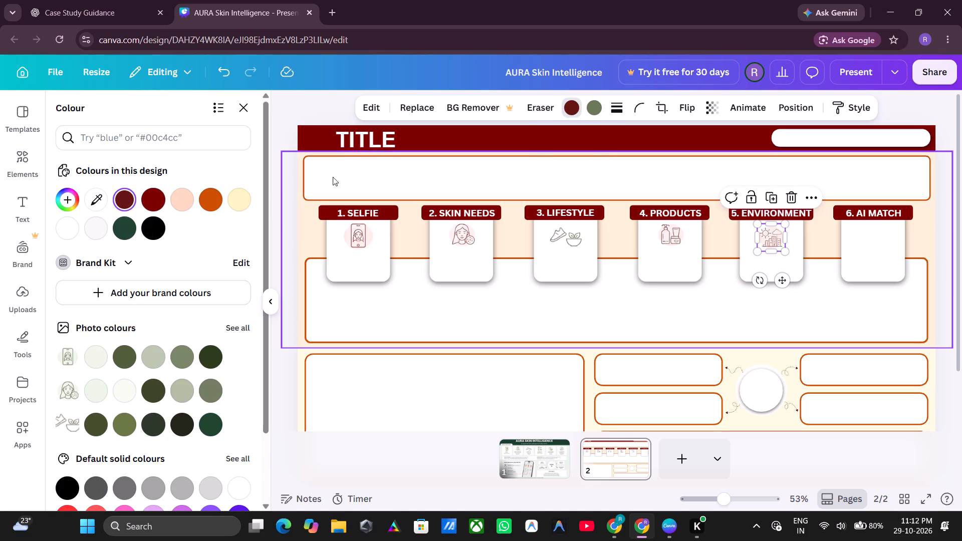
{"action": "left_click", "coordinate": [824, 245]}
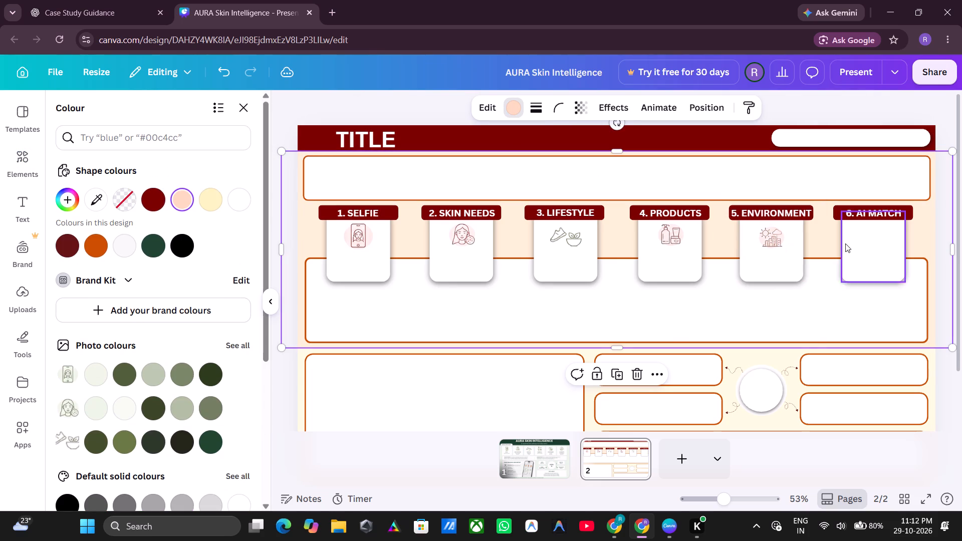
{"action": "left_click", "coordinate": [825, 246]}
Change the sun-and-city icon's second, lighter green colour to Cherrywood, and try the design's dark red on it.
{"action": "left_click", "coordinate": [770, 231]}
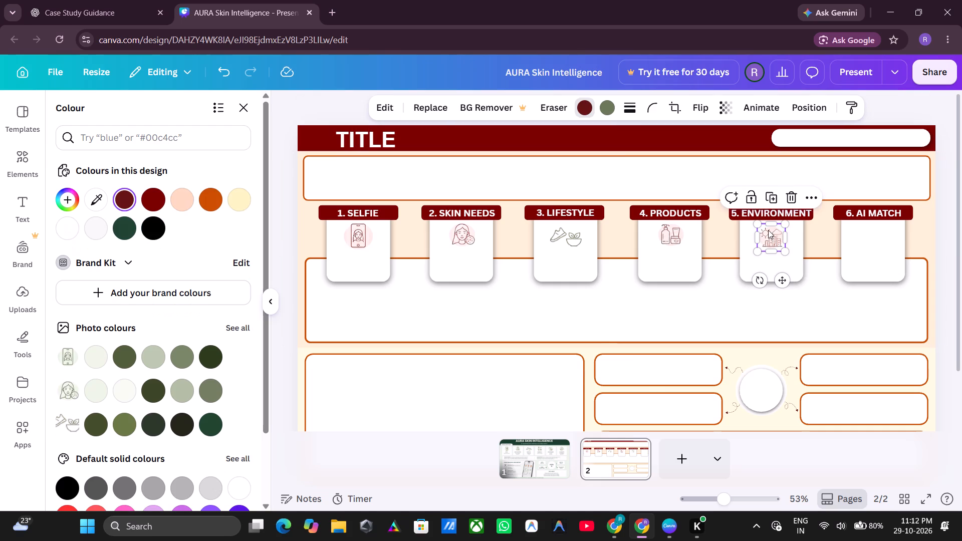
{"action": "left_click", "coordinate": [593, 110]}
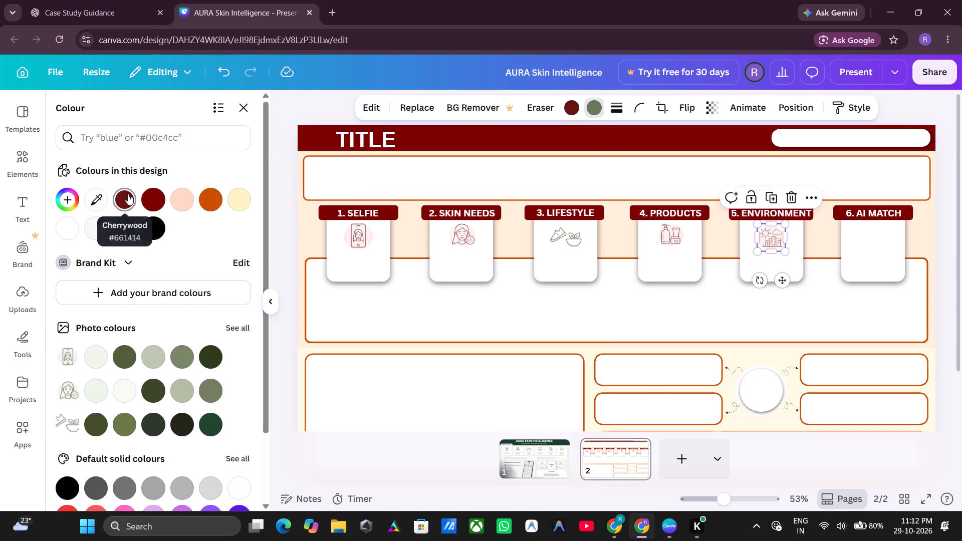
{"action": "left_click", "coordinate": [128, 194]}
{"action": "left_click", "coordinate": [149, 199]}
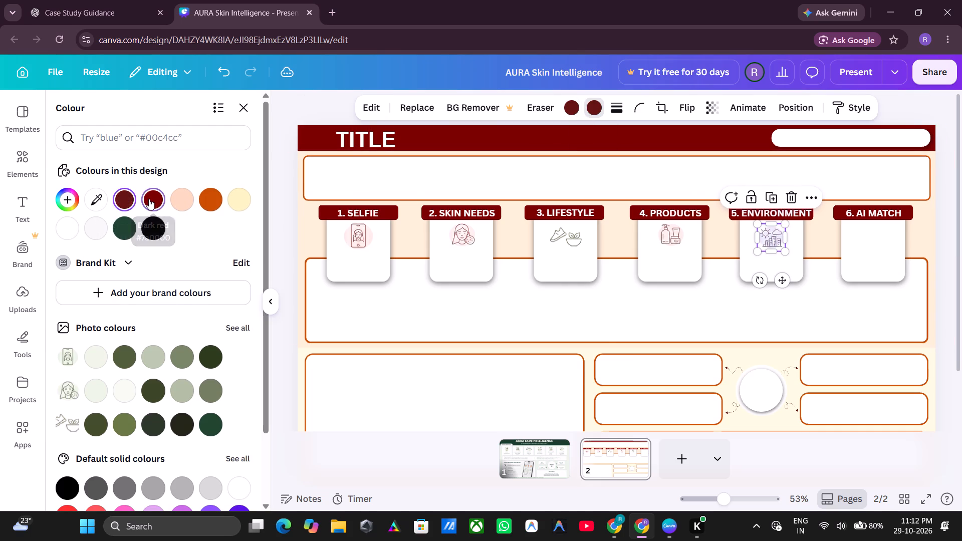
Undo the last two changes to the sun-and-city icon's second colour in the "5. ENVIRONMENT" card.
{"action": "left_click", "coordinate": [809, 232]}
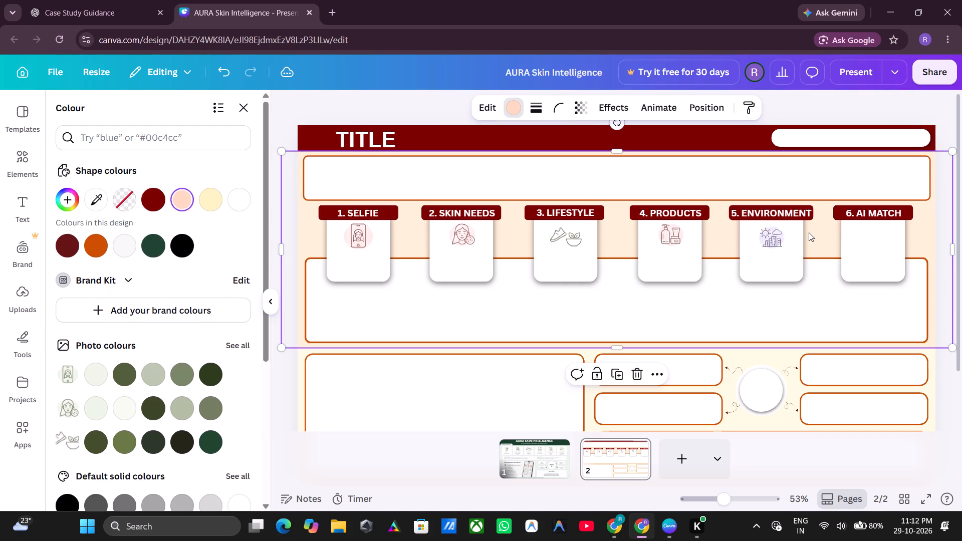
{"action": "key", "text": "ctrl+z"}
{"action": "key", "text": "ctrl+z"}
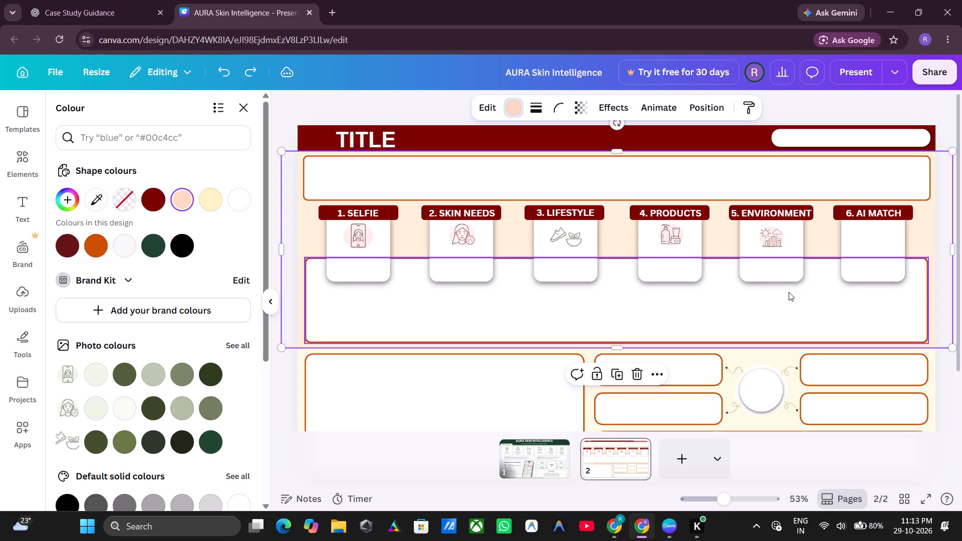
{"action": "left_click", "coordinate": [821, 238]}
{"action": "left_click", "coordinate": [779, 245]}
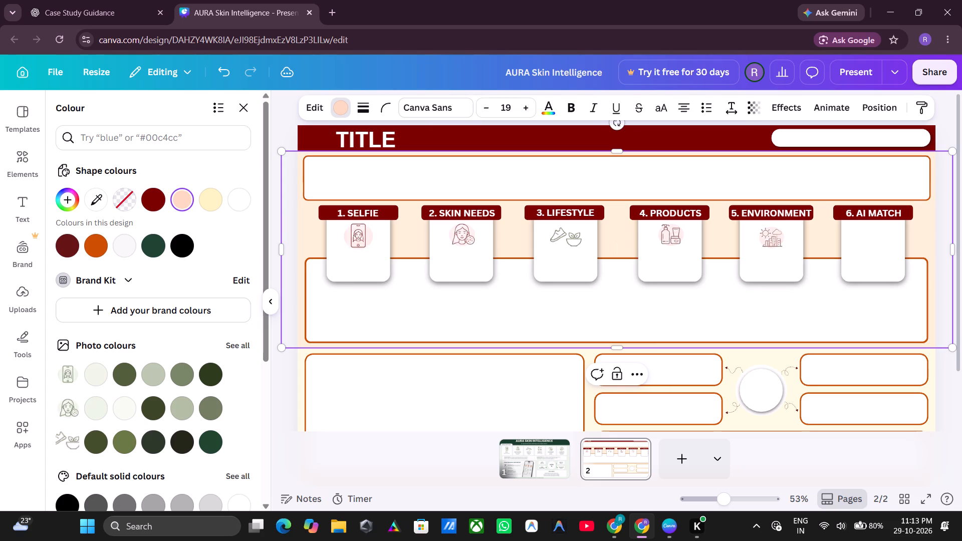
{"action": "left_click", "coordinate": [772, 239]}
{"action": "left_click", "coordinate": [820, 229]}
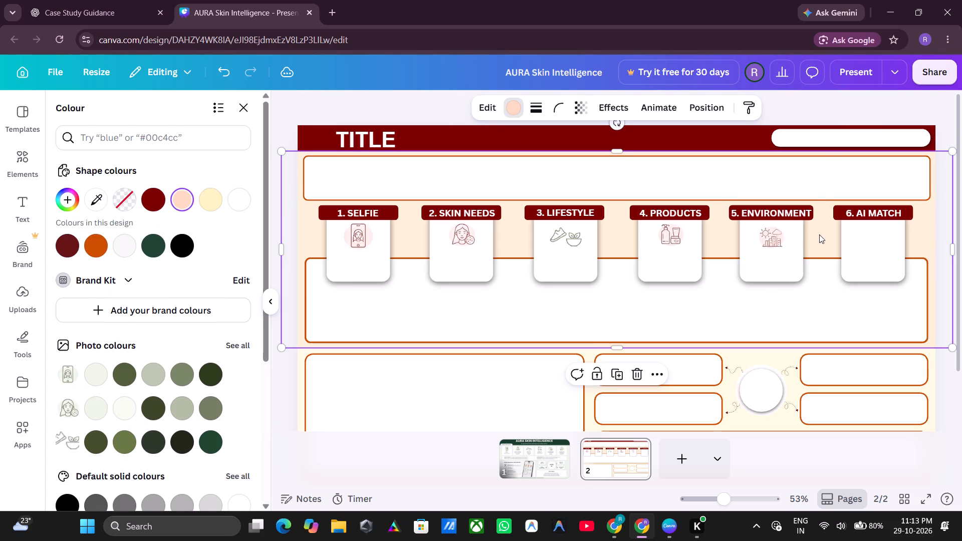
Nudge the sun-and-city icon slightly up, closer to the header bar of the "5. ENVIRONMENT" card.
{"action": "left_click", "coordinate": [770, 240]}
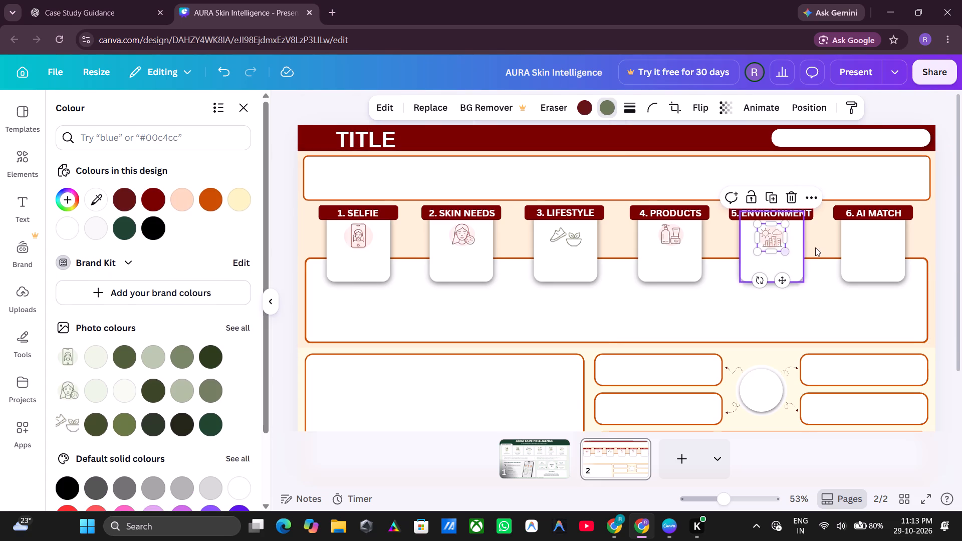
{"action": "key", "text": "Up"}
{"action": "key", "text": "Up"}
{"action": "key", "text": "Up"}
{"action": "key", "text": "Up"}
{"action": "key", "text": "Up"}
{"action": "key", "text": "Up"}
{"action": "key", "text": "Up"}
{"action": "key", "text": "Up"}
{"action": "key", "text": "Up"}
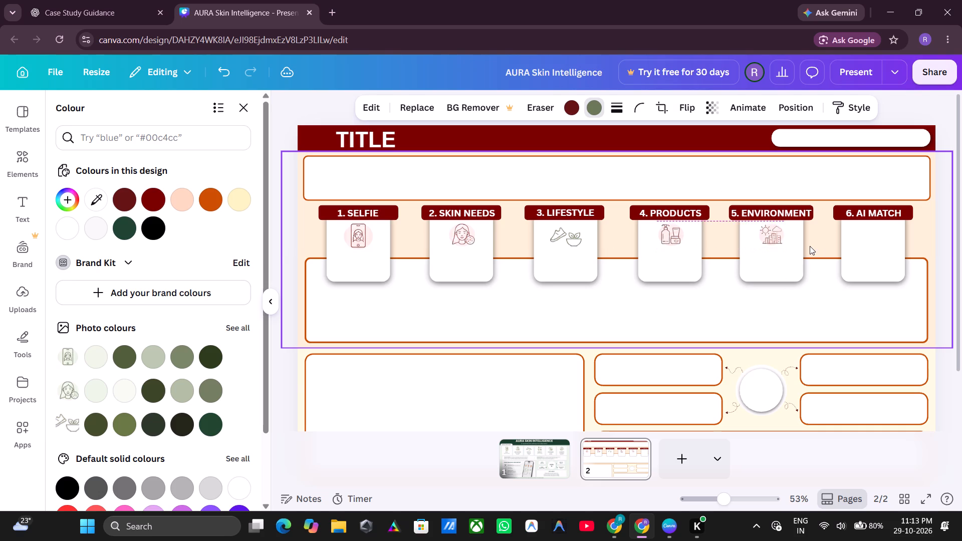
{"action": "key", "text": "Down"}
{"action": "key", "text": "Up"}
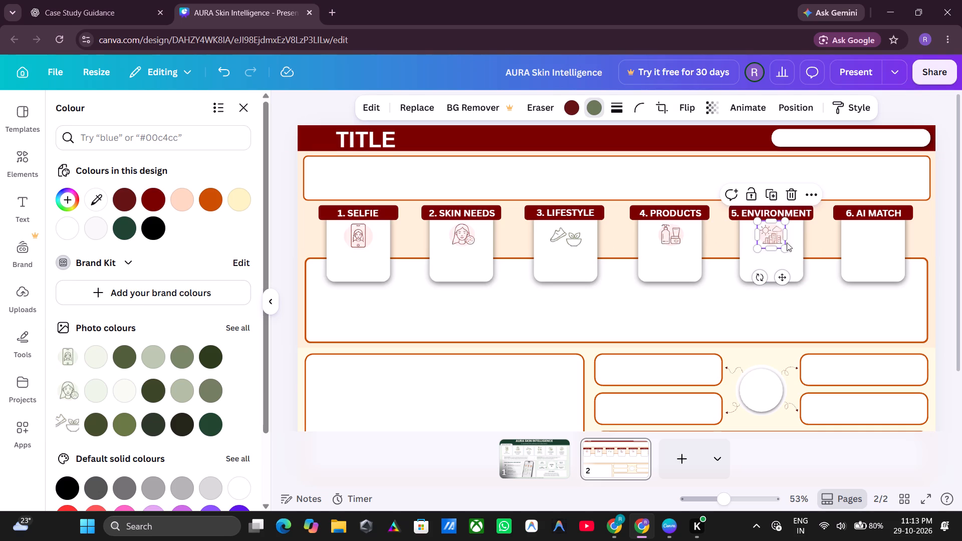
{"action": "left_click", "coordinate": [814, 238]}
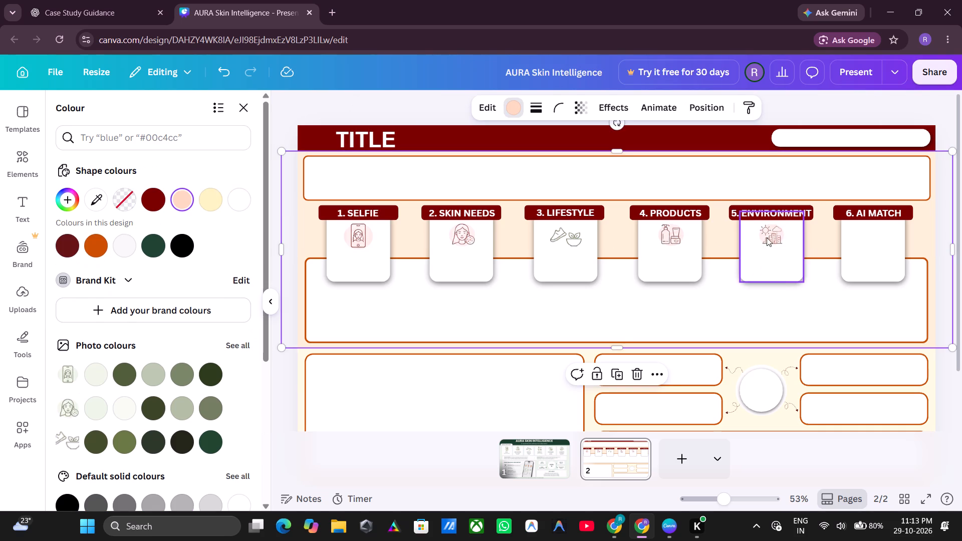
Enlarge the sun-and-city icon in the "5. ENVIRONMENT" card proportionally to about 90 × 89.
{"action": "left_click", "coordinate": [767, 237]}
{"action": "left_click", "coordinate": [785, 245]}
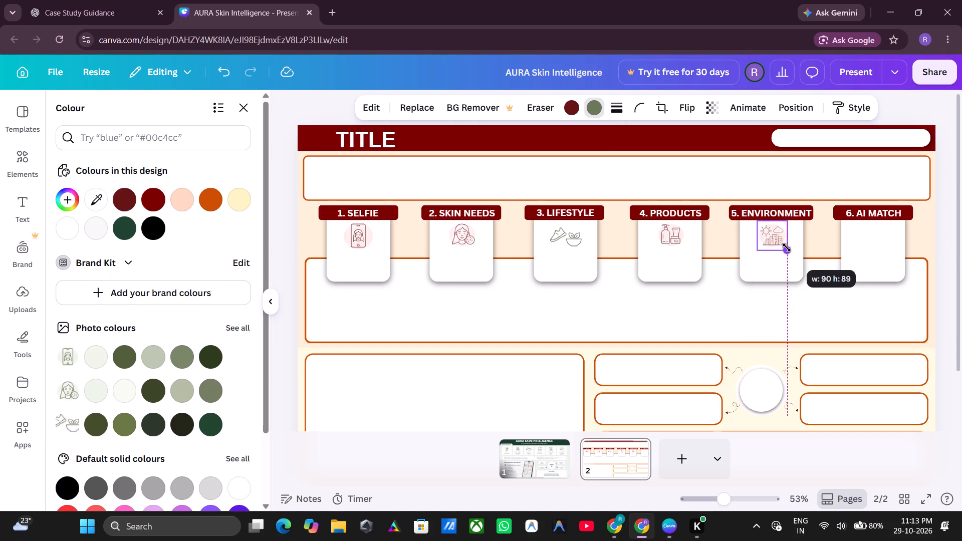
{"action": "left_click", "coordinate": [818, 239]}
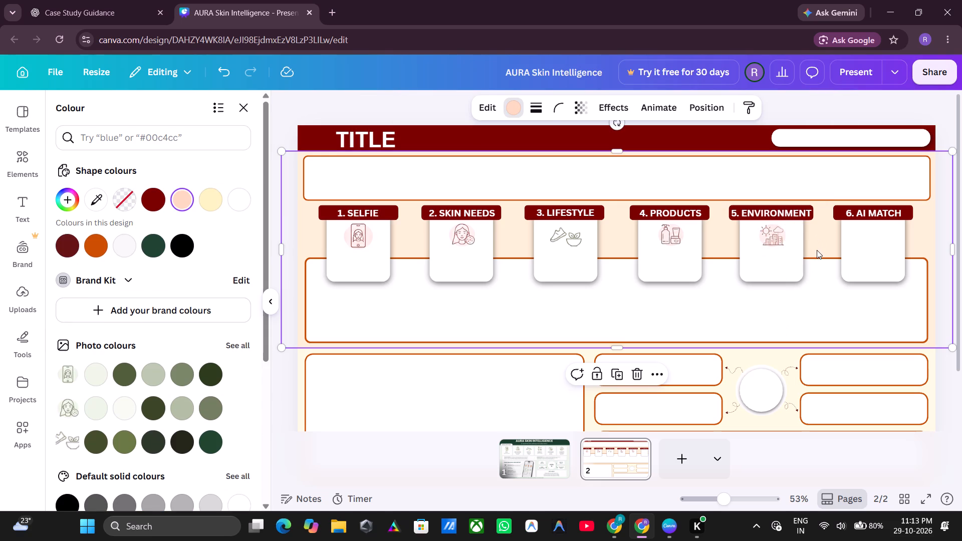
Resize the face icon in the "2. SKIN NEEDS" card to about 95 × 94 and nudge it slightly left to centre it.
{"action": "left_click", "coordinate": [463, 240]}
{"action": "left_click", "coordinate": [478, 251]}
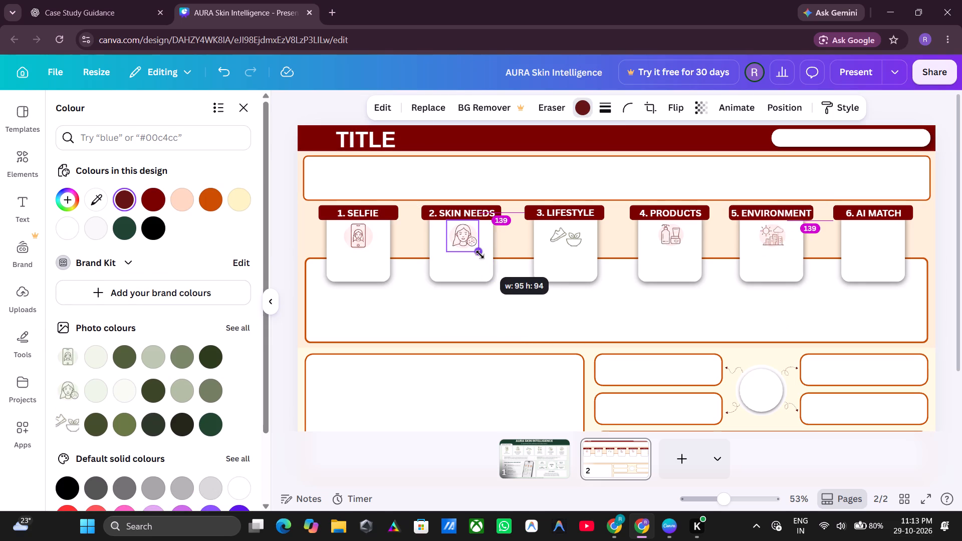
{"action": "left_click", "coordinate": [510, 238]}
{"action": "left_click", "coordinate": [463, 239]}
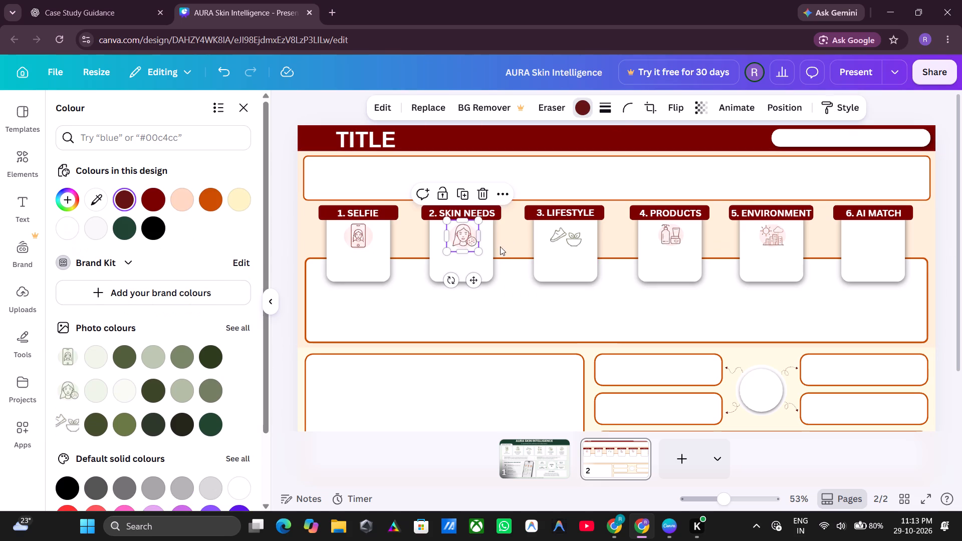
{"action": "key", "text": "Left"}
{"action": "key", "text": "Left"}
{"action": "key", "text": "Left"}
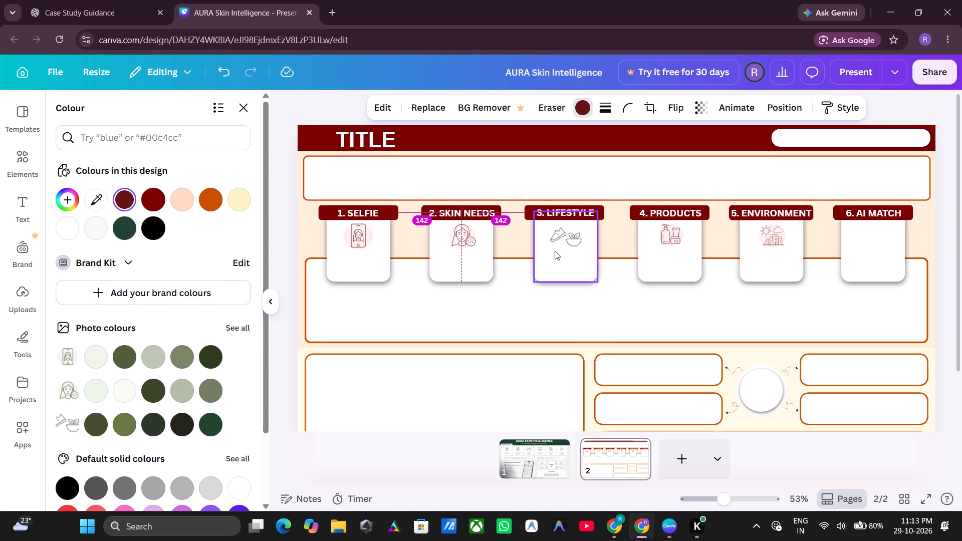
{"action": "left_click", "coordinate": [521, 235]}
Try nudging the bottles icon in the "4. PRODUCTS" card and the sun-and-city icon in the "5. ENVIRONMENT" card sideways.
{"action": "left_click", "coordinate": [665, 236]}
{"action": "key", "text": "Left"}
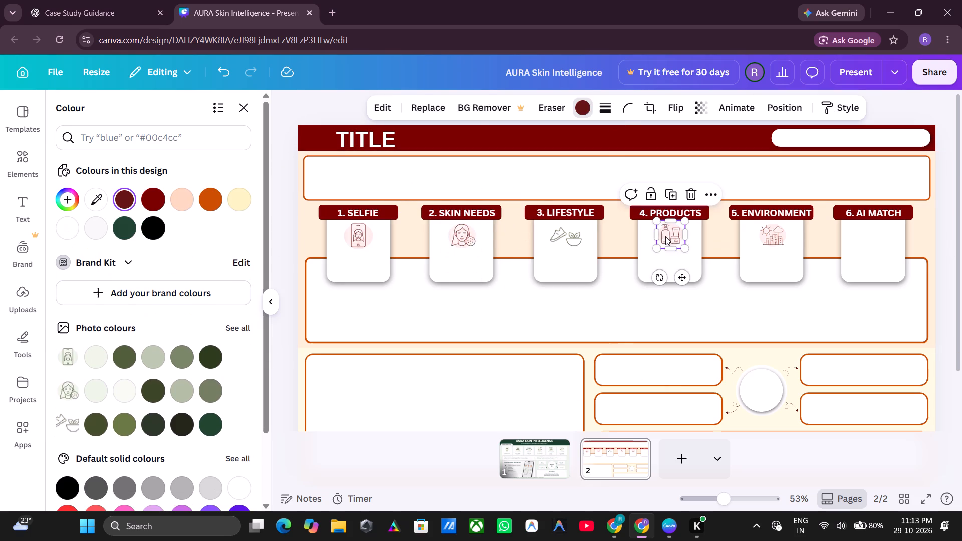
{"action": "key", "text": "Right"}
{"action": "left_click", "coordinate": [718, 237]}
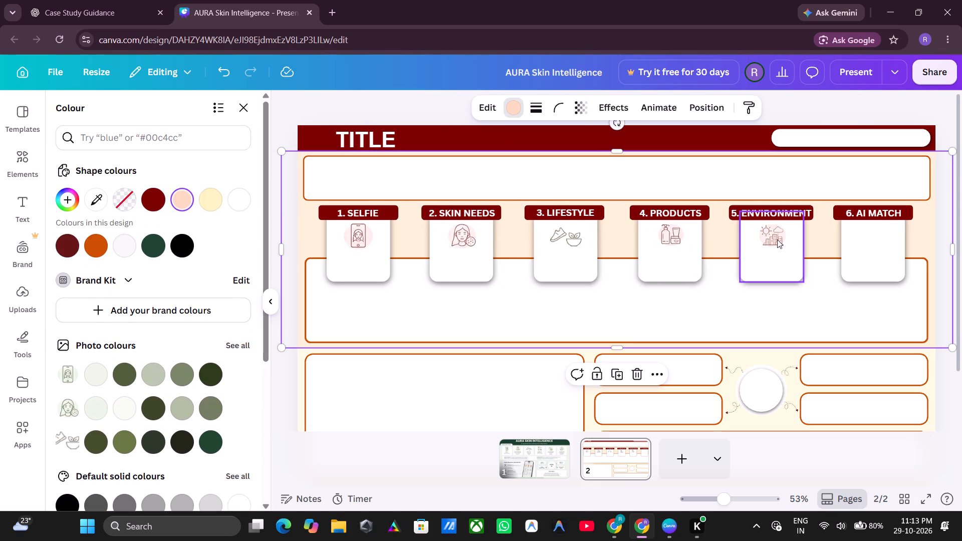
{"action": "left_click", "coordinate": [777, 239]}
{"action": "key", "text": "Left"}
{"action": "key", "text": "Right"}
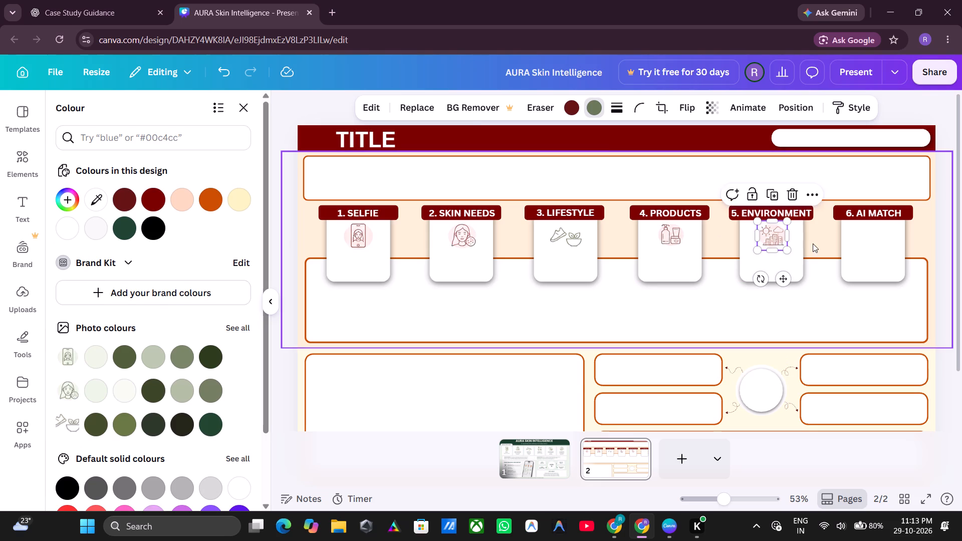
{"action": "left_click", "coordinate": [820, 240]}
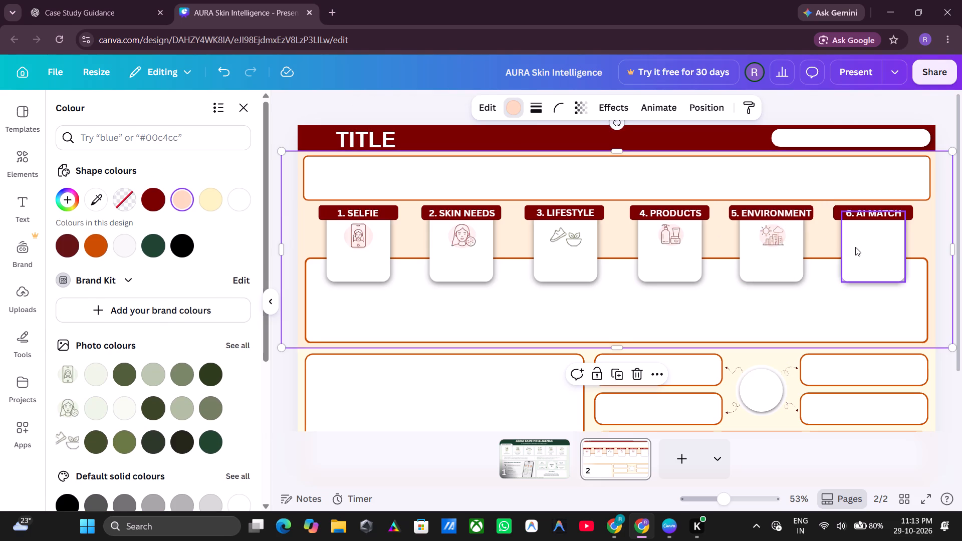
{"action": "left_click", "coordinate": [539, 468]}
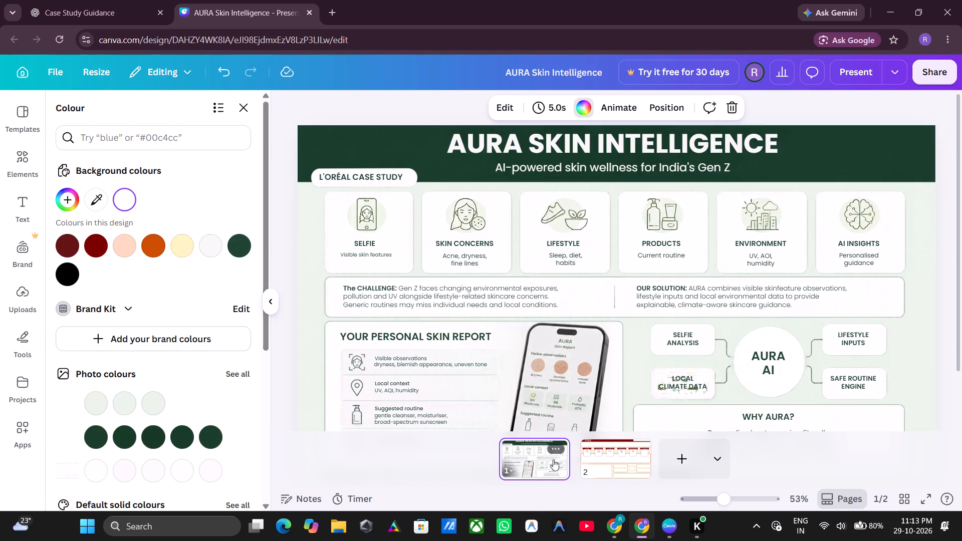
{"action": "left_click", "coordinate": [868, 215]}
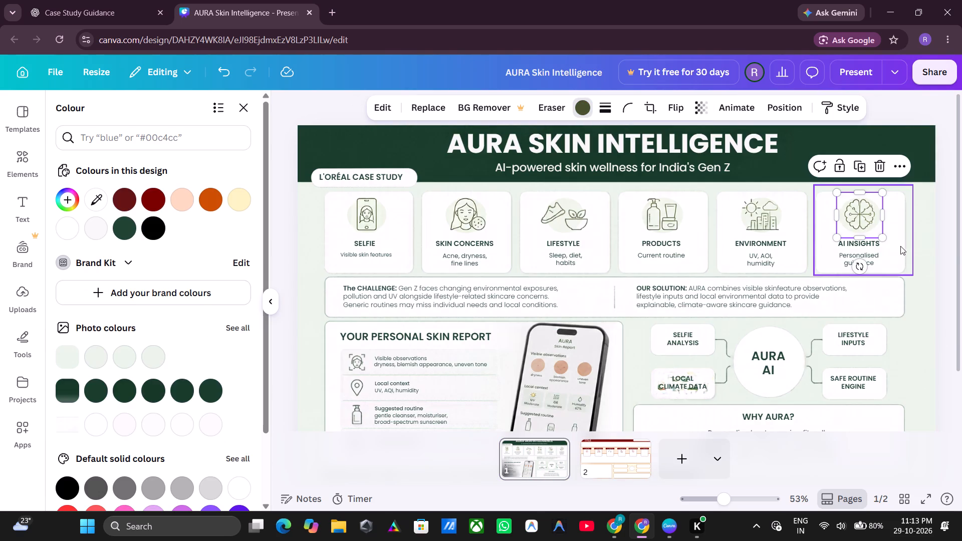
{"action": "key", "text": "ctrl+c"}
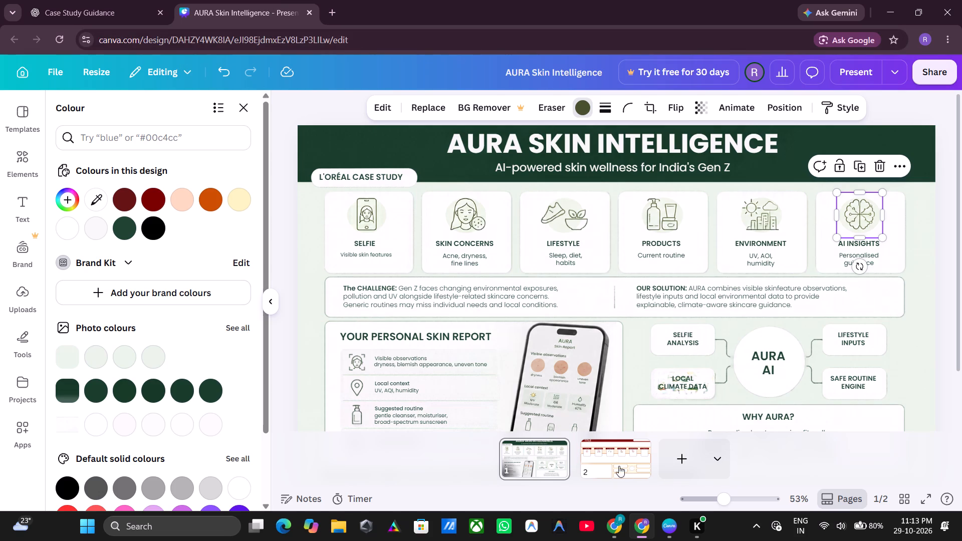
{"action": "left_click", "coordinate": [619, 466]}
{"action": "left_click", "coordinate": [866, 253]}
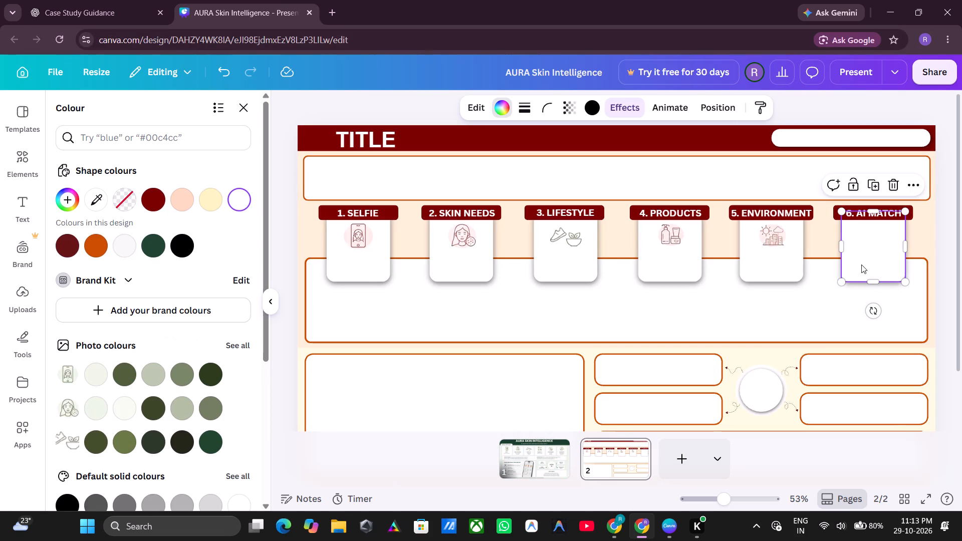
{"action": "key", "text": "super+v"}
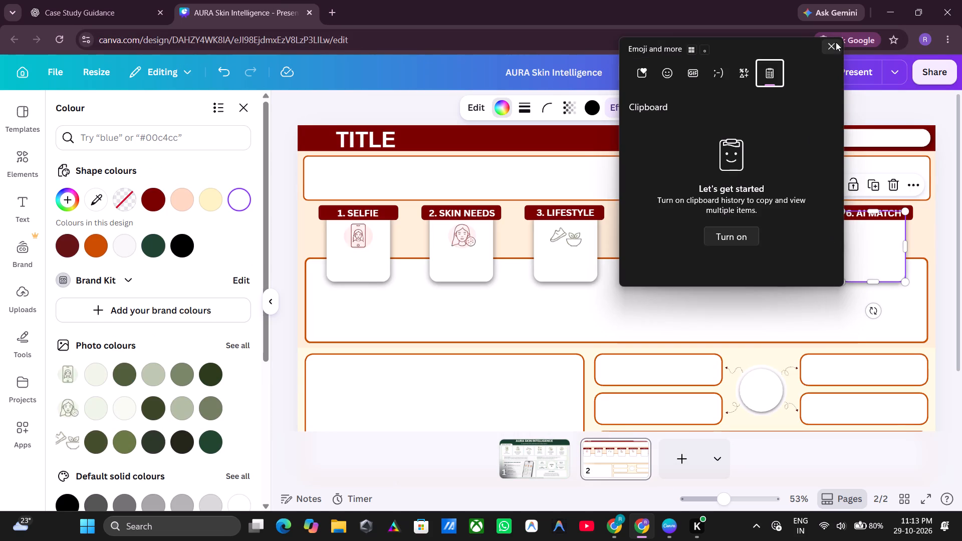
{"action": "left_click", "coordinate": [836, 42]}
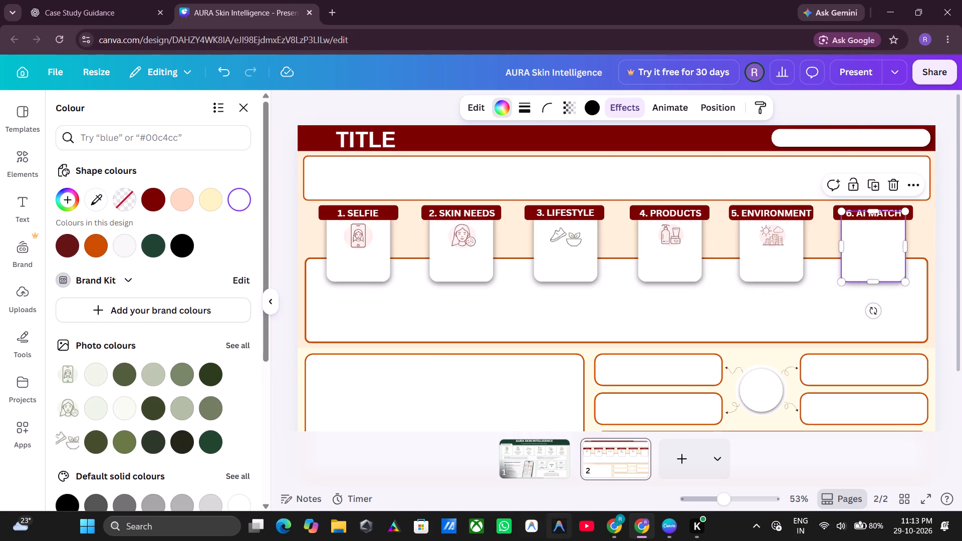
Copy the brain icon from the AI INSIGHTS card on page 1 into the "6. AI MATCH" card on page 2.
{"action": "left_click", "coordinate": [535, 467]}
{"action": "left_click", "coordinate": [865, 217]}
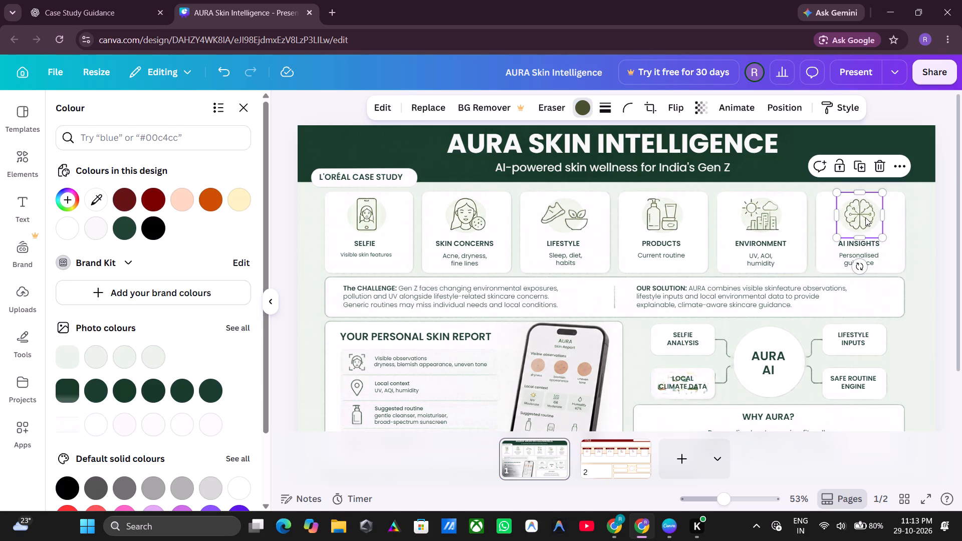
{"action": "key", "text": "ctrl+c"}
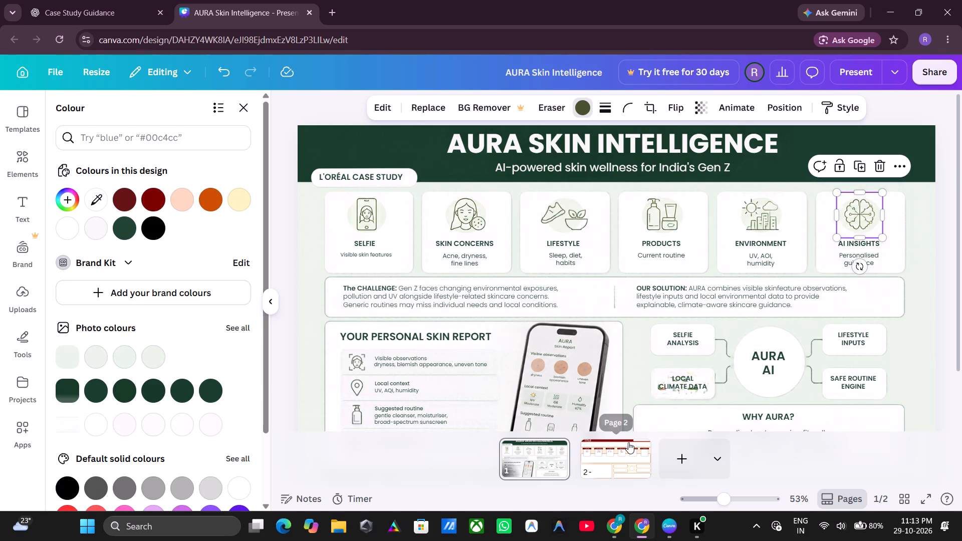
{"action": "left_click", "coordinate": [625, 459]}
{"action": "left_click", "coordinate": [865, 258]}
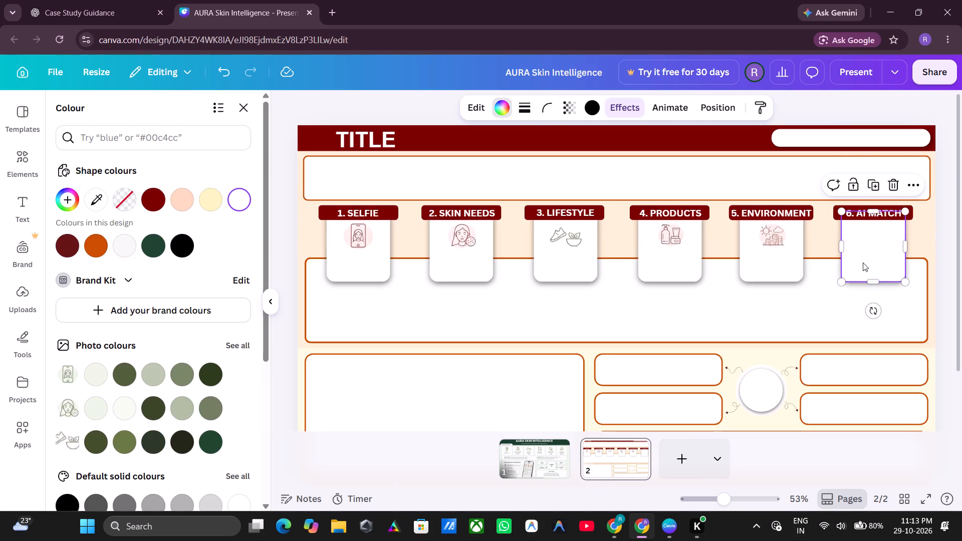
{"action": "key", "text": "ctrl+v"}
Shrink the brain icon proportionally and centre it below the header bar in the "6. AI MATCH" card, level with the other icons.
{"action": "left_click_drag", "start_coordinate": [866, 221], "coordinate": [877, 242]}
{"action": "left_click_drag", "start_coordinate": [893, 260], "coordinate": [876, 250]}
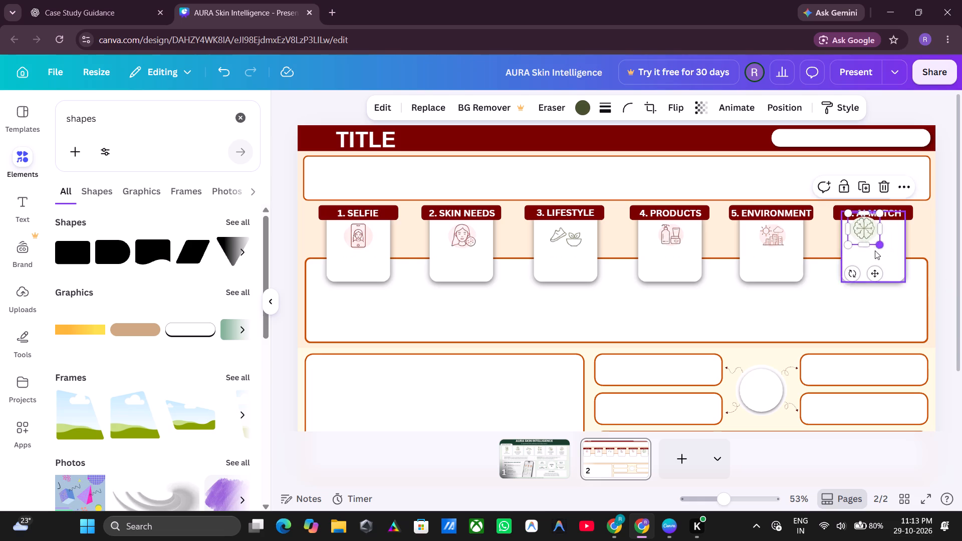
{"action": "left_click_drag", "start_coordinate": [865, 228], "coordinate": [875, 235]}
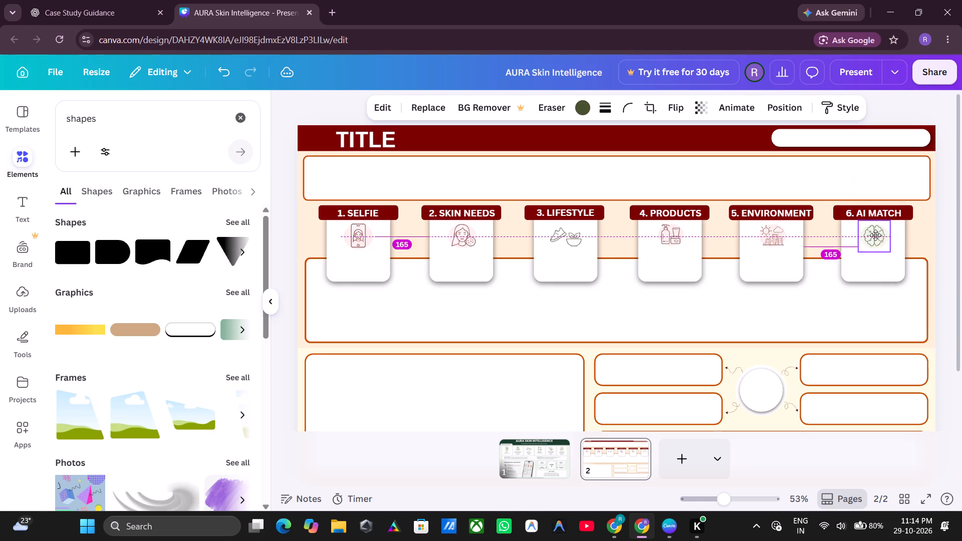
{"action": "left_click_drag", "start_coordinate": [875, 235], "coordinate": [874, 234]}
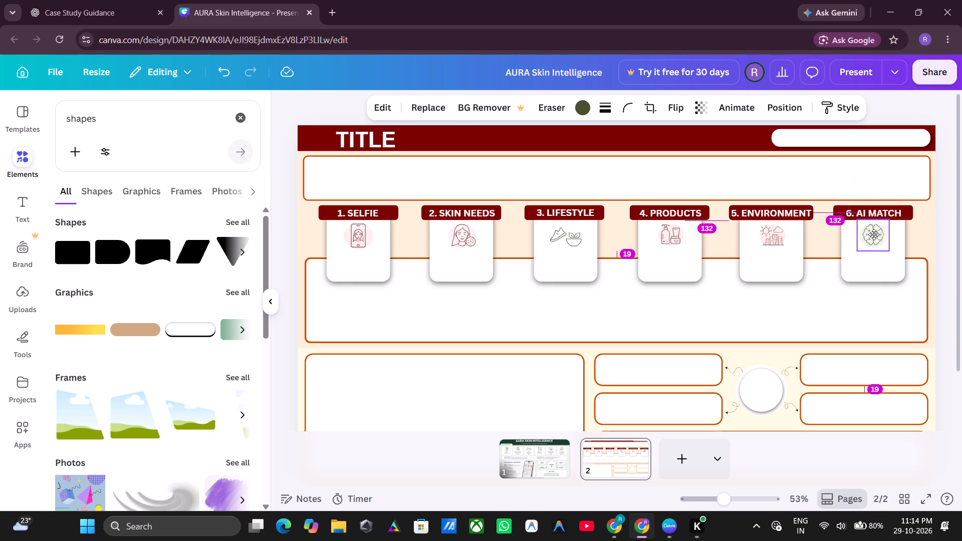
{"action": "left_click_drag", "start_coordinate": [874, 234], "coordinate": [875, 235]}
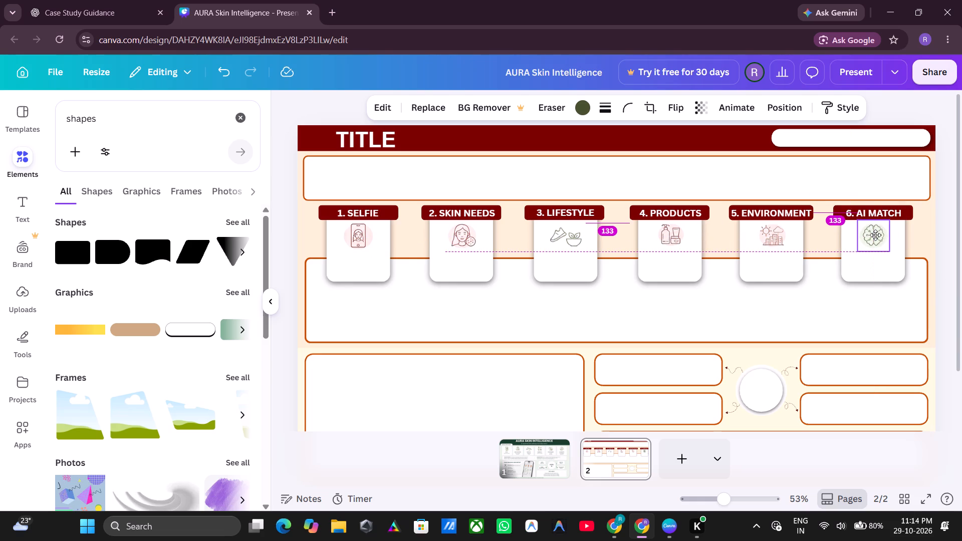
{"action": "left_click_drag", "start_coordinate": [875, 235], "coordinate": [875, 235]}
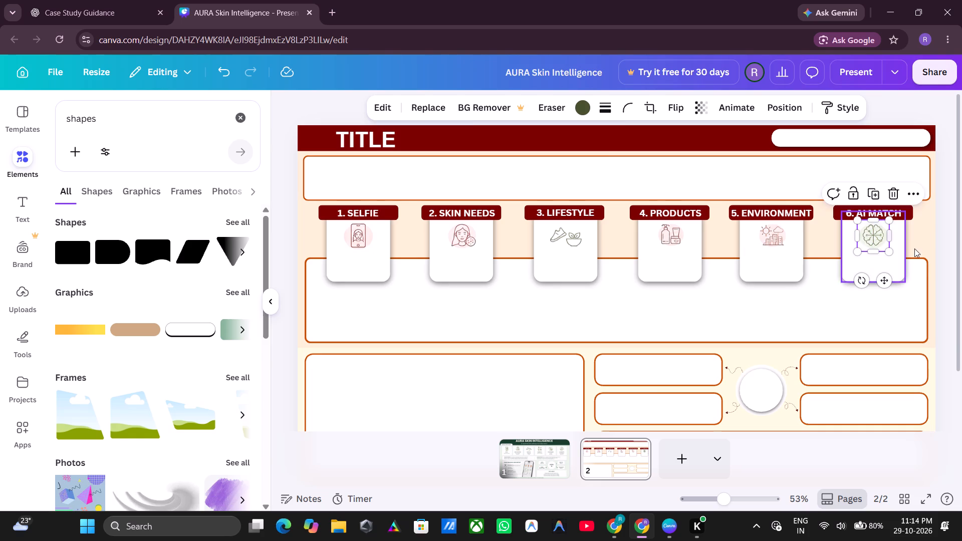
{"action": "left_click", "coordinate": [918, 245]}
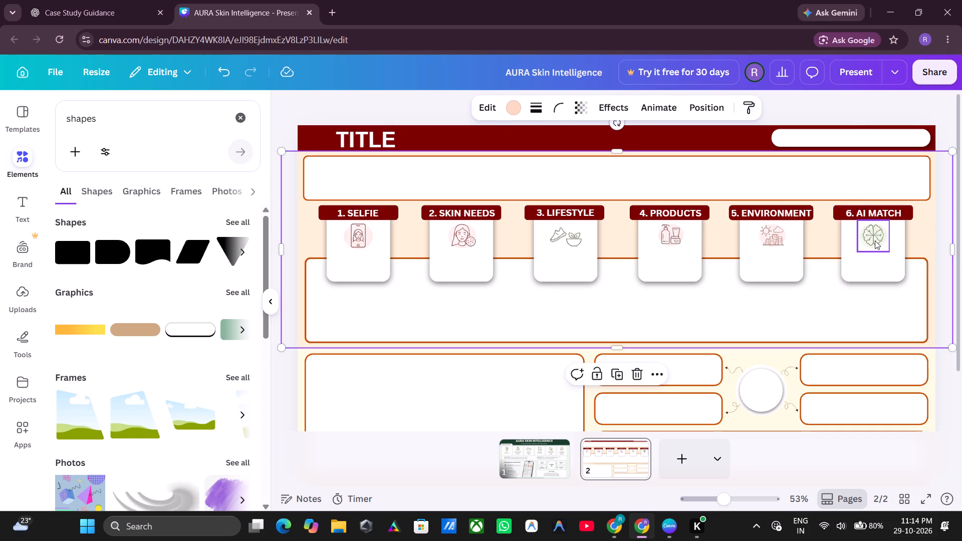
Change the brain icon's dark grey-green colour in the "6. AI MATCH" card to Cherrywood.
{"action": "left_click", "coordinate": [875, 240]}
{"action": "left_click", "coordinate": [581, 110]}
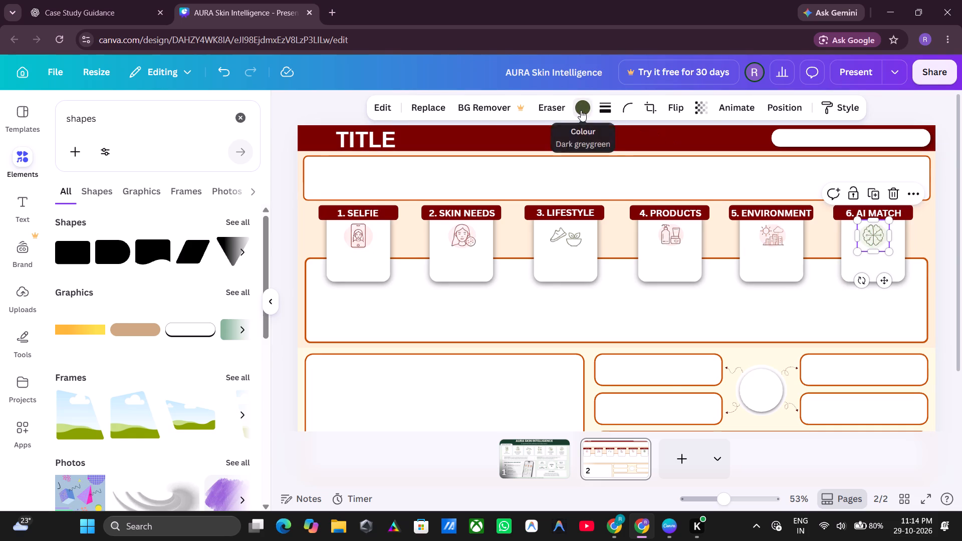
{"action": "left_click", "coordinate": [125, 190]}
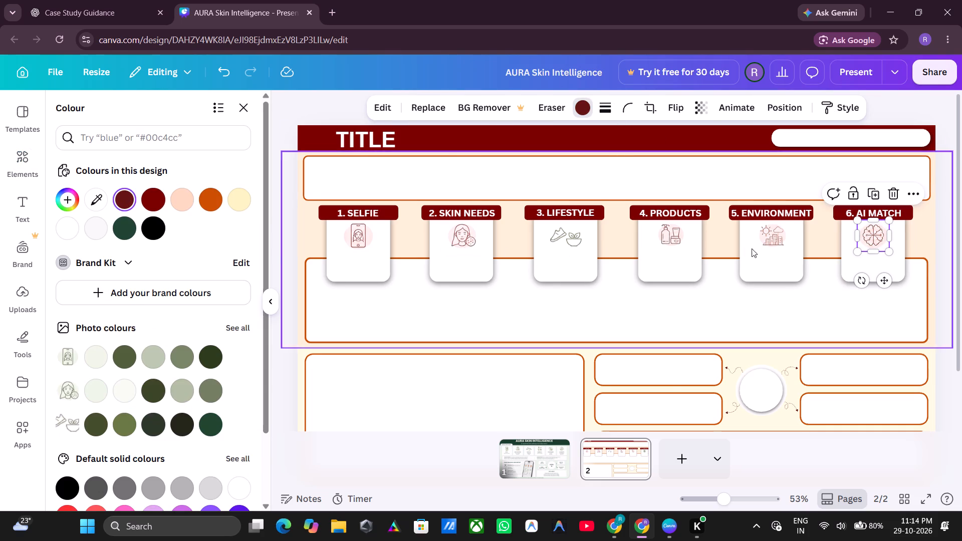
{"action": "left_click", "coordinate": [949, 230]}
{"action": "left_click", "coordinate": [949, 229]}
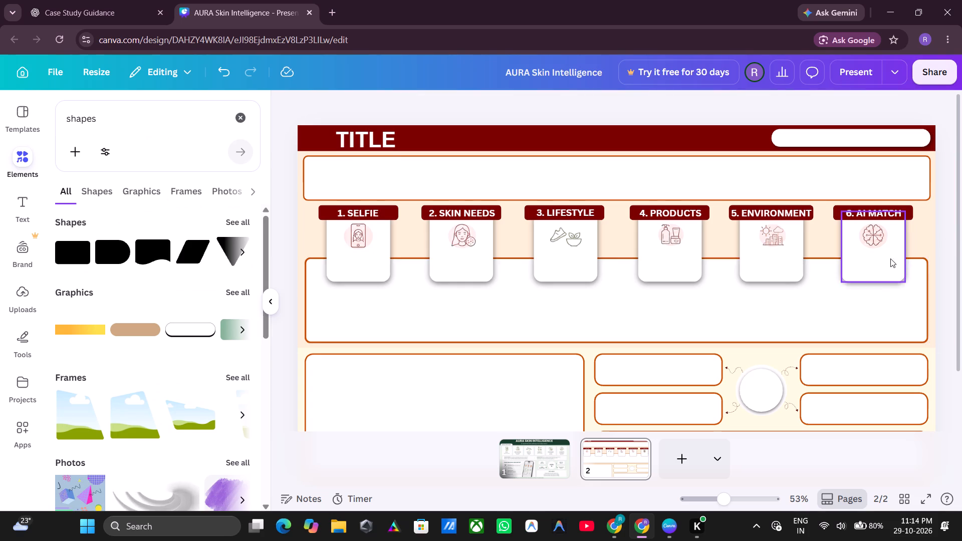
Move the shoe-and-bowl icon lower in the "3. LIFESTYLE" card to free the space below the header bar.
{"action": "left_click", "coordinate": [571, 237]}
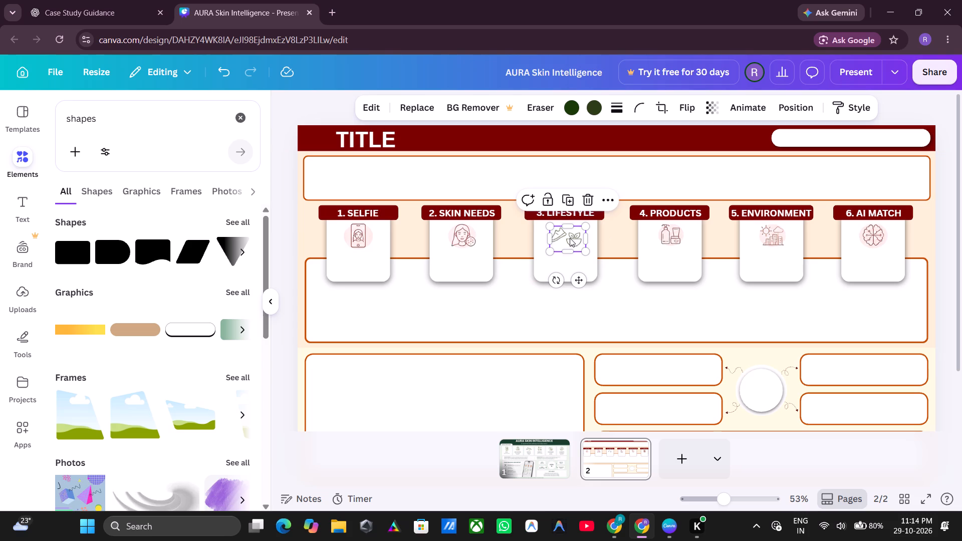
{"action": "left_click_drag", "start_coordinate": [570, 238], "coordinate": [566, 255]}
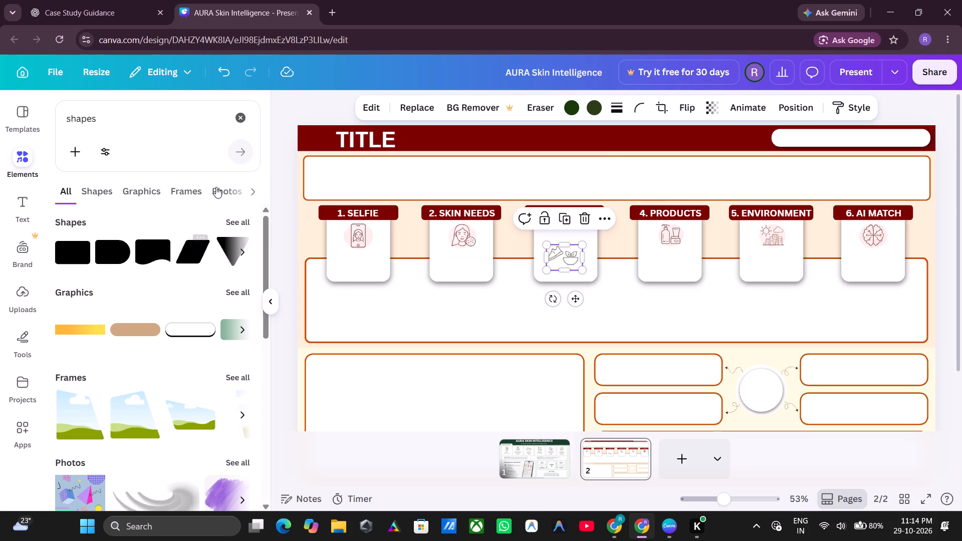
Search the elements library for "circle" and add the solid circle shape to page 2.
{"action": "left_click", "coordinate": [238, 123]}
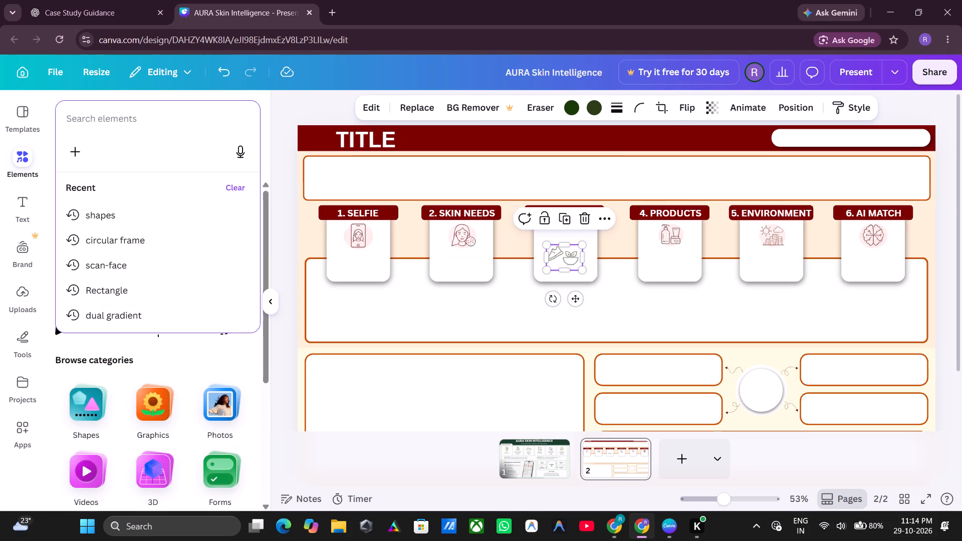
{"action": "key", "text": "c"}
{"action": "key", "text": "i"}
{"action": "key", "text": "r"}
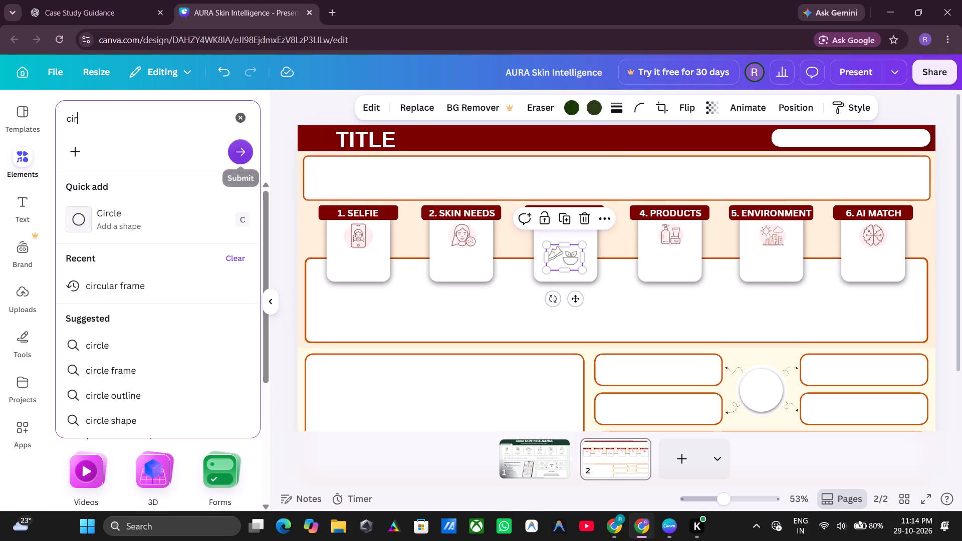
{"action": "key", "text": "v"}
{"action": "key", "text": "c"}
{"action": "key", "text": "BackSpace"}
{"action": "key", "text": "BackSpace"}
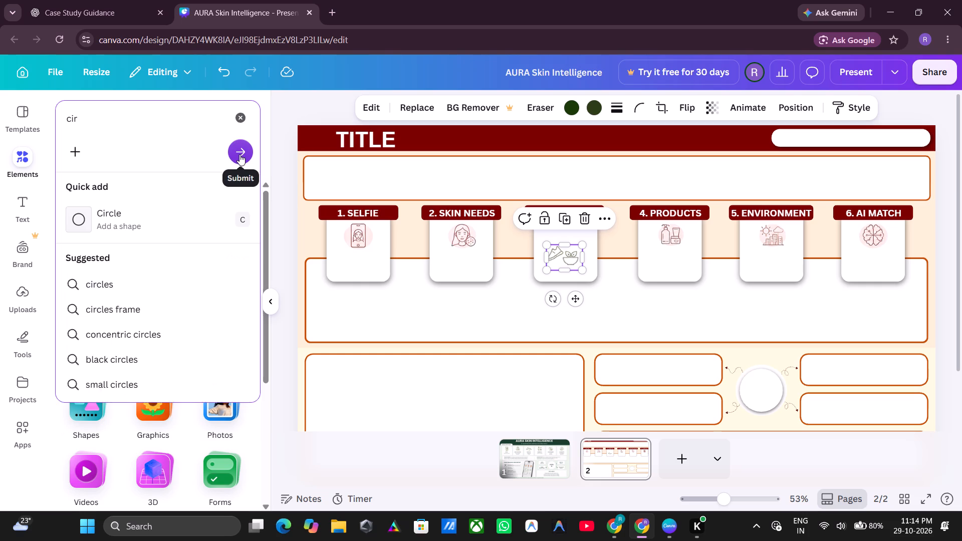
{"action": "key", "text": "c"}
{"action": "key", "text": "l"}
{"action": "key", "text": "e"}
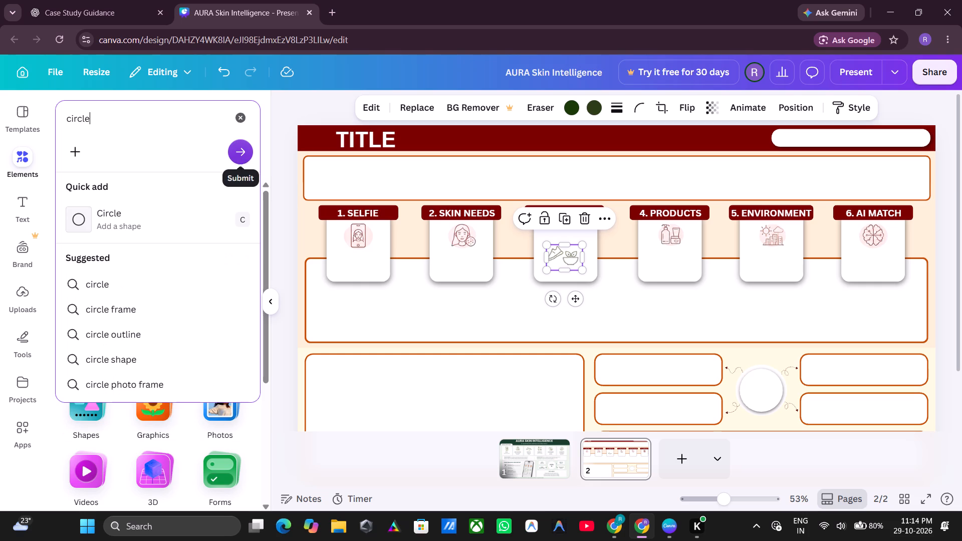
{"action": "key", "text": "Return"}
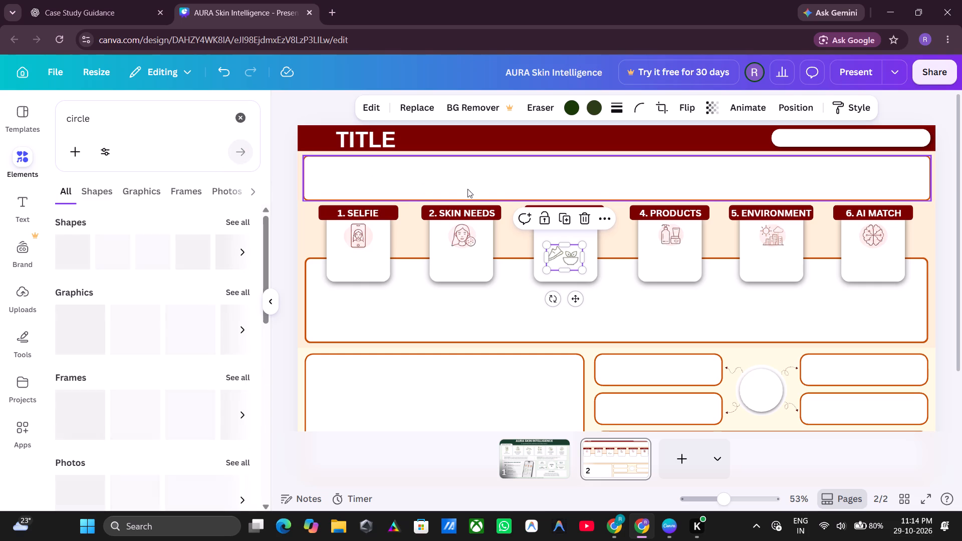
{"action": "left_click", "coordinate": [69, 250]}
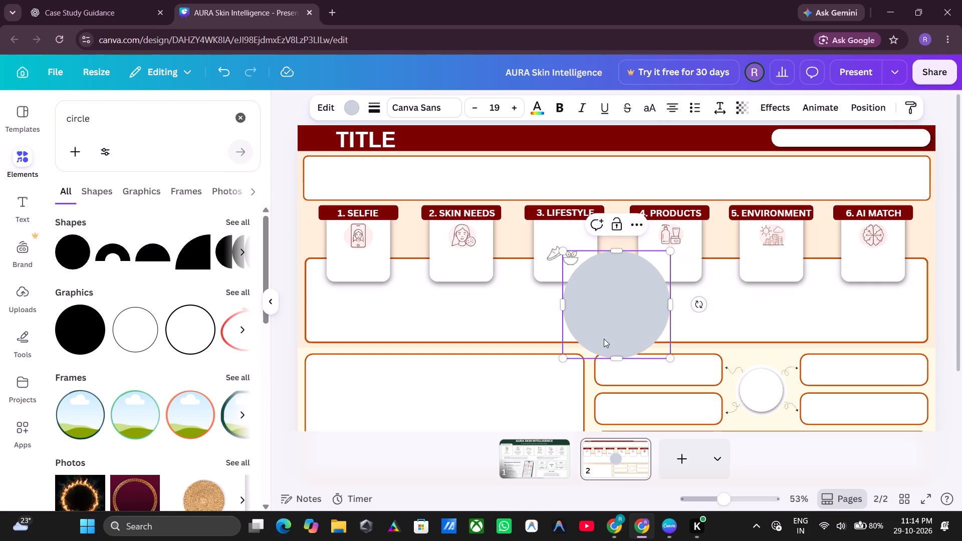
Shrink the new grey circle proportionally to about the size of the pale circles behind the card icons.
{"action": "left_click_drag", "start_coordinate": [672, 359], "coordinate": [611, 310]}
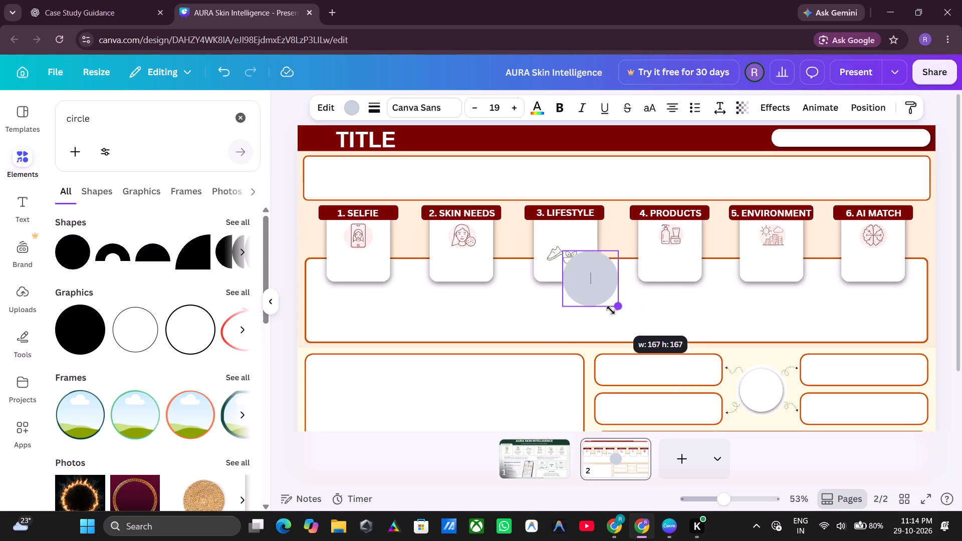
{"action": "left_click_drag", "start_coordinate": [611, 310], "coordinate": [584, 283]}
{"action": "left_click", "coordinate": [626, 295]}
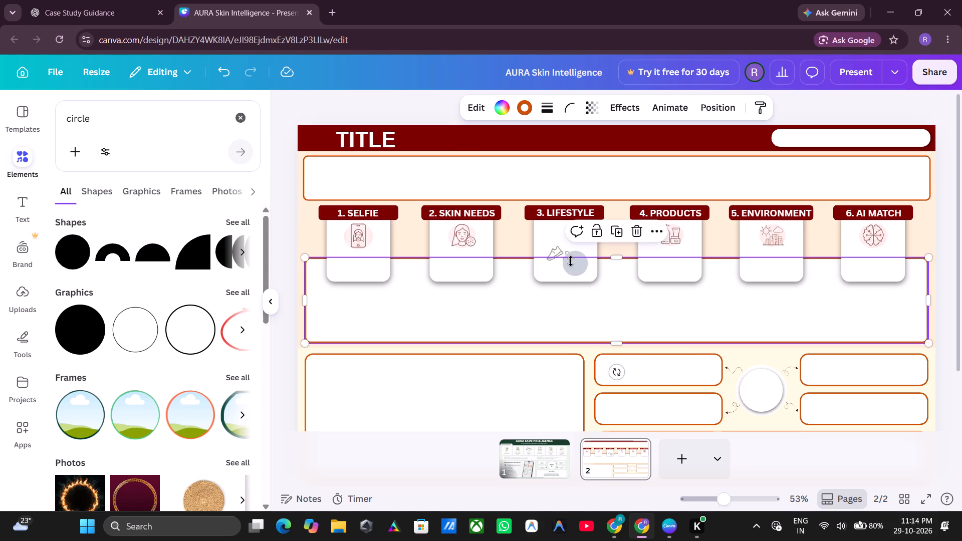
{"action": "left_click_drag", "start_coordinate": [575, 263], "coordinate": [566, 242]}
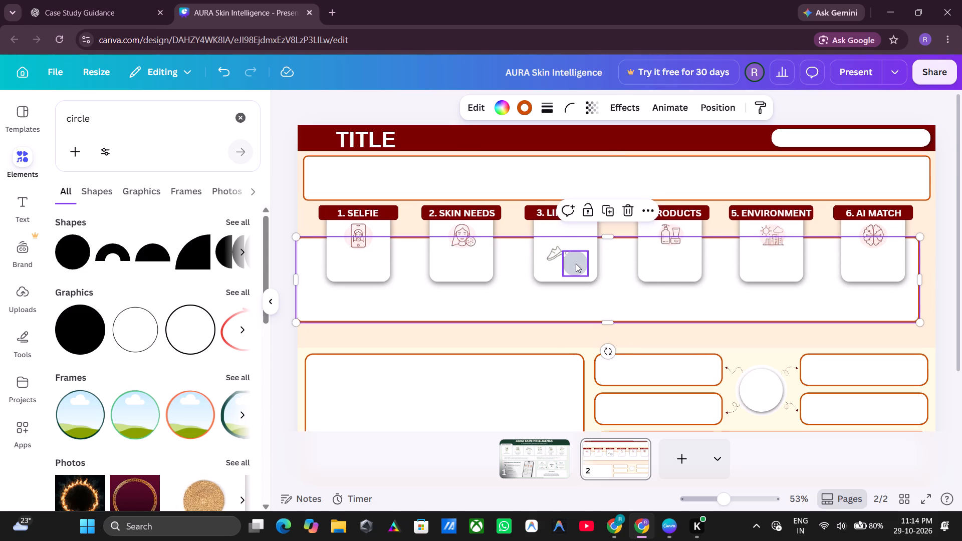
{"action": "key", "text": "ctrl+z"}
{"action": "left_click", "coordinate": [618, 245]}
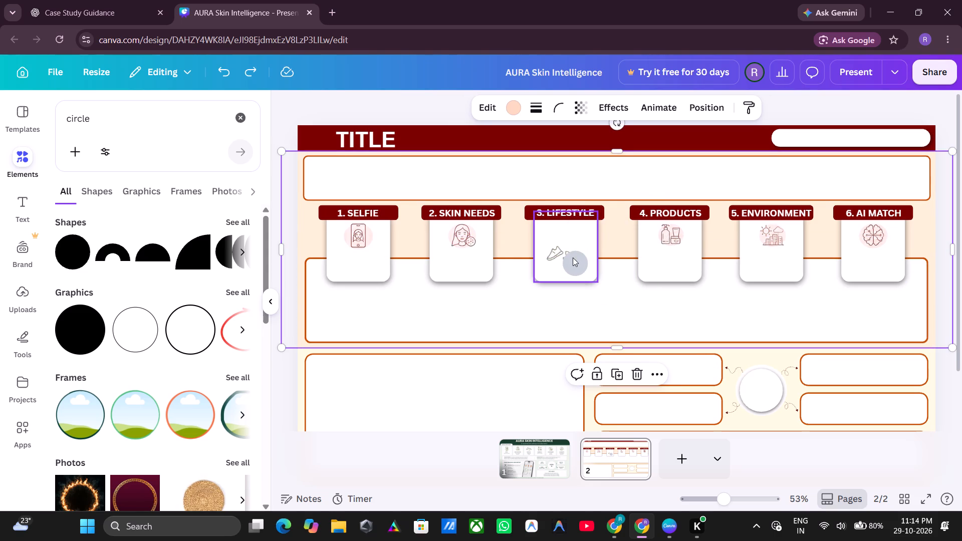
Place the grey circle below the header bar in the "3. LIFESTYLE" card, above the shoe-and-bowl icon and level with the other icons.
{"action": "left_click_drag", "start_coordinate": [573, 260], "coordinate": [562, 232]}
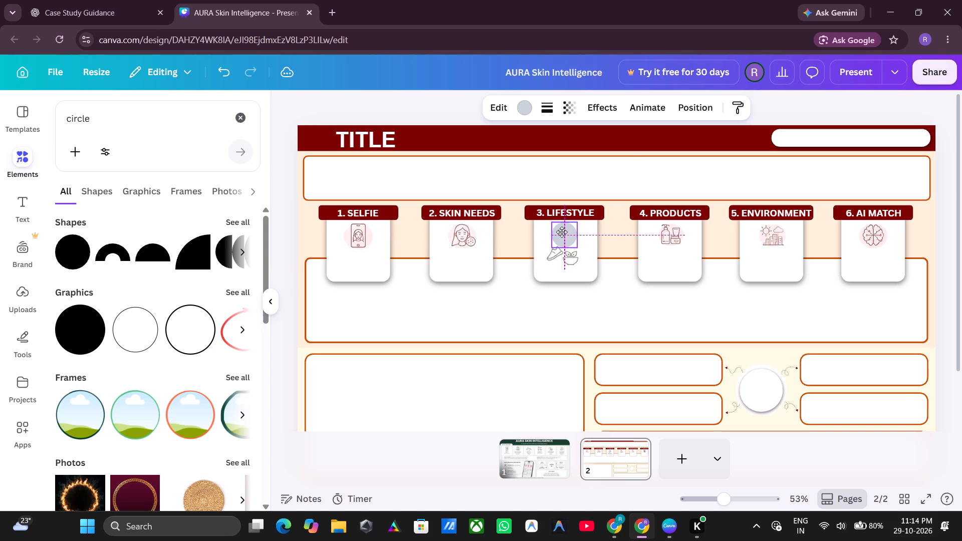
{"action": "left_click_drag", "start_coordinate": [562, 232], "coordinate": [563, 234]}
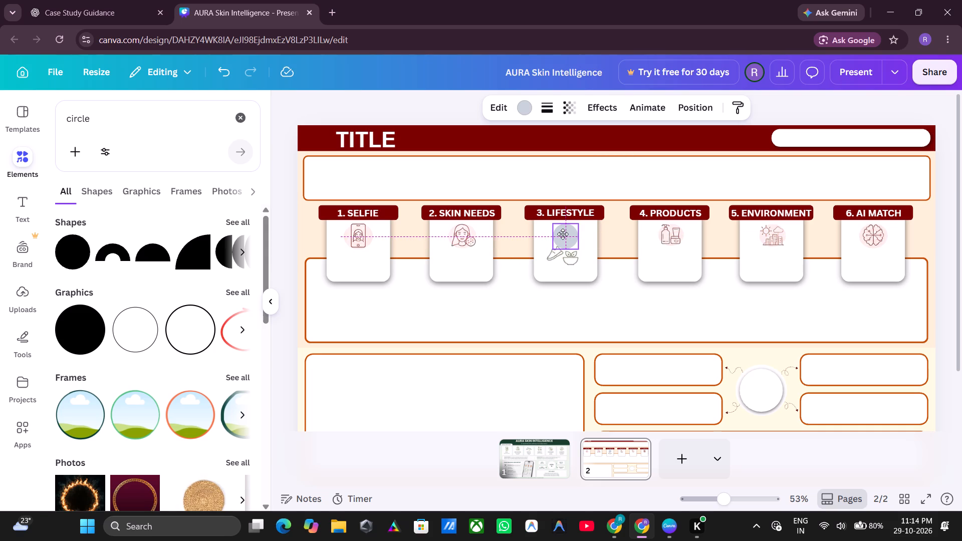
{"action": "left_click_drag", "start_coordinate": [563, 234], "coordinate": [563, 233]}
{"action": "left_click", "coordinate": [614, 238]}
{"action": "left_click", "coordinate": [569, 252]}
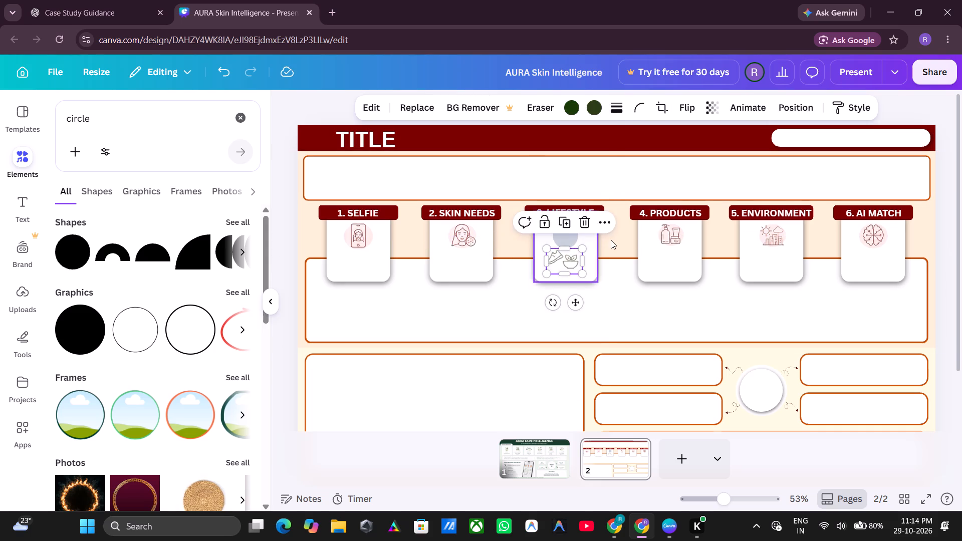
{"action": "left_click", "coordinate": [611, 240]}
{"action": "left_click", "coordinate": [569, 234]}
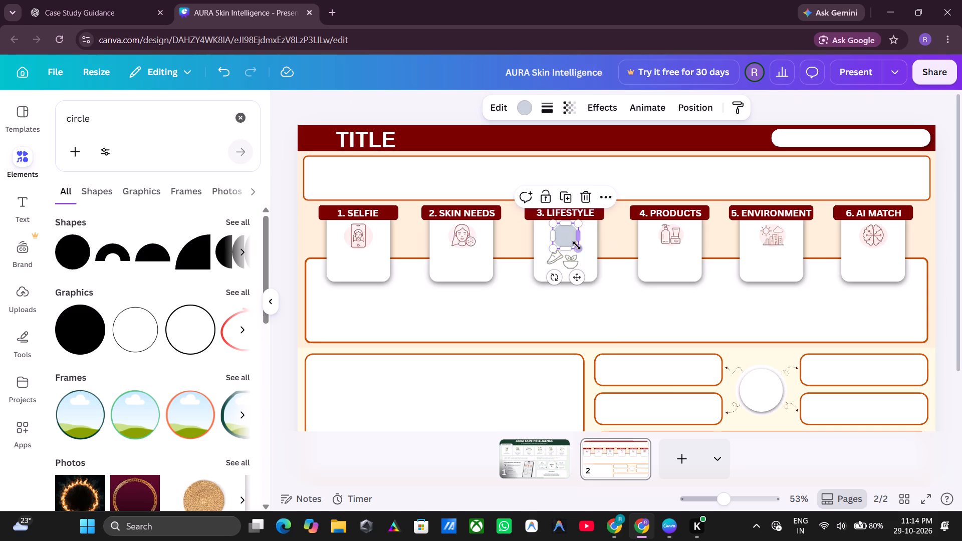
{"action": "left_click", "coordinate": [577, 249]}
{"action": "left_click", "coordinate": [606, 242]}
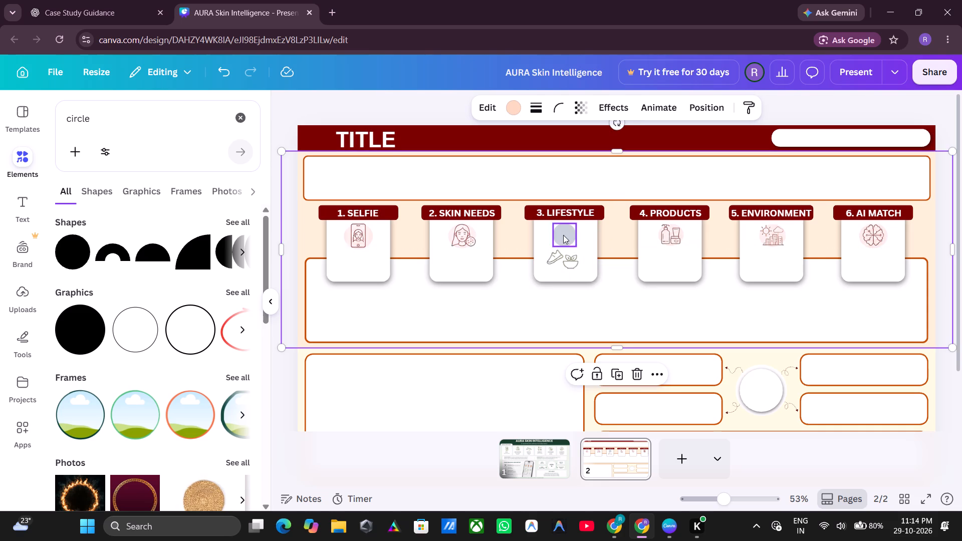
{"action": "left_click", "coordinate": [563, 235]}
{"action": "left_click", "coordinate": [614, 236]}
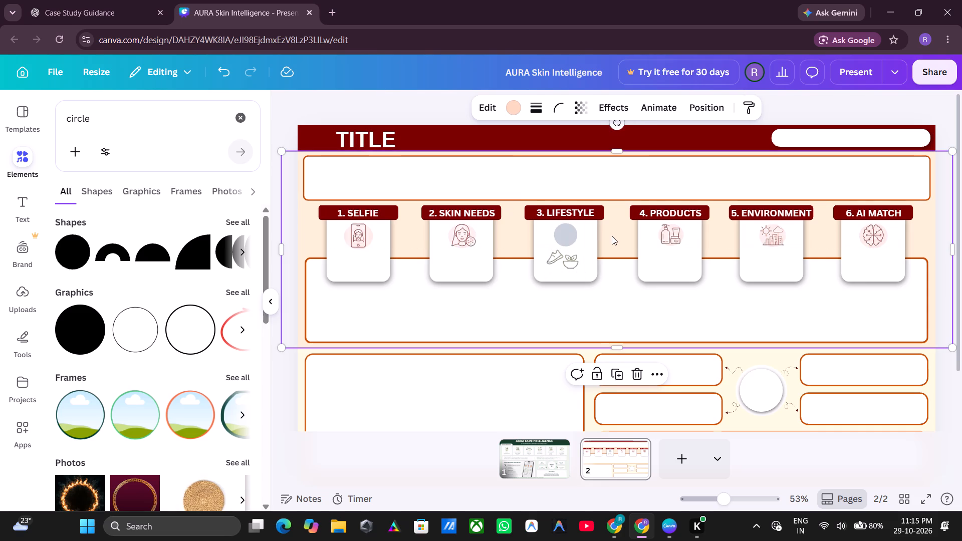
Fine-tune the grey circle's position so it is centred in the "3. LIFESTYLE" card and aligned with the neighbouring icons.
{"action": "left_click", "coordinate": [569, 237]}
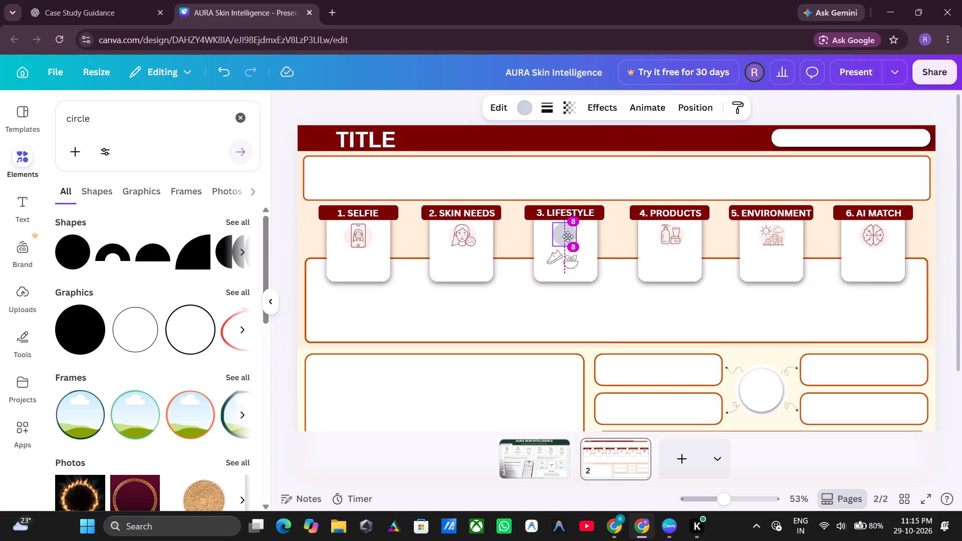
{"action": "left_click", "coordinate": [617, 236]}
{"action": "left_click", "coordinate": [622, 235]}
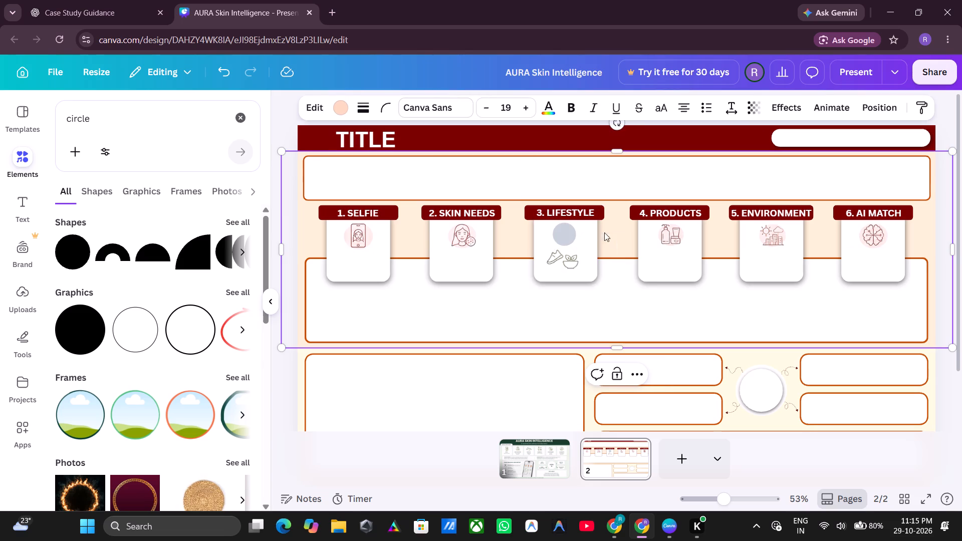
{"action": "left_click", "coordinate": [569, 232]}
{"action": "key", "text": "Down"}
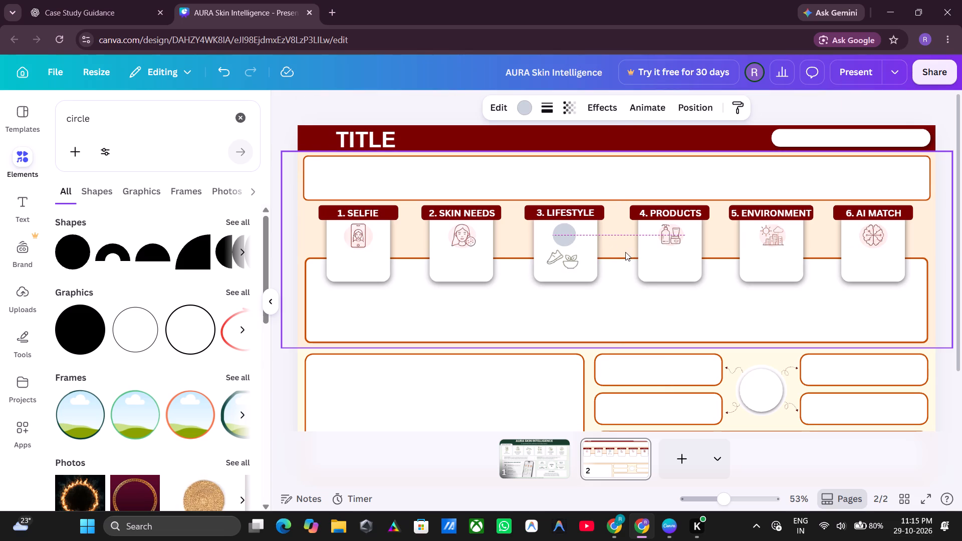
{"action": "key", "text": "Down"}
{"action": "key", "text": "Up"}
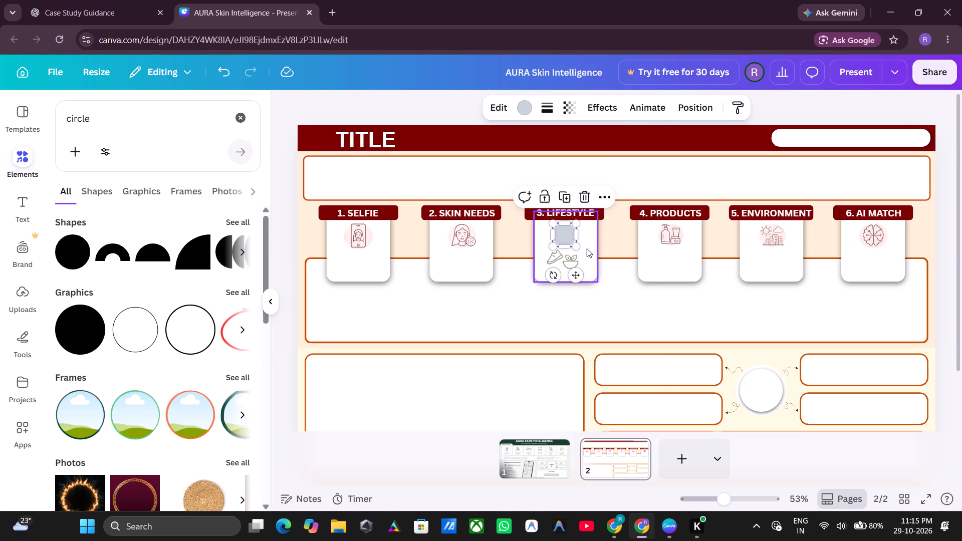
{"action": "left_click", "coordinate": [604, 245]}
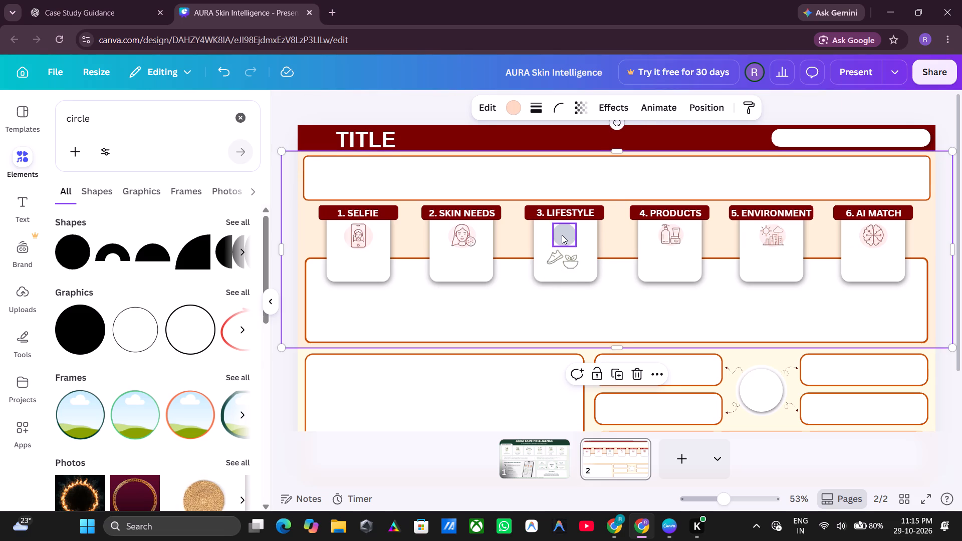
Recolour the grey circle in the "3. LIFESTYLE" card with the pale pink sampled from the icon background in the "1. SELFIE" card.
{"action": "left_click", "coordinate": [562, 235]}
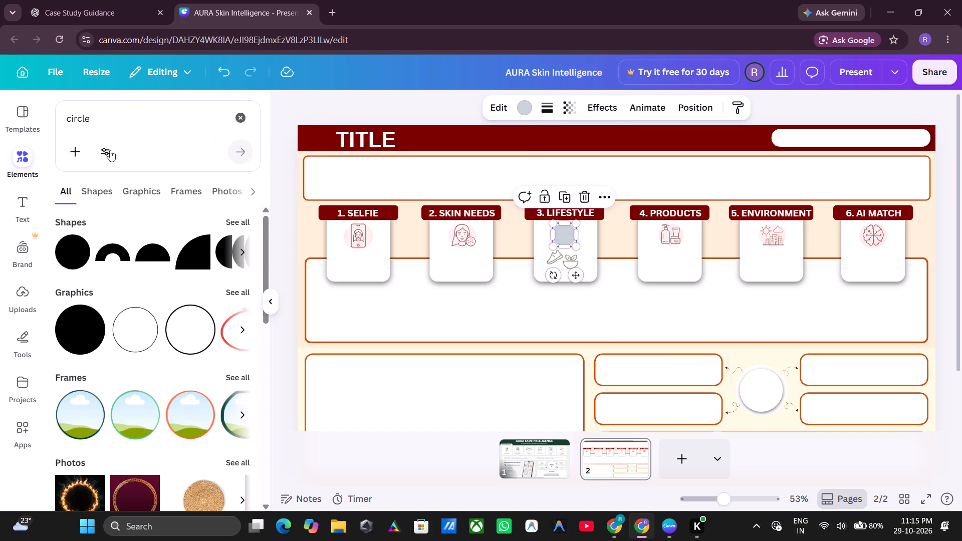
{"action": "left_click", "coordinate": [241, 119]}
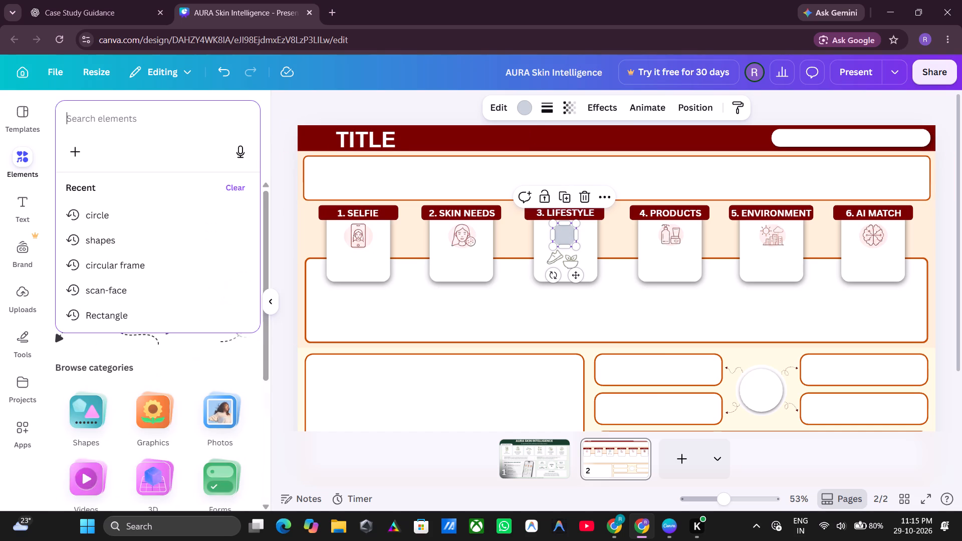
{"action": "left_click", "coordinate": [285, 138]}
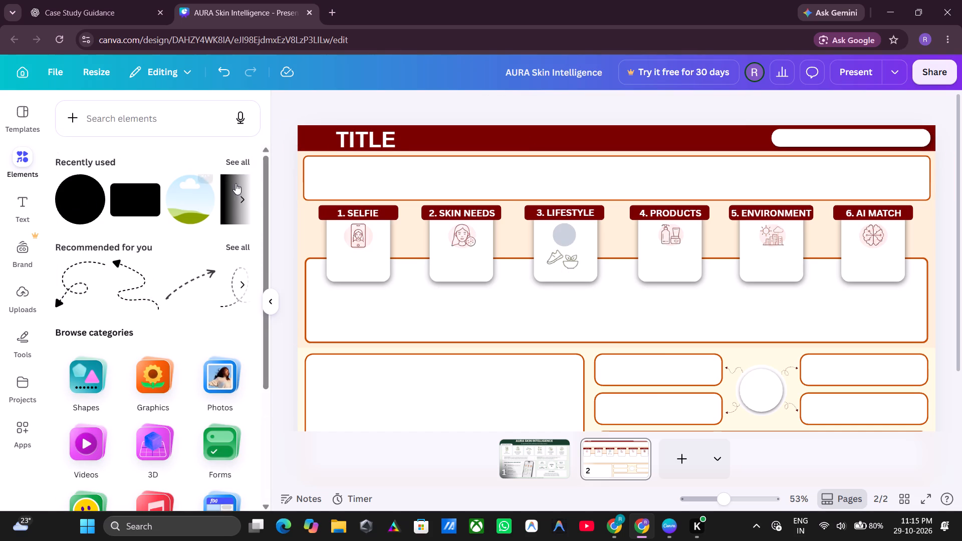
{"action": "left_click", "coordinate": [558, 232]}
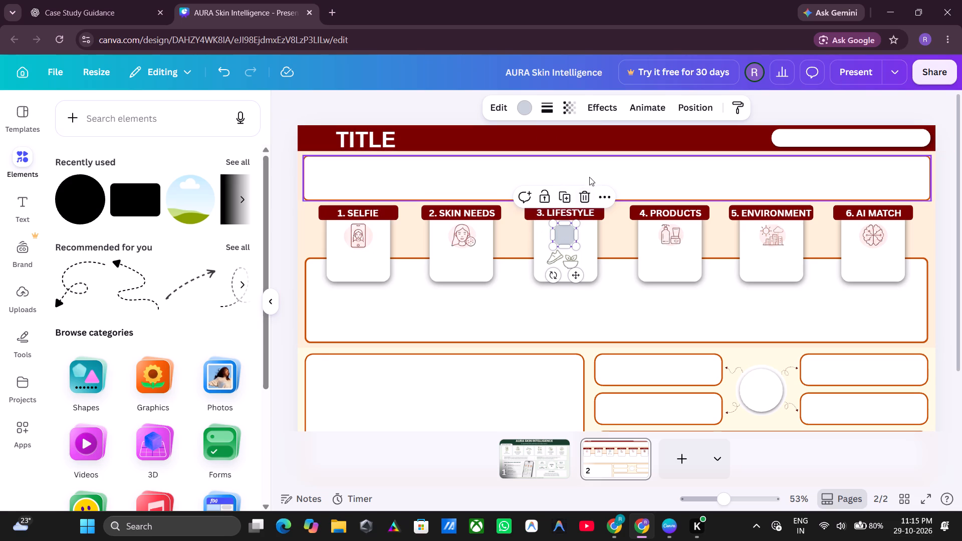
{"action": "left_click", "coordinate": [525, 112]}
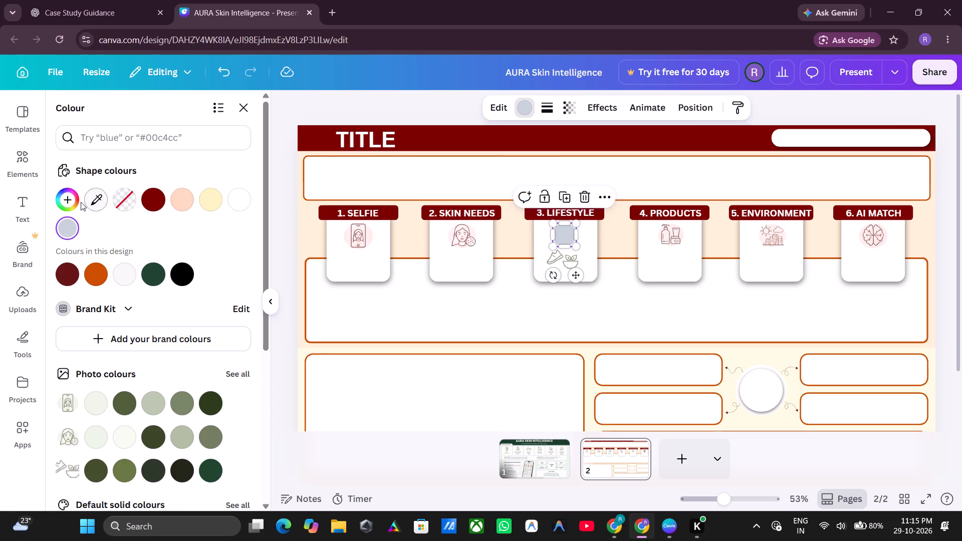
{"action": "left_click", "coordinate": [65, 200]}
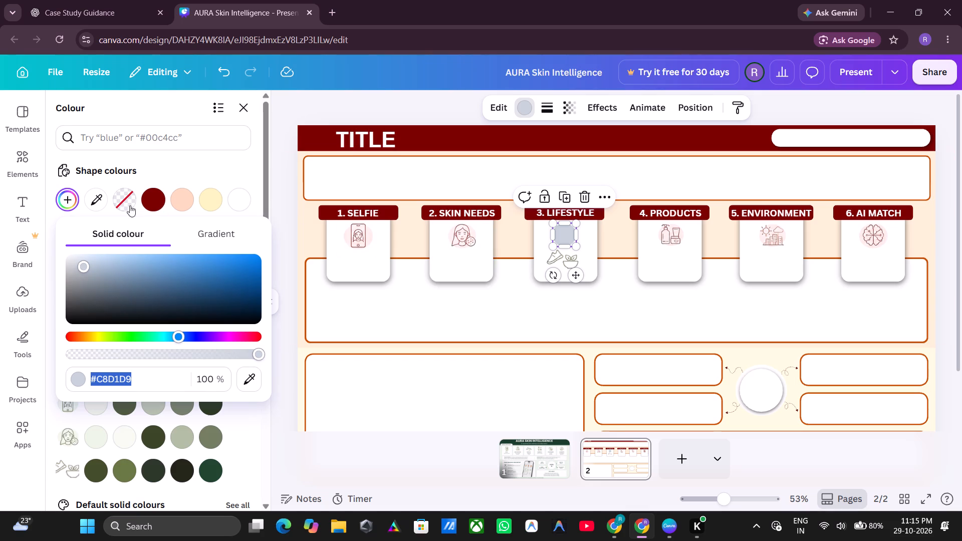
{"action": "left_click", "coordinate": [98, 201]}
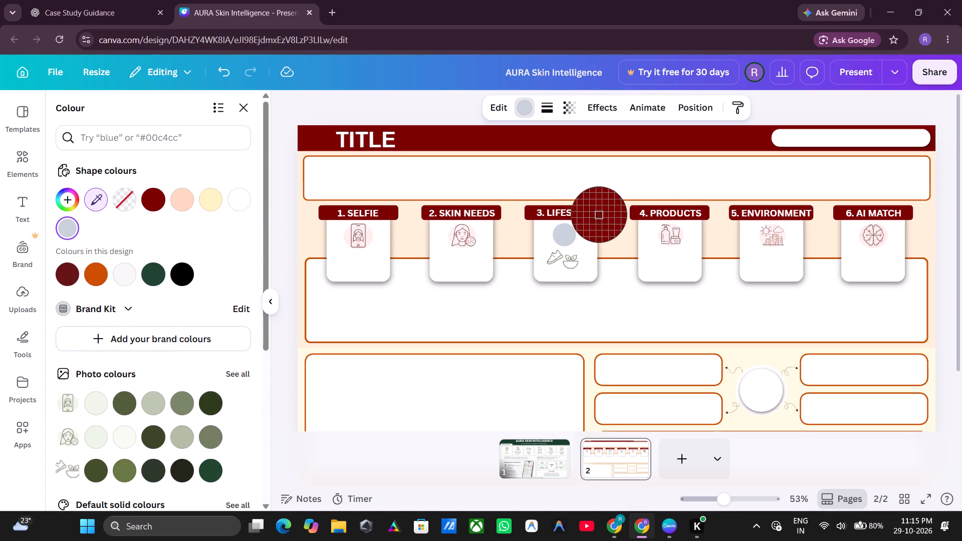
{"action": "left_click", "coordinate": [362, 227]}
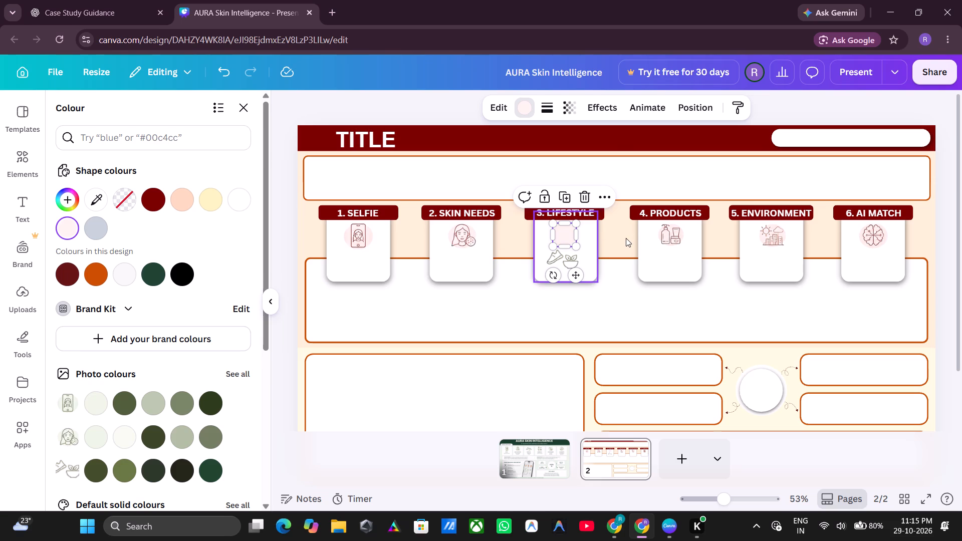
{"action": "left_click", "coordinate": [622, 238]}
Change the first dark green colour of the shoe-and-bowl icon in the "3. LIFESTYLE" card to Cherrywood #661414.
{"action": "left_click", "coordinate": [572, 259]}
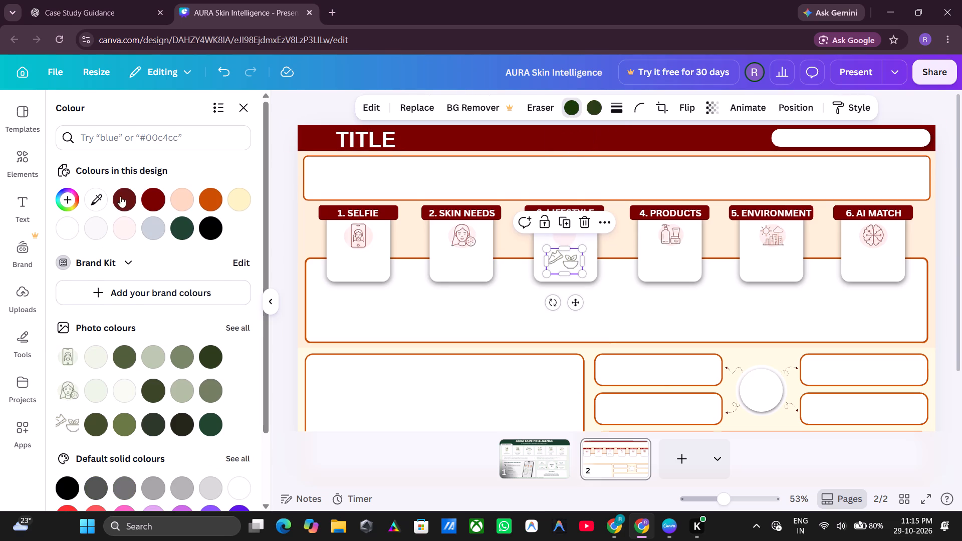
{"action": "left_click", "coordinate": [576, 107]}
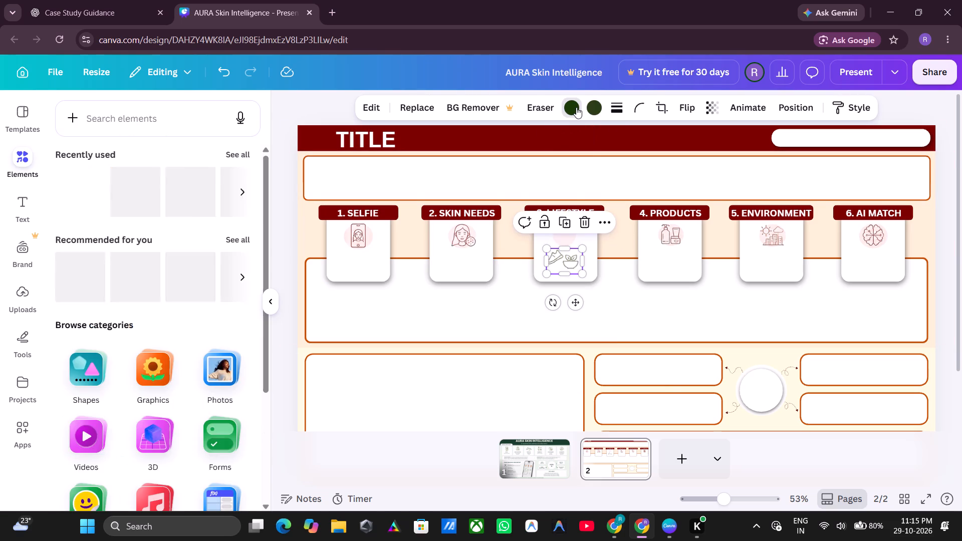
{"action": "left_click", "coordinate": [576, 107]}
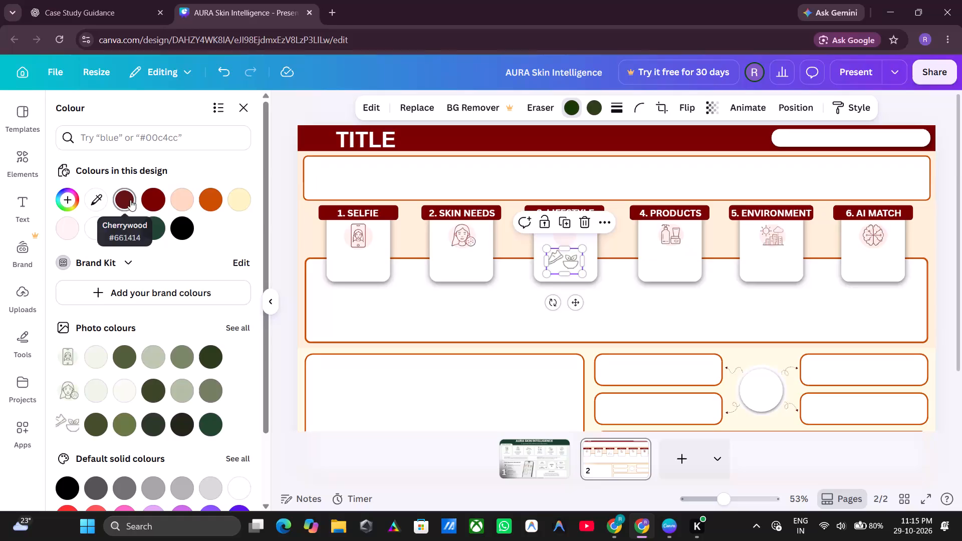
{"action": "left_click", "coordinate": [130, 200]}
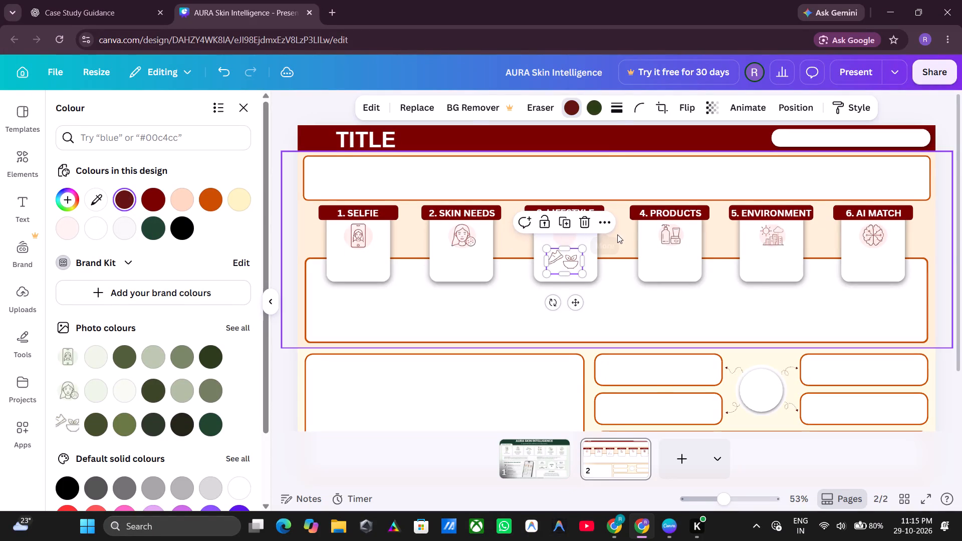
Move the shoe-and-bowl icon up onto the pale pink circle in the "3. LIFESTYLE" card and bring it to the front.
{"action": "left_click", "coordinate": [618, 233]}
{"action": "left_click_drag", "start_coordinate": [562, 266], "coordinate": [563, 245]}
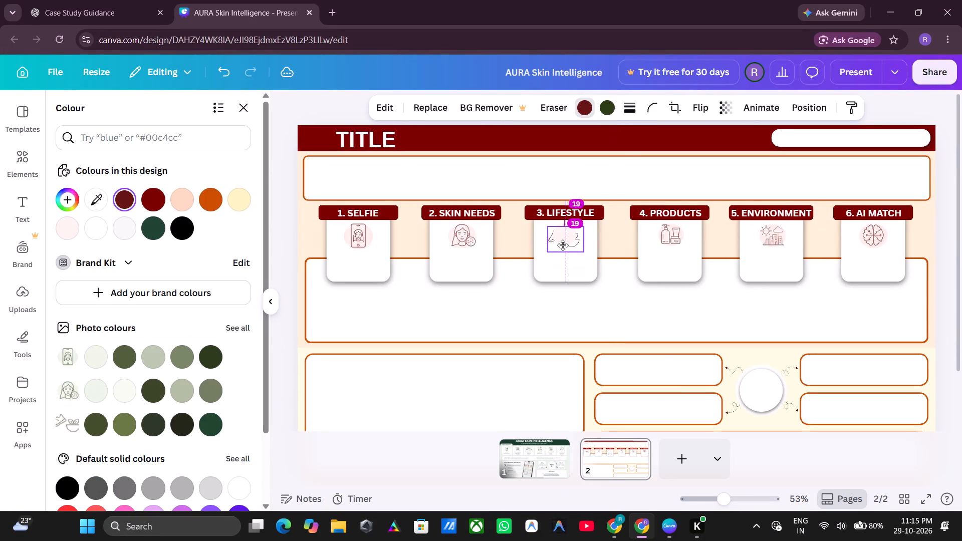
{"action": "left_click_drag", "start_coordinate": [563, 245], "coordinate": [563, 244]}
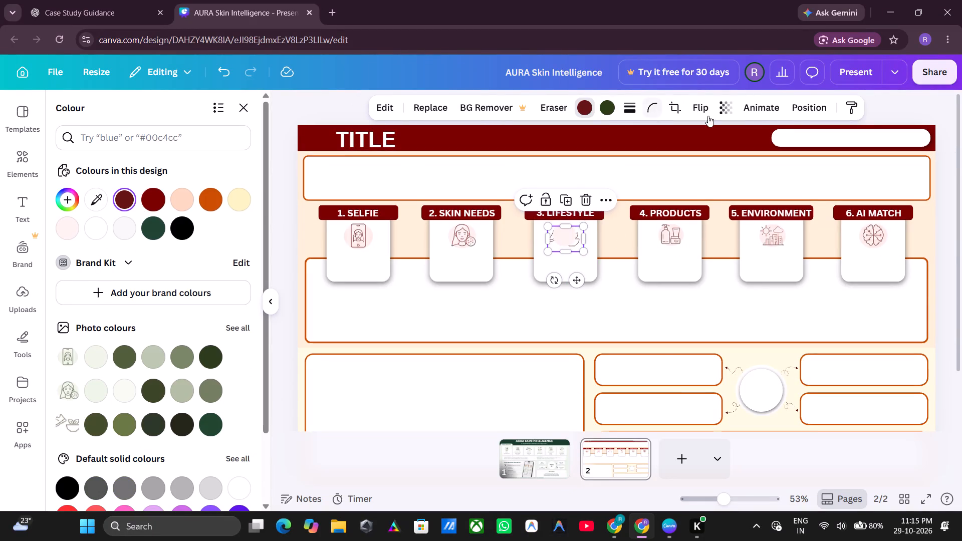
{"action": "left_click", "coordinate": [805, 107]}
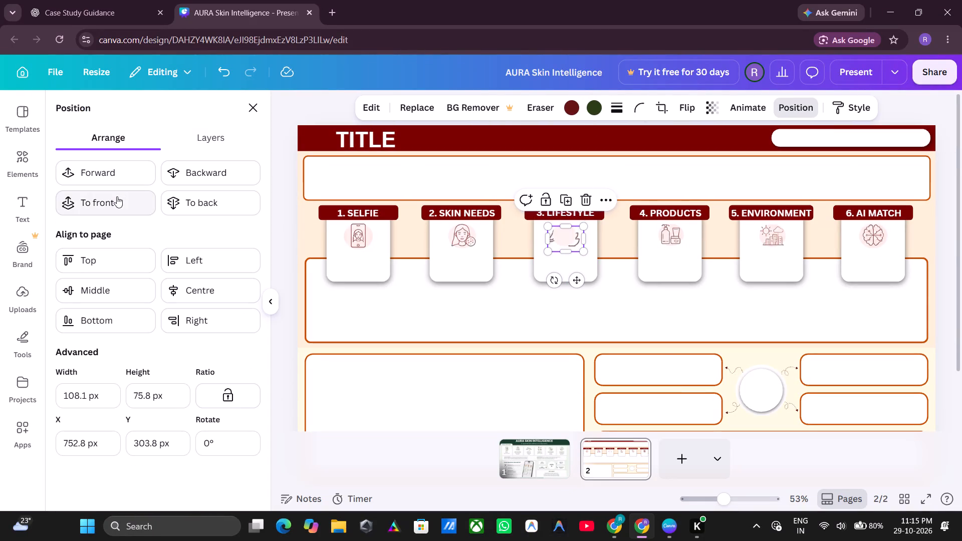
{"action": "left_click", "coordinate": [117, 196]}
{"action": "left_click", "coordinate": [568, 239]}
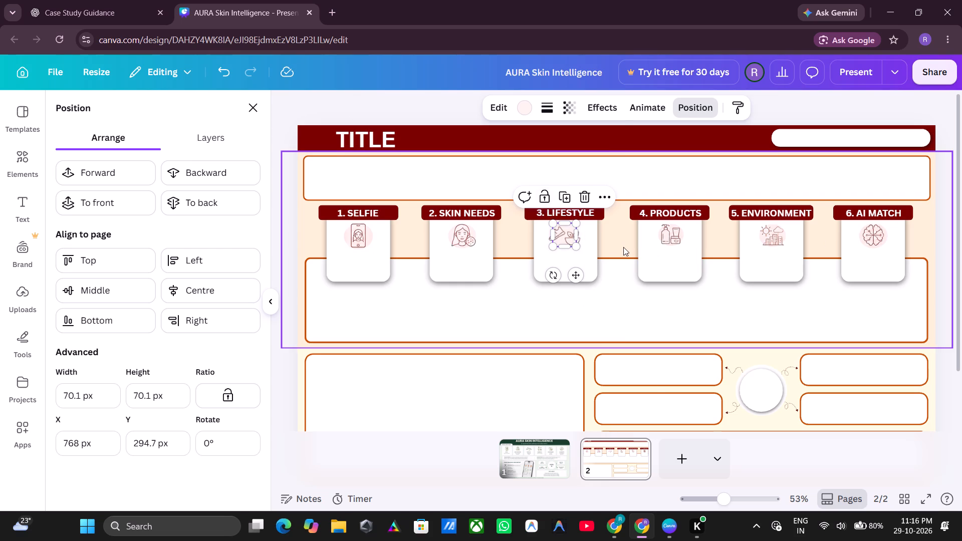
{"action": "left_click", "coordinate": [619, 245]}
Shrink the shoe-and-bowl icon to about 102 × 72 px and centre it over the pale pink circle, level with the neighbouring icons.
{"action": "left_click", "coordinate": [560, 235]}
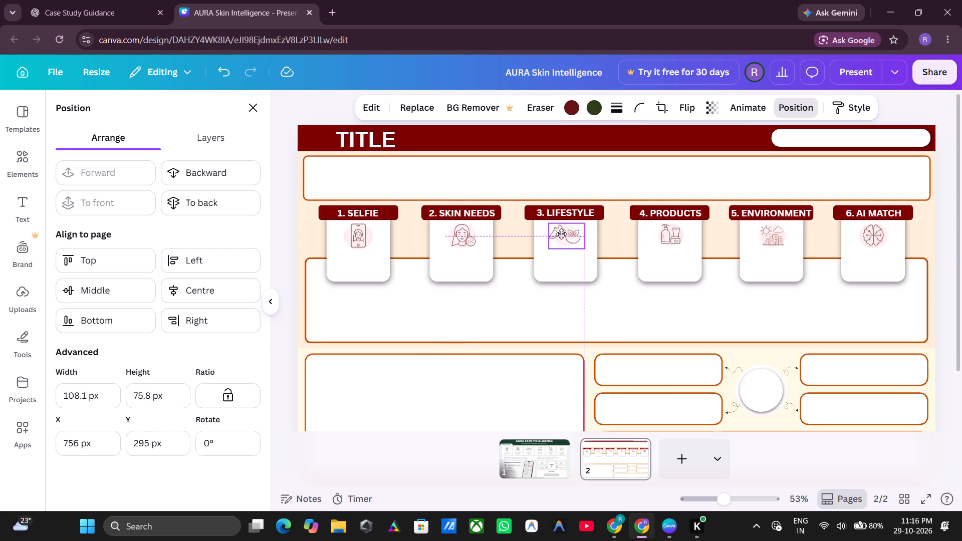
{"action": "left_click", "coordinate": [586, 226]}
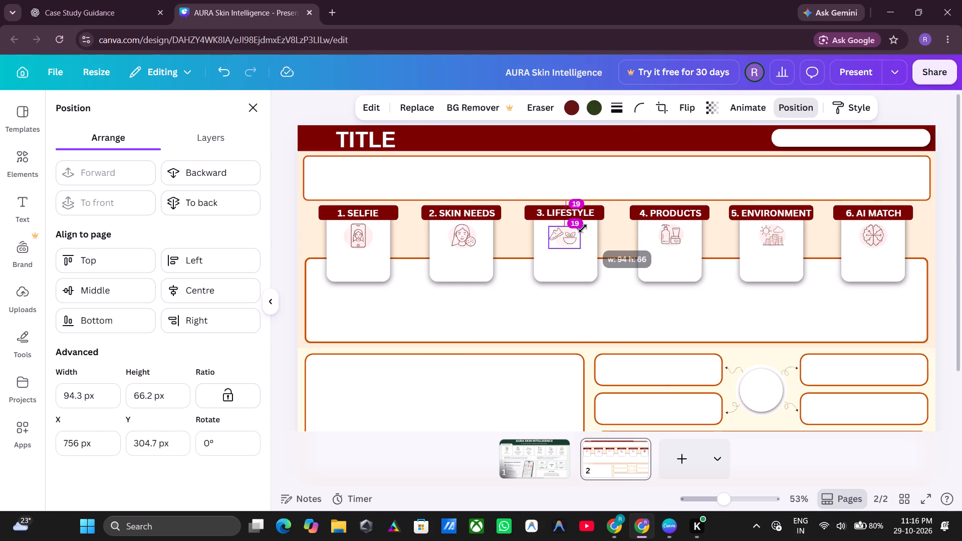
{"action": "left_click", "coordinate": [626, 235]}
{"action": "left_click", "coordinate": [566, 234]}
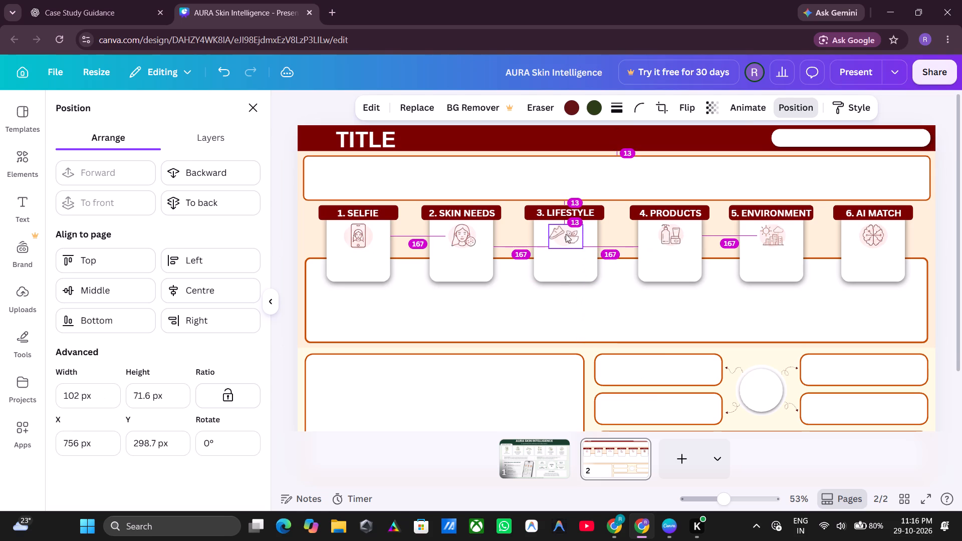
{"action": "left_click", "coordinate": [614, 238]}
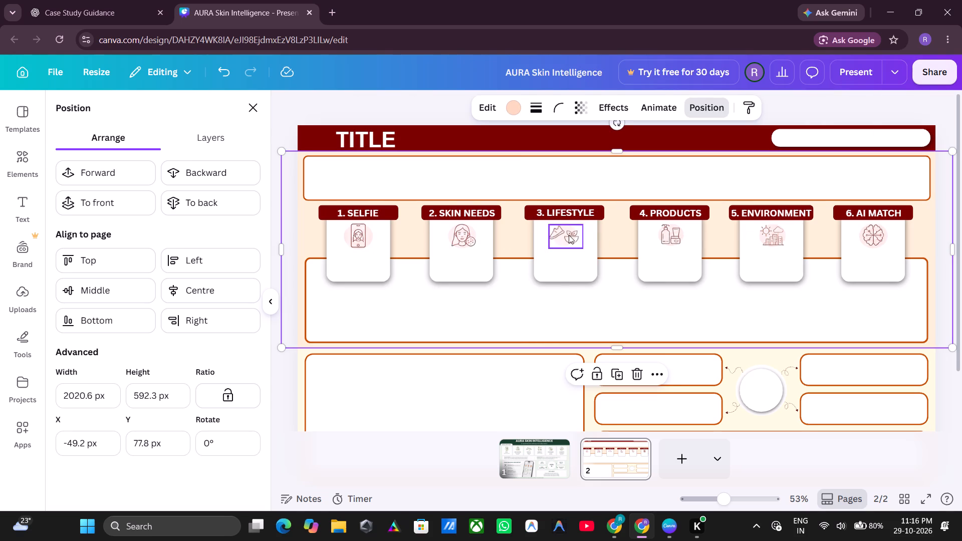
{"action": "left_click", "coordinate": [567, 234]}
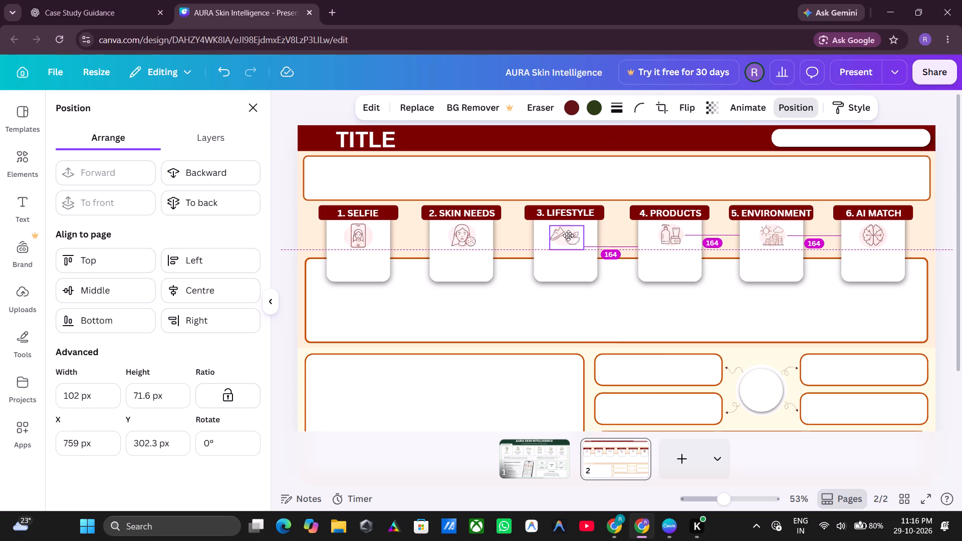
{"action": "left_click", "coordinate": [618, 233]}
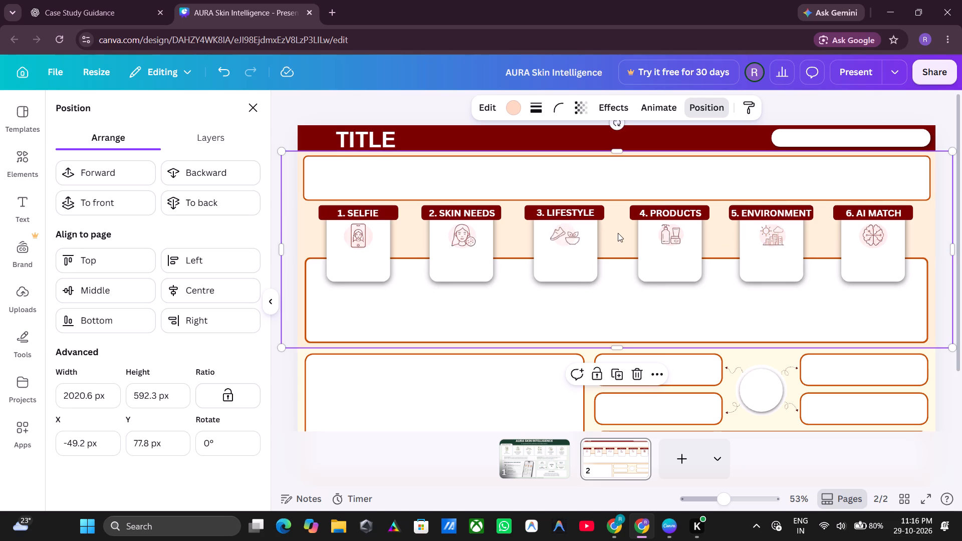
{"action": "left_click", "coordinate": [566, 233]}
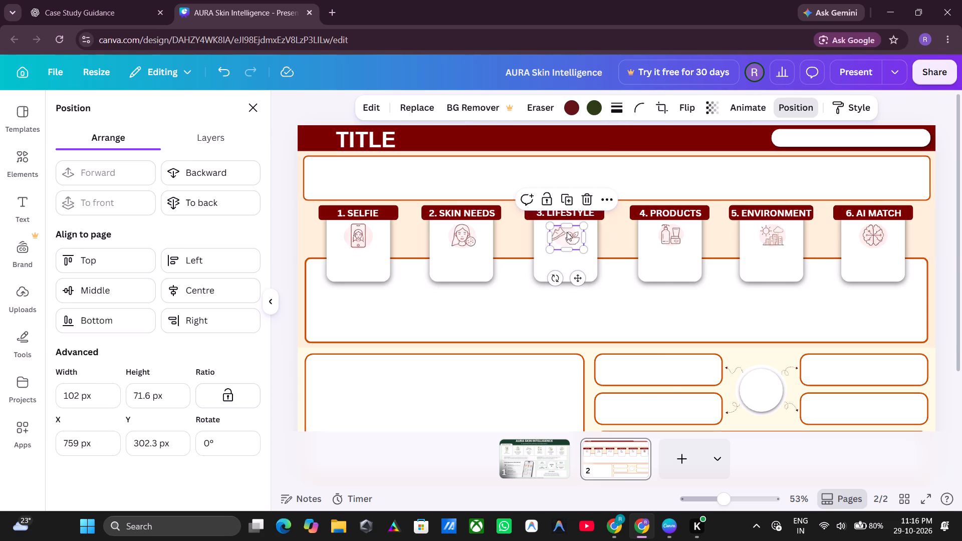
{"action": "left_click", "coordinate": [617, 239]}
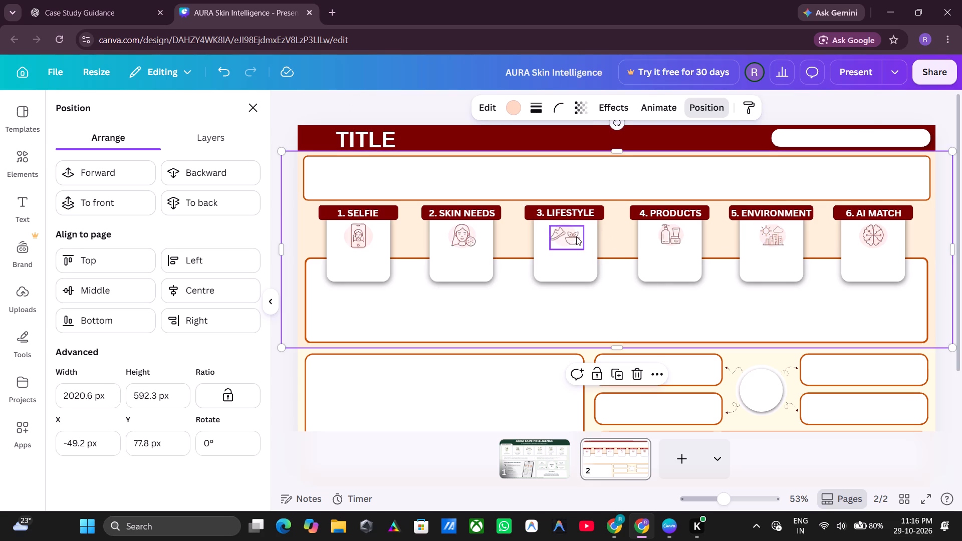
Enlarge the shoe-and-bowl icon in the "3. LIFESTYLE" card slightly to about 107 × 75 px, keeping it over the pale pink circle.
{"action": "left_click", "coordinate": [576, 236]}
{"action": "left_click", "coordinate": [552, 230]}
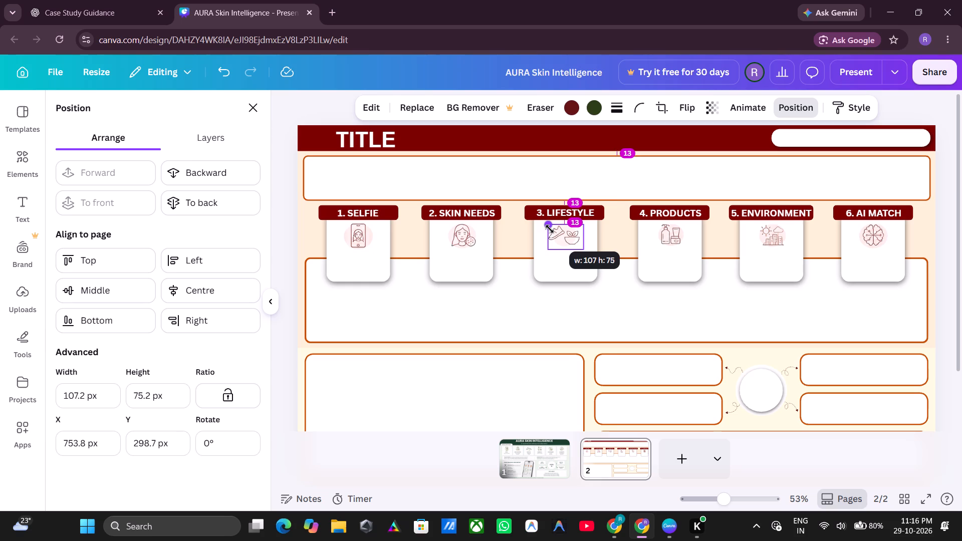
{"action": "left_click", "coordinate": [621, 249]}
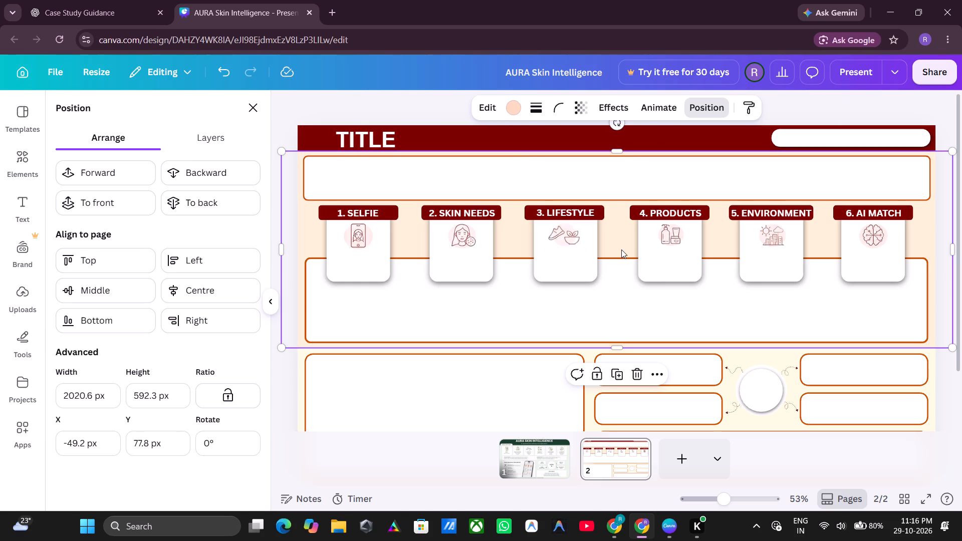
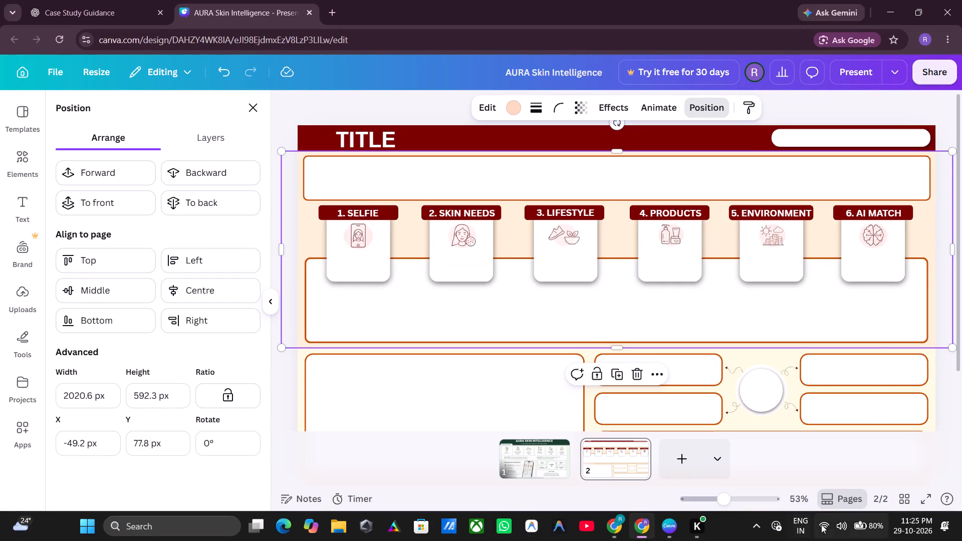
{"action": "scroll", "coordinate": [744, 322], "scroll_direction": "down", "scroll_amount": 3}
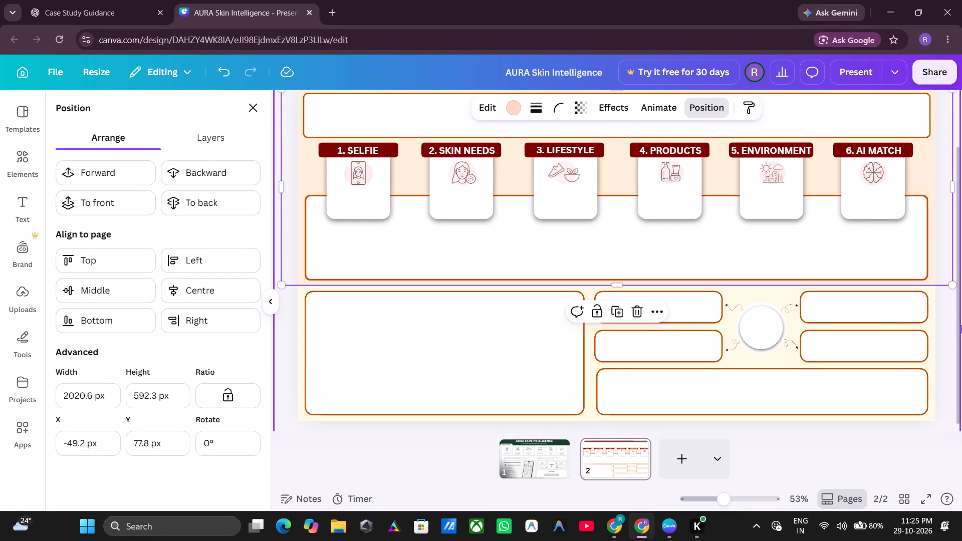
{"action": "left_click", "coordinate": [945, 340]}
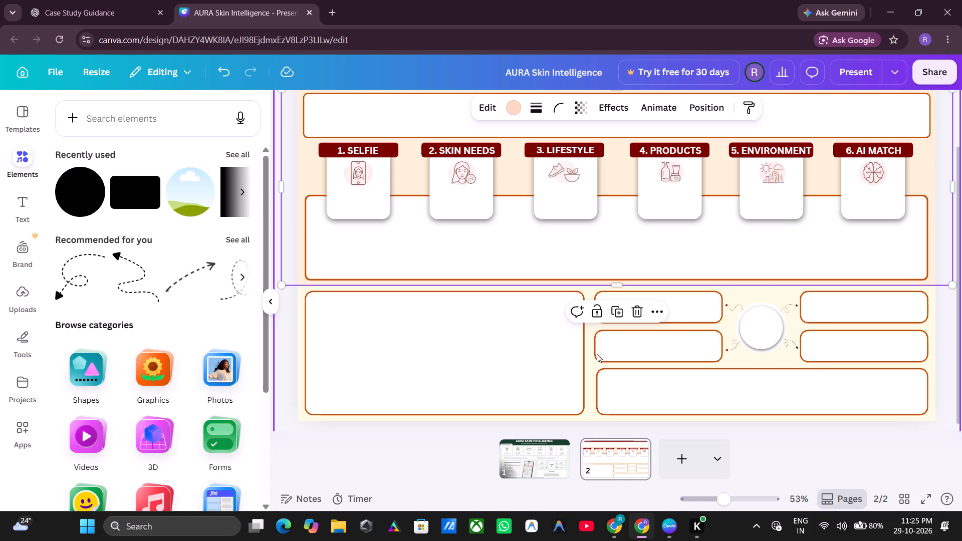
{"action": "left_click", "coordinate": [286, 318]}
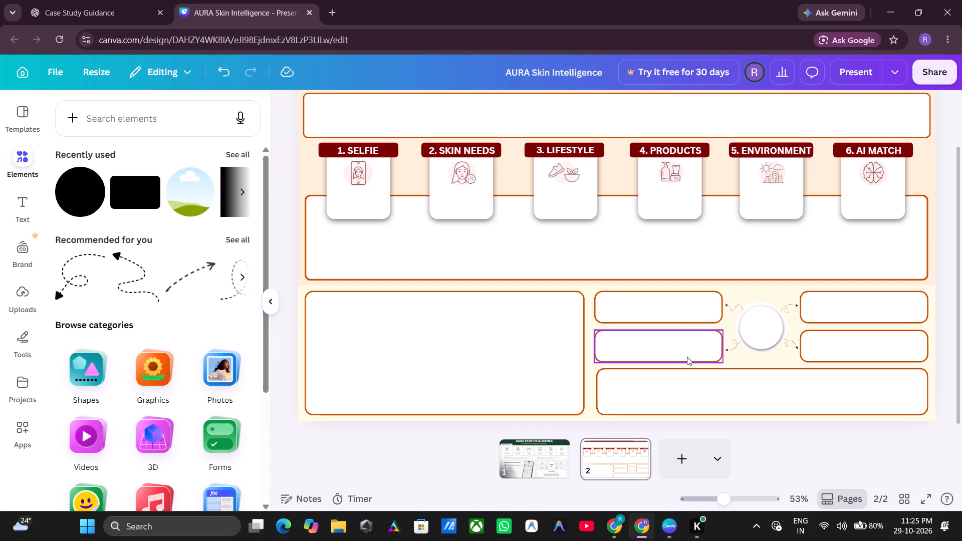
Nudge the phone selfie icon in the "1. SELFIE" card one increment to the left and deselect it.
{"action": "left_click", "coordinate": [365, 179]}
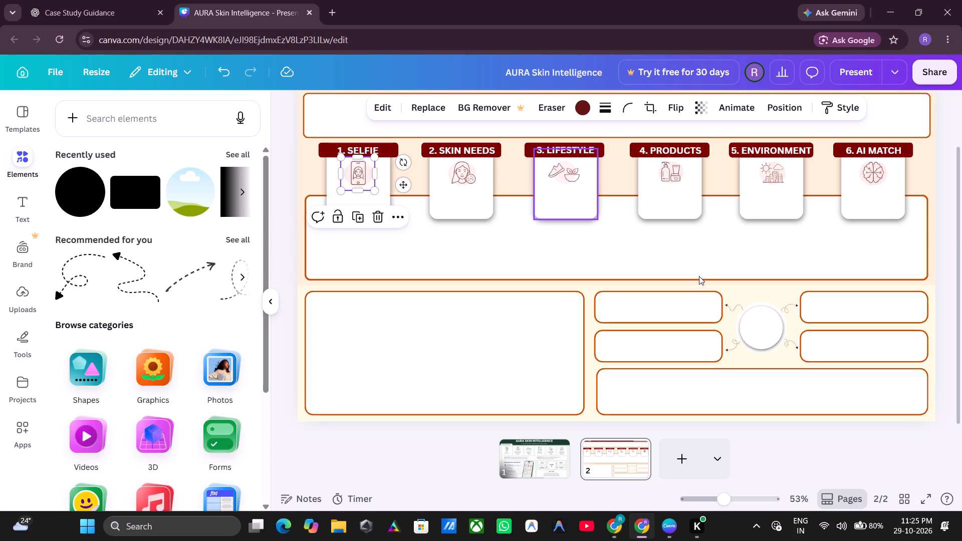
{"action": "key", "text": "Left"}
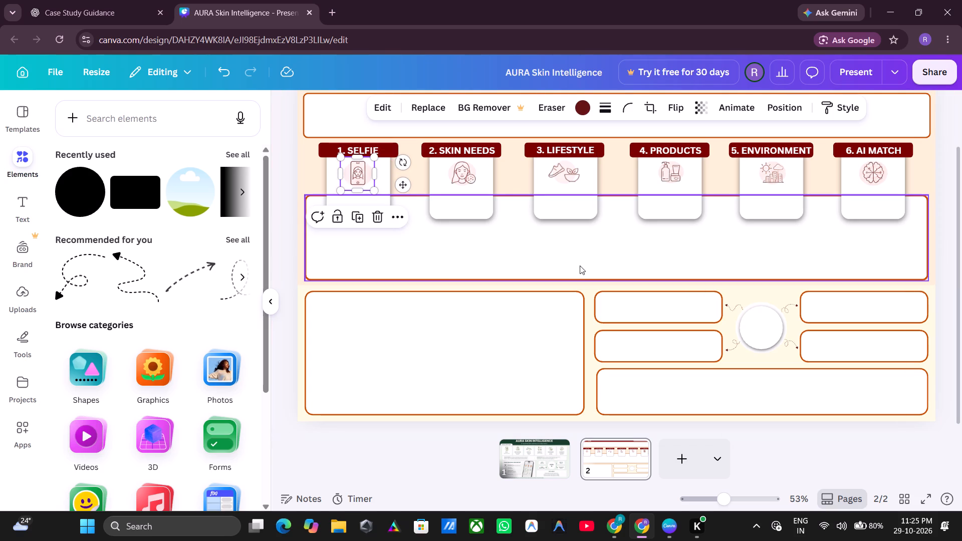
{"action": "left_click", "coordinate": [278, 197]}
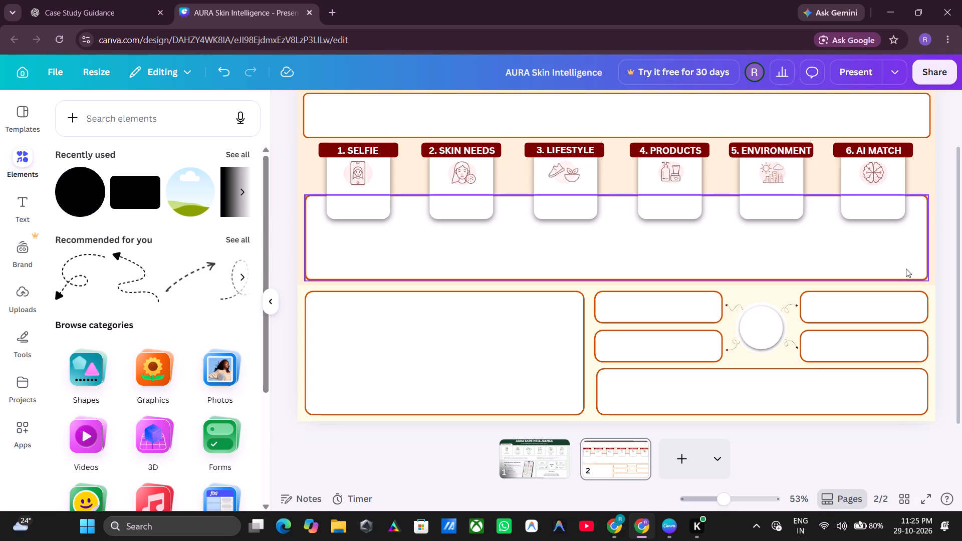
{"action": "left_click", "coordinate": [943, 267]}
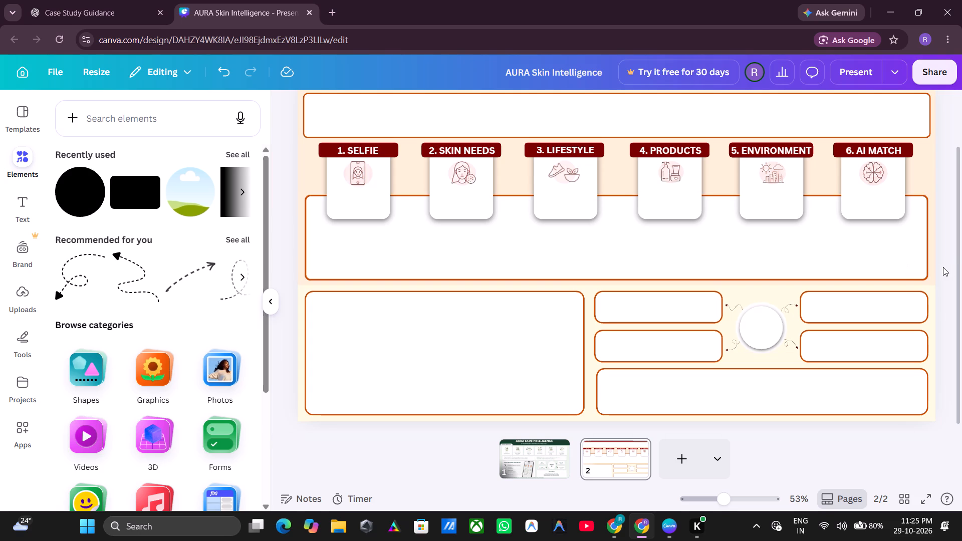
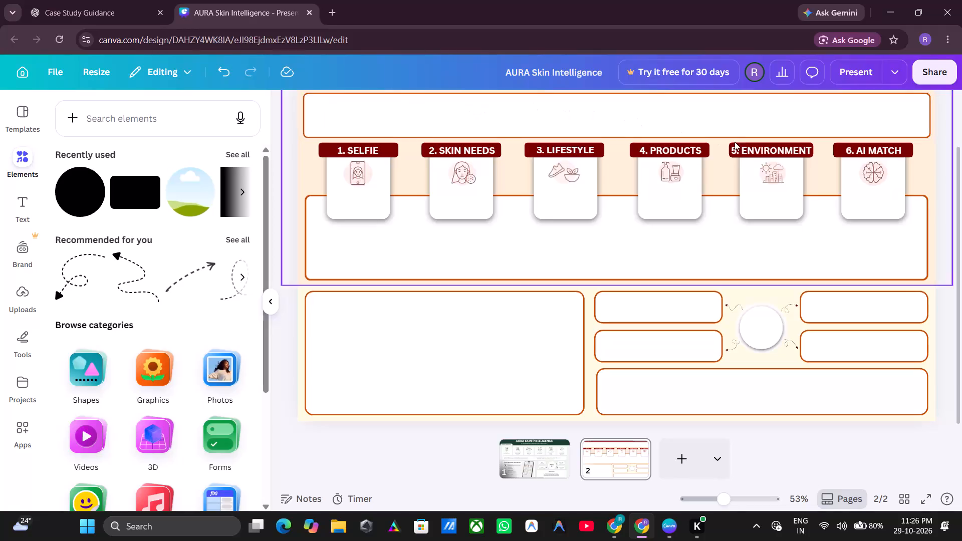
{"action": "left_click", "coordinate": [952, 128]}
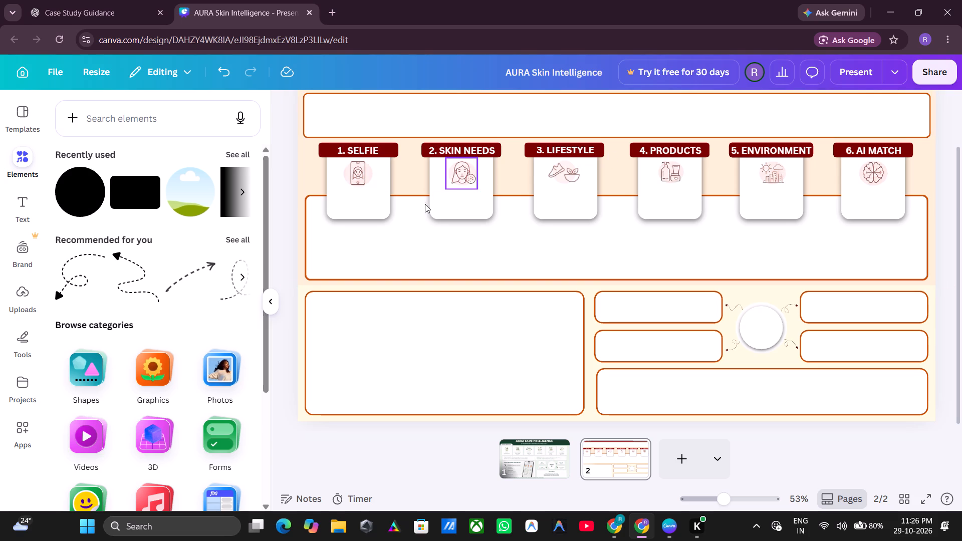
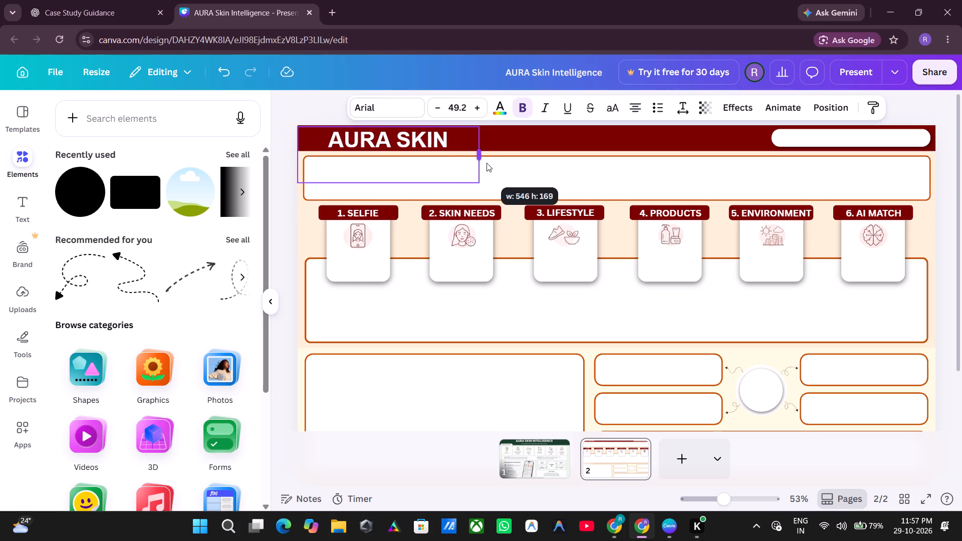
{"action": "left_click_drag", "start_coordinate": [487, 163], "coordinate": [593, 134]}
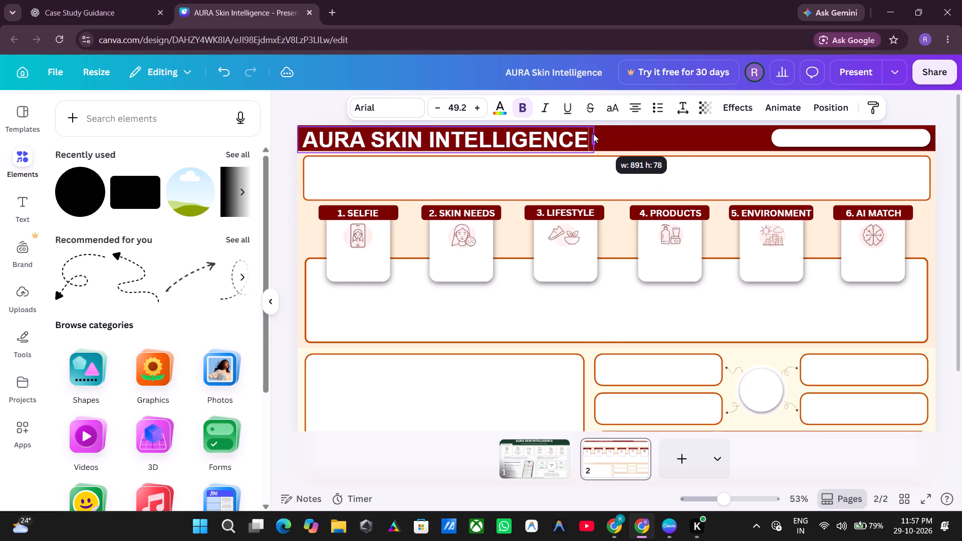
{"action": "left_click_drag", "start_coordinate": [593, 134], "coordinate": [594, 133]}
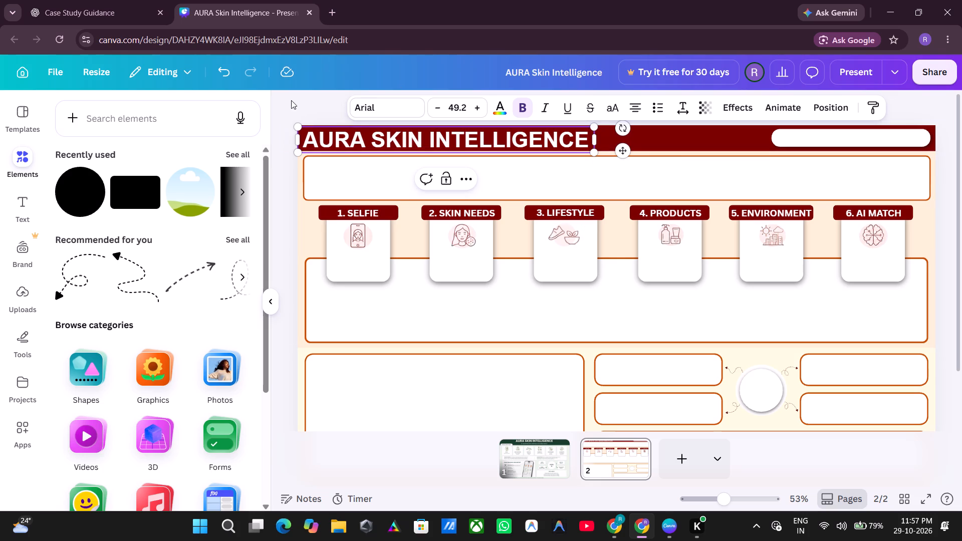
Nudge the title slightly right and up so it sits neatly within the dark red header bar.
{"action": "left_click", "coordinate": [299, 110]}
{"action": "left_click", "coordinate": [391, 140]}
{"action": "key", "text": "Right"}
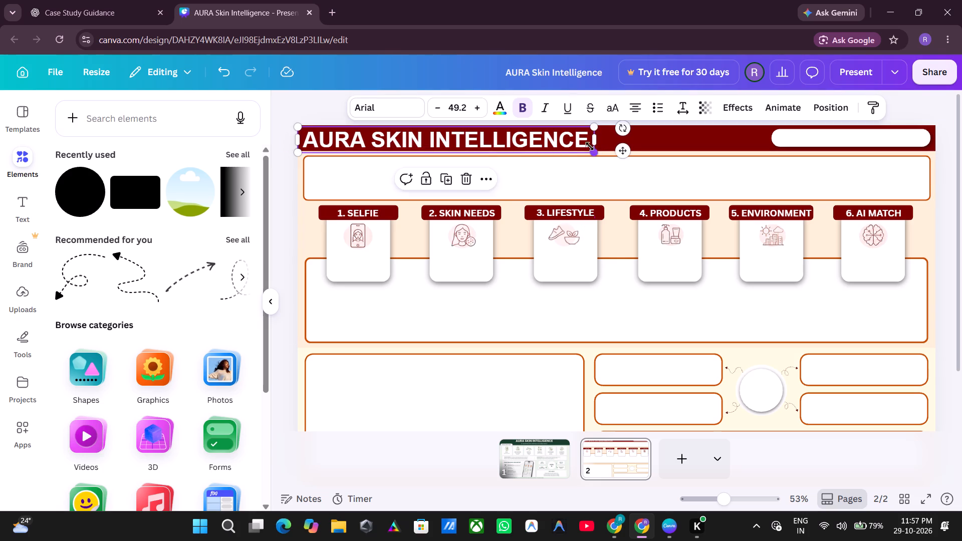
{"action": "key", "text": "Right"}
{"action": "key", "text": "Right"}
{"action": "key", "text": "Right"}
{"action": "key", "text": "Right"}
{"action": "key", "text": "Right"}
{"action": "key", "text": "Right"}
{"action": "key", "text": "Right"}
{"action": "key", "text": "Right"}
{"action": "key", "text": "Right"}
{"action": "key", "text": "Right"}
{"action": "key", "text": "Right"}
{"action": "key", "text": "Right"}
{"action": "key", "text": "Right"}
{"action": "key", "text": "Right"}
{"action": "key", "text": "Right"}
{"action": "key", "text": "Right"}
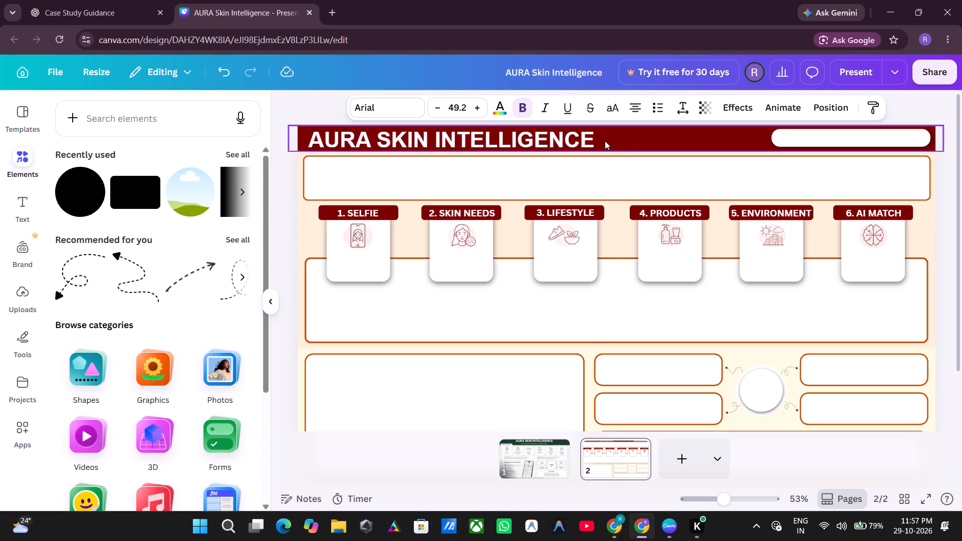
{"action": "key", "text": "Up"}
{"action": "key", "text": "Up"}
{"action": "key", "text": "Down"}
{"action": "key", "text": "Right"}
{"action": "key", "text": "Right"}
{"action": "key", "text": "Left"}
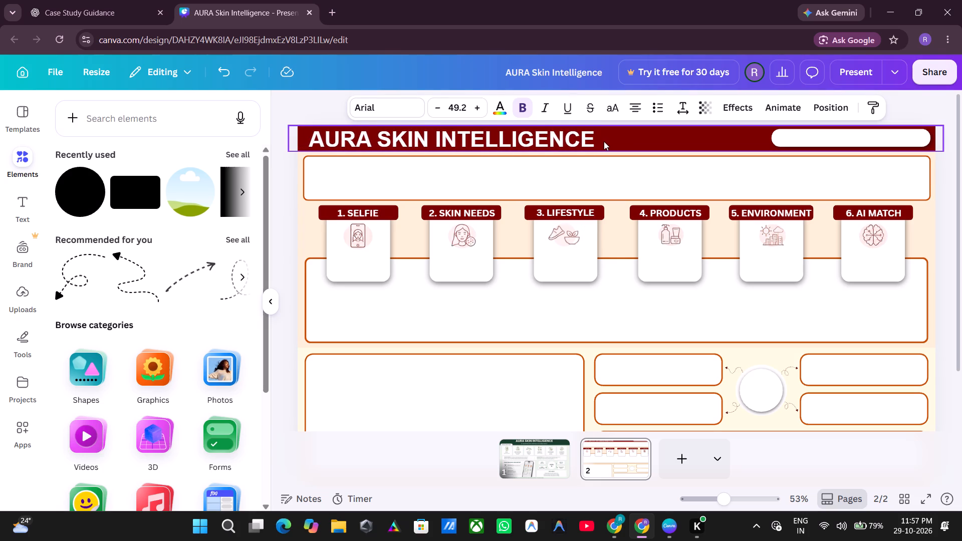
{"action": "key", "text": "Left"}
{"action": "key", "text": "Left"}
{"action": "key", "text": "Left"}
{"action": "key", "text": "Left"}
{"action": "left_click", "coordinate": [931, 101]}
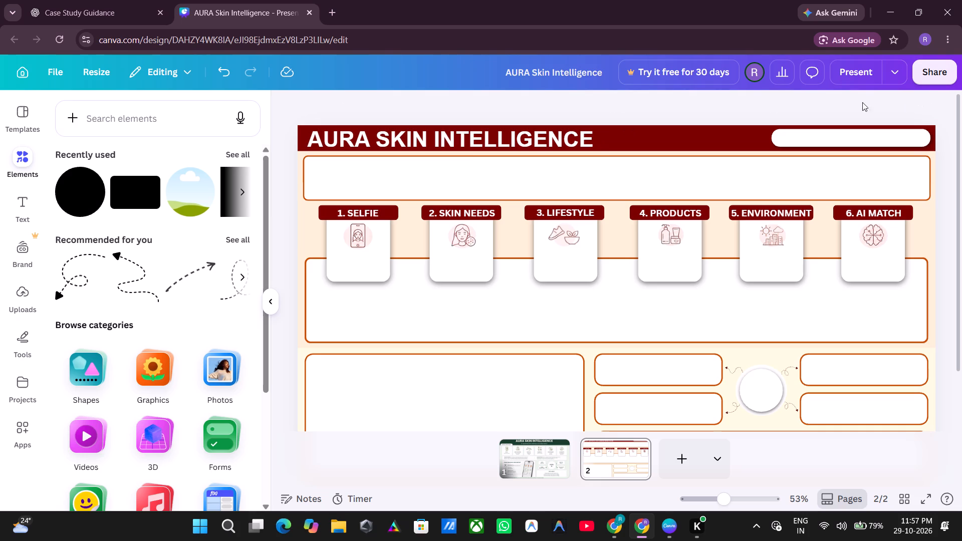
{"action": "left_click", "coordinate": [507, 140]}
{"action": "key", "text": "Up"}
{"action": "key", "text": "Up"}
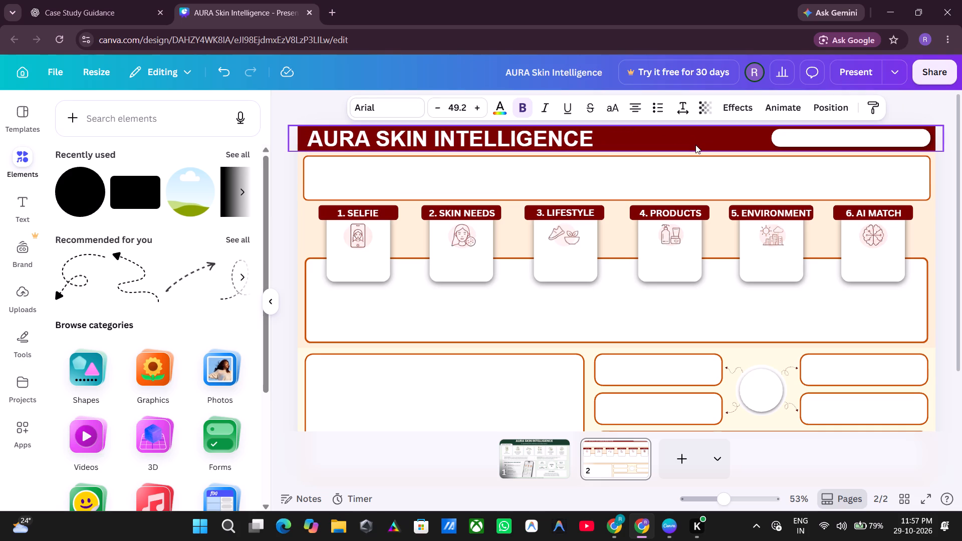
{"action": "key", "text": "Down"}
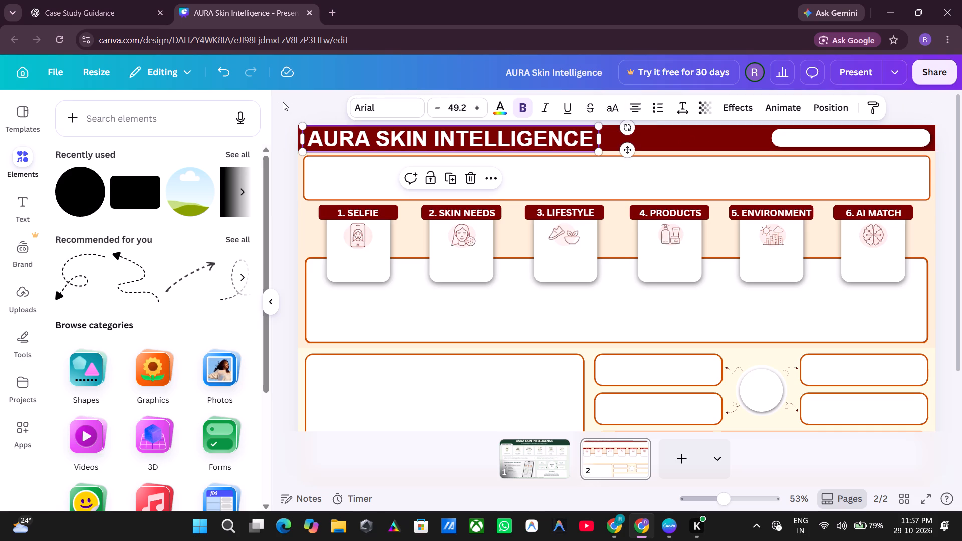
{"action": "left_click", "coordinate": [283, 102]}
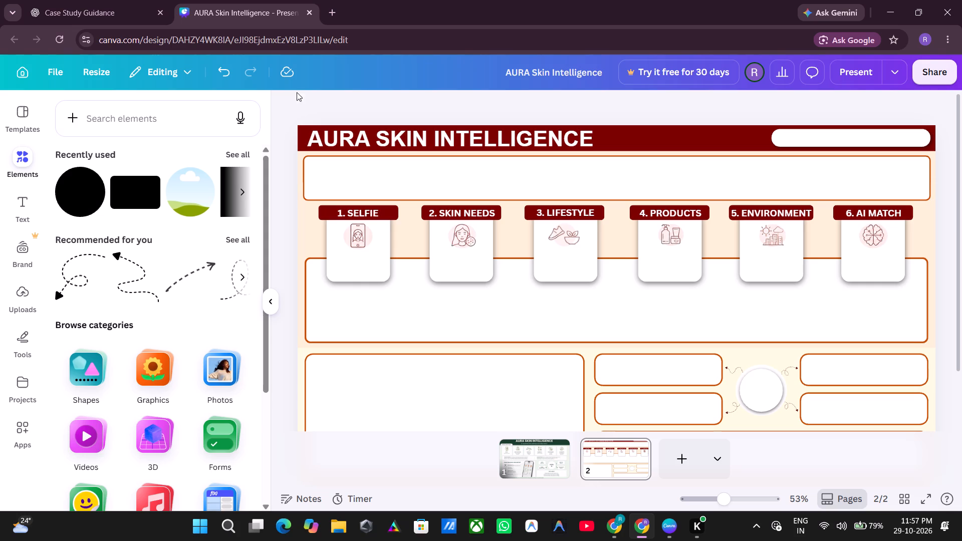
Nudge the title further right until its start lines up with the outer edge of the "1. SELFIE" label.
{"action": "left_click", "coordinate": [397, 141]}
{"action": "key", "text": "Right"}
{"action": "key", "text": "Right"}
{"action": "key", "text": "Right"}
{"action": "key", "text": "Right"}
{"action": "key", "text": "Right"}
{"action": "key", "text": "Right"}
{"action": "key", "text": "Right"}
{"action": "key", "text": "Right"}
{"action": "key", "text": "Right"}
{"action": "key", "text": "Right"}
{"action": "key", "text": "Right"}
{"action": "key", "text": "Right"}
{"action": "key", "text": "Right"}
{"action": "key", "text": "Right"}
{"action": "key", "text": "Right"}
{"action": "key", "text": "Right"}
{"action": "key", "text": "Right"}
{"action": "key", "text": "Right"}
{"action": "key", "text": "Right"}
{"action": "key", "text": "Right"}
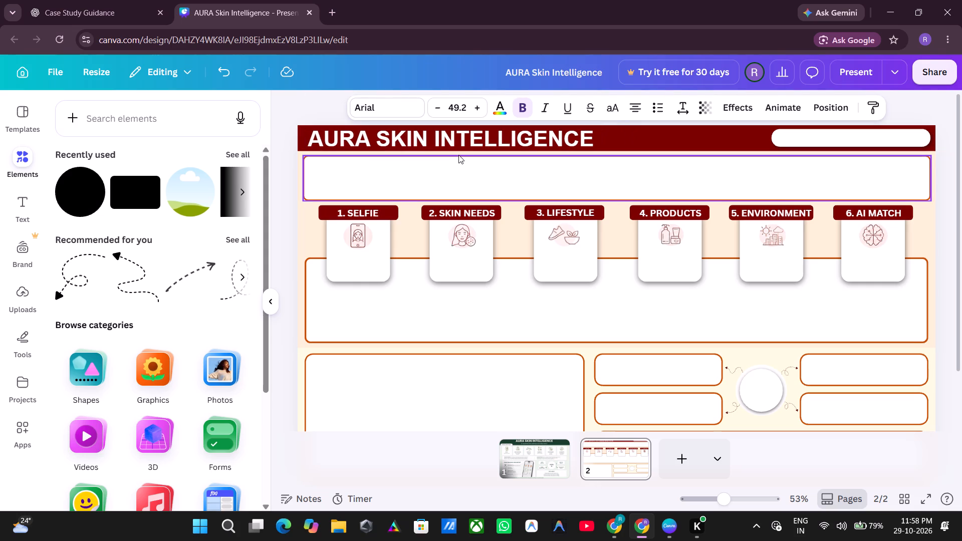
{"action": "key", "text": "Left"}
{"action": "key", "text": "Left"}
{"action": "key", "text": "Left"}
{"action": "key", "text": "Left"}
{"action": "key", "text": "Left"}
{"action": "key", "text": "Left"}
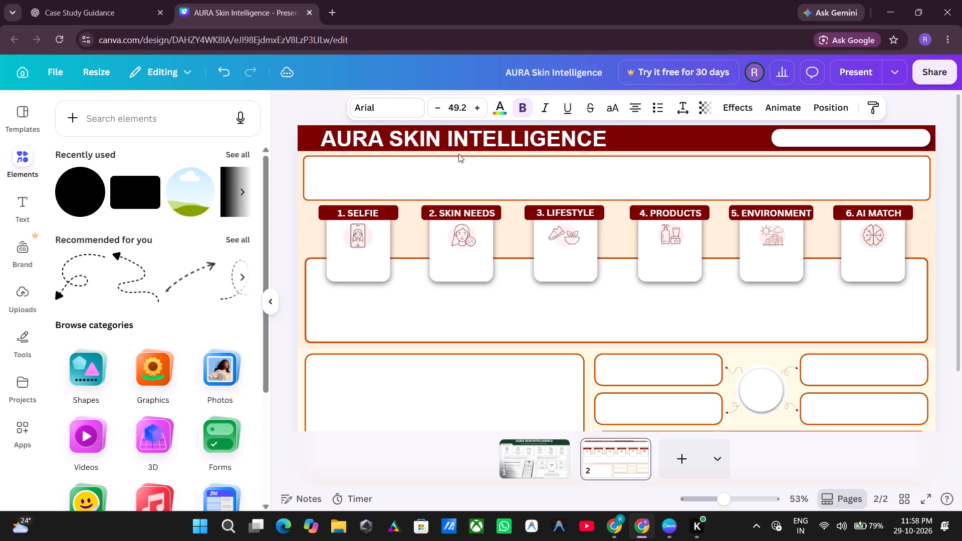
{"action": "key", "text": "Left"}
{"action": "left_click", "coordinate": [303, 97]}
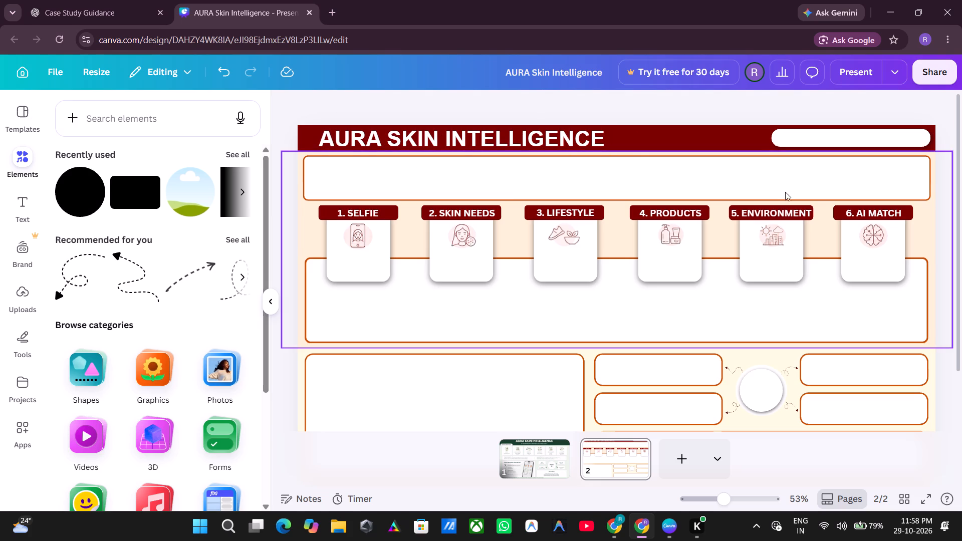
Match the fill colour of the "1. SELFIE" label to the header bar's dark red by sampling it.
{"action": "left_click", "coordinate": [758, 131]}
{"action": "left_click", "coordinate": [395, 216]}
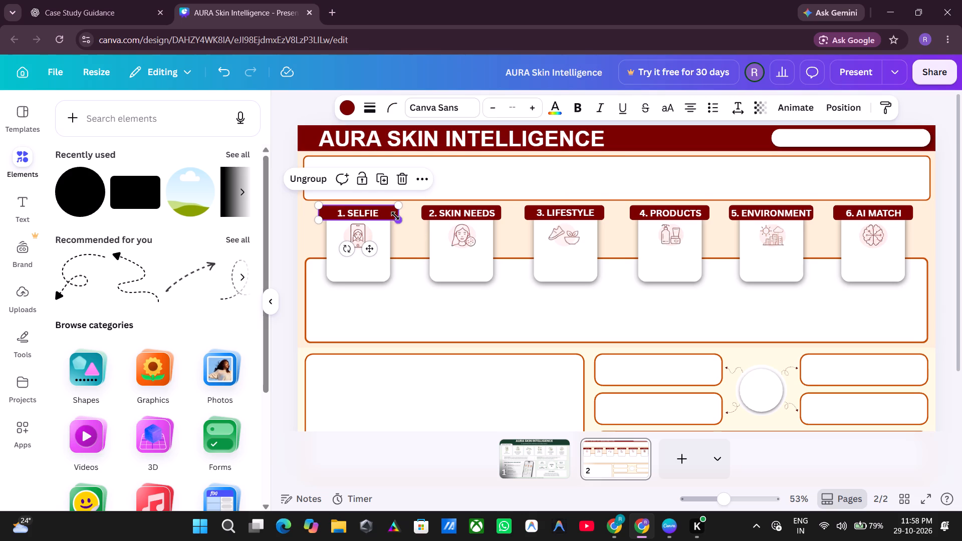
{"action": "left_click", "coordinate": [348, 109]}
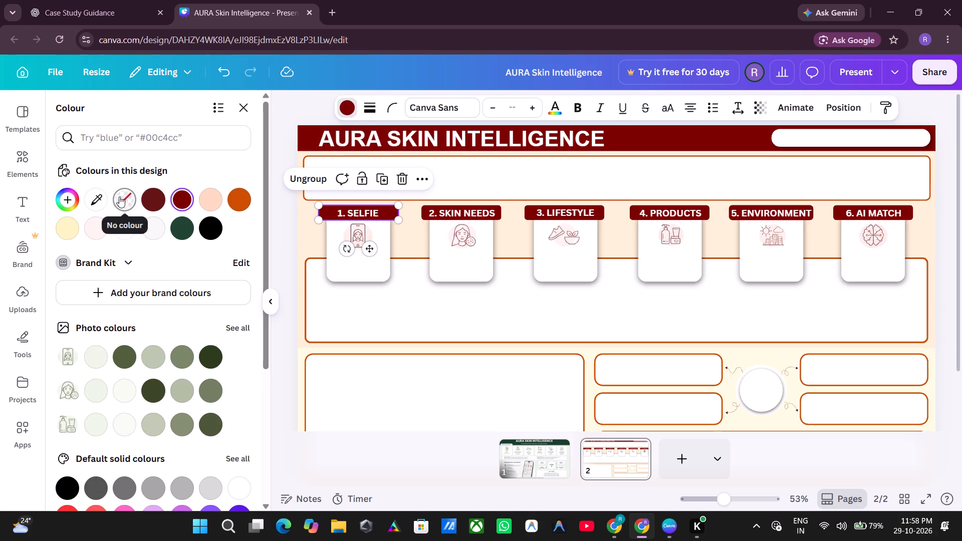
{"action": "left_click", "coordinate": [105, 195]}
{"action": "left_click", "coordinate": [696, 143]}
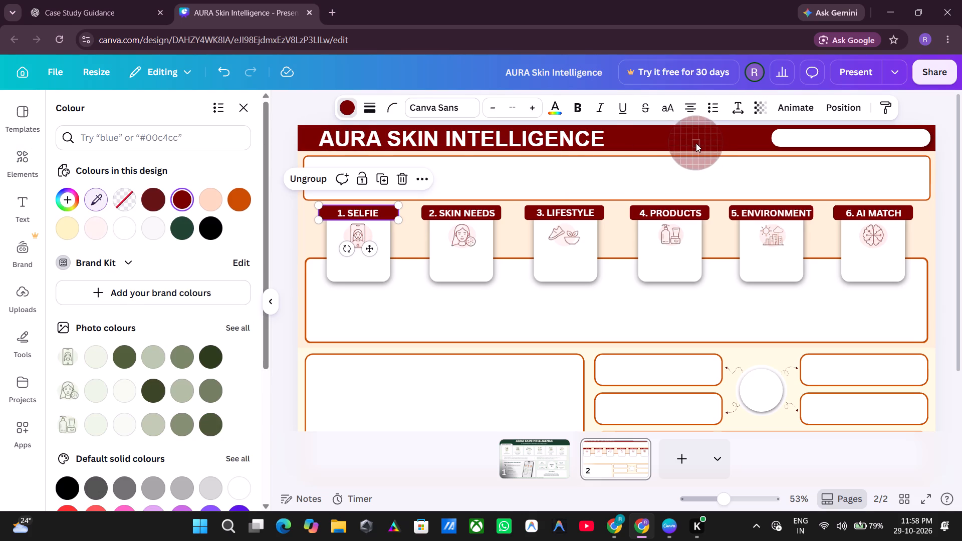
{"action": "left_click", "coordinate": [948, 152]}
{"action": "left_click", "coordinate": [948, 151]}
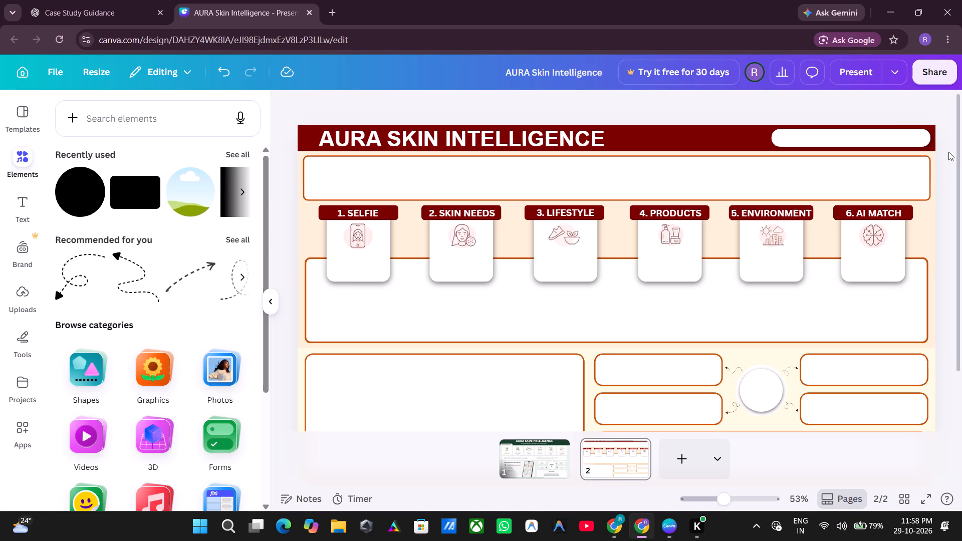
{"action": "scroll", "coordinate": [938, 176], "scroll_direction": "down", "scroll_amount": 5}
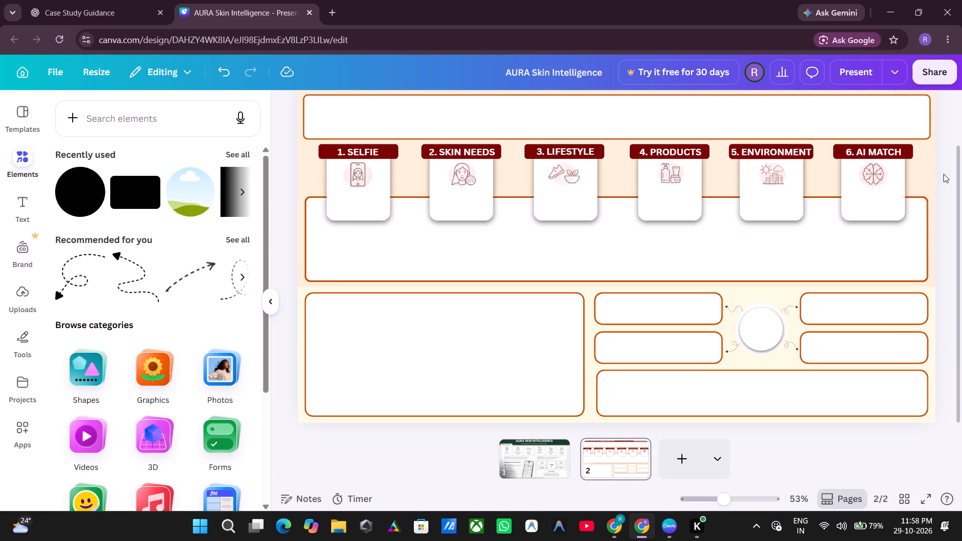
{"action": "scroll", "coordinate": [943, 174], "scroll_direction": "up", "scroll_amount": 3}
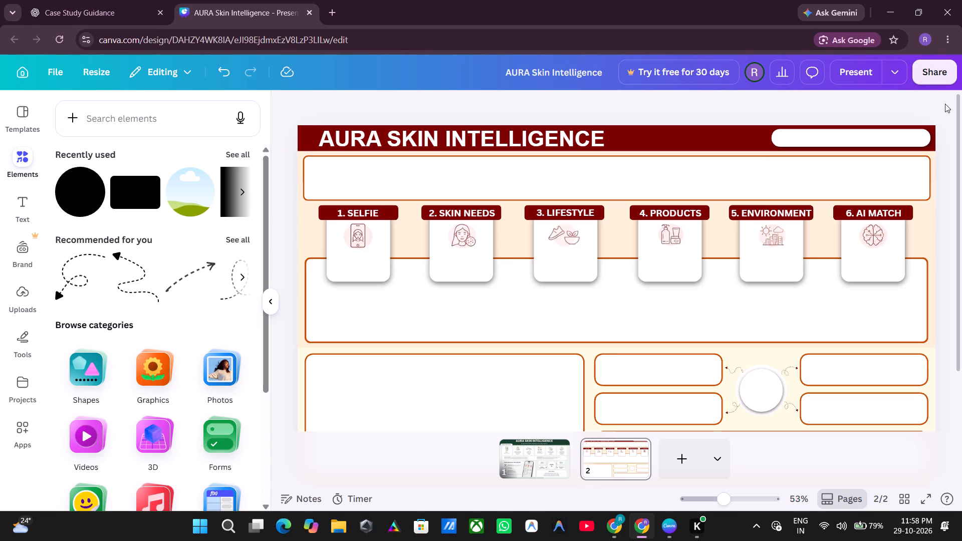
{"action": "left_click", "coordinate": [939, 107]}
{"action": "scroll", "coordinate": [946, 170], "scroll_direction": "down", "scroll_amount": 4}
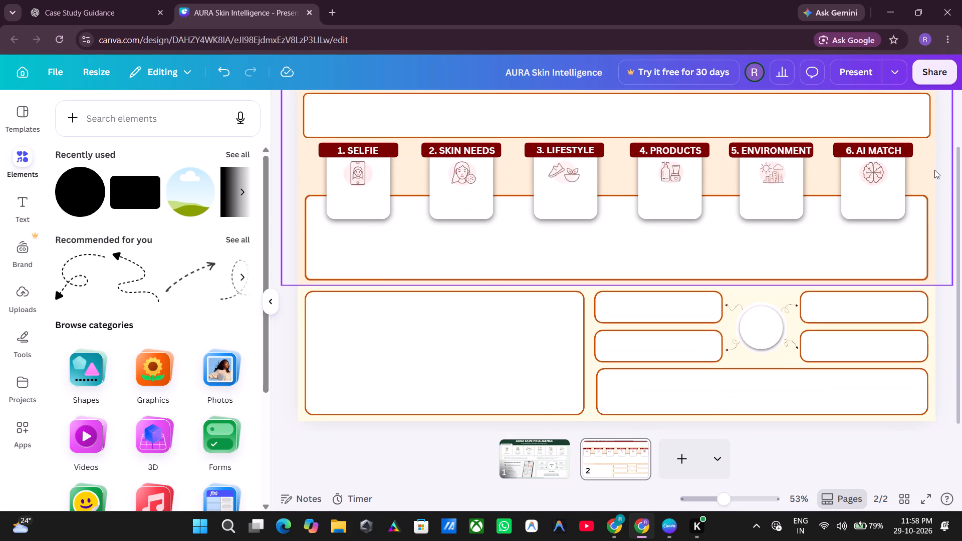
{"action": "left_click", "coordinate": [947, 131]}
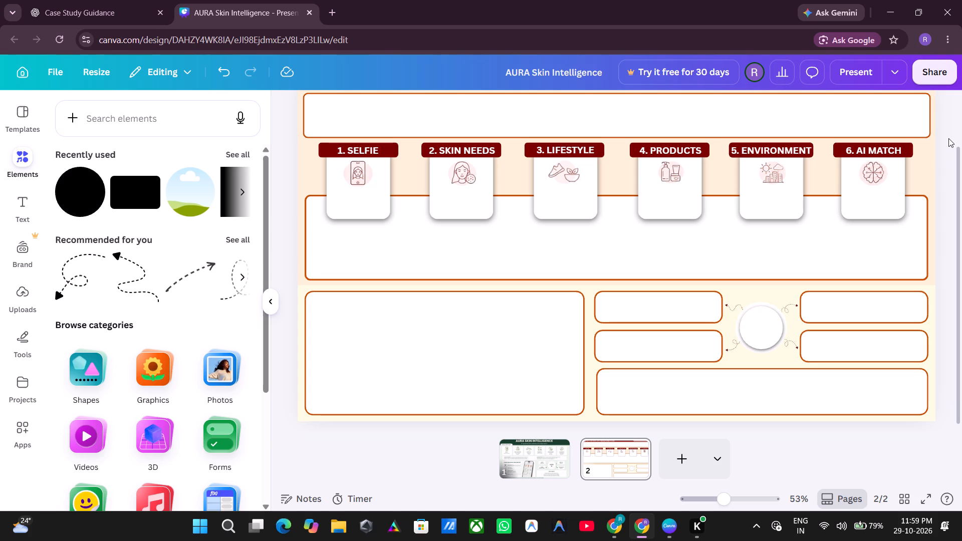
{"action": "scroll", "coordinate": [944, 158], "scroll_direction": "down", "scroll_amount": 2}
{"action": "scroll", "coordinate": [944, 158], "scroll_direction": "up", "scroll_amount": 2}
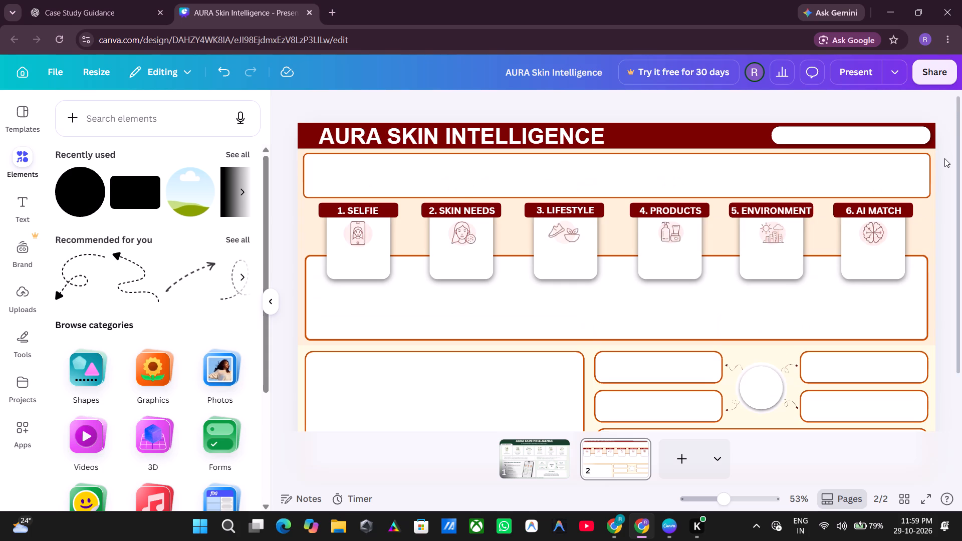
{"action": "scroll", "coordinate": [944, 158], "scroll_direction": "down", "scroll_amount": 2}
{"action": "scroll", "coordinate": [944, 158], "scroll_direction": "up", "scroll_amount": 2}
{"action": "scroll", "coordinate": [944, 158], "scroll_direction": "down", "scroll_amount": 2}
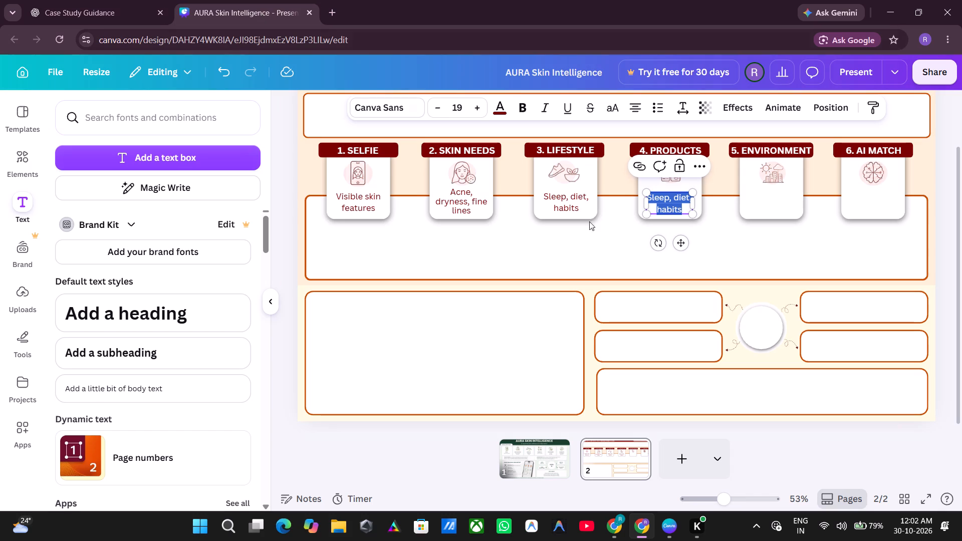
{"action": "key", "text": "ctrl+v"}
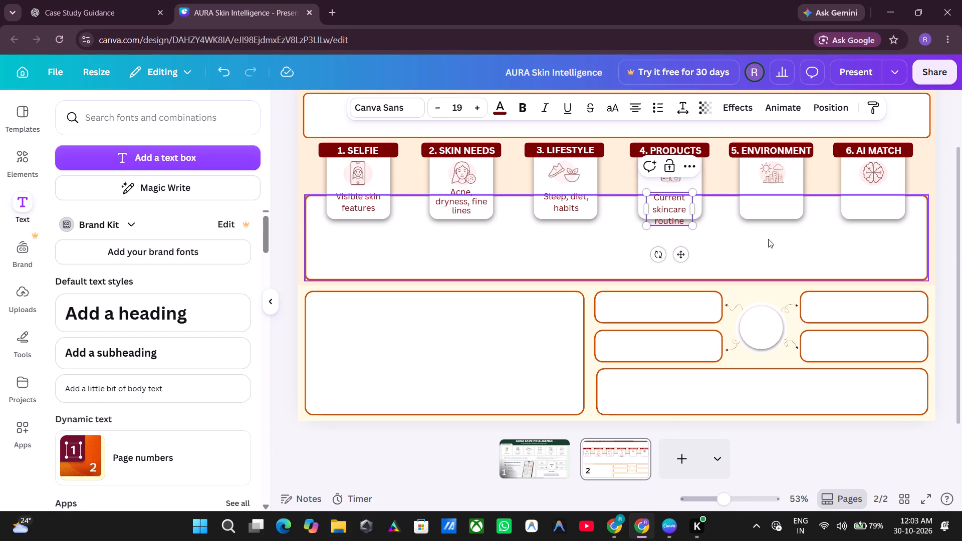
{"action": "left_click", "coordinate": [947, 189]}
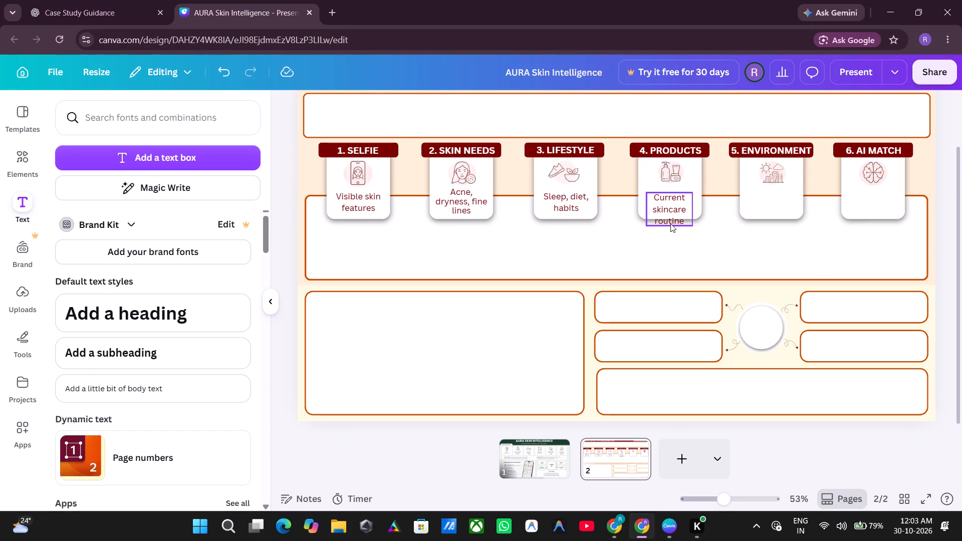
Move the "Current skincare routine" text up so all three lines sit inside the "4. PRODUCTS" card.
{"action": "left_click_drag", "start_coordinate": [675, 208], "coordinate": [678, 201]}
{"action": "left_click", "coordinate": [678, 201]}
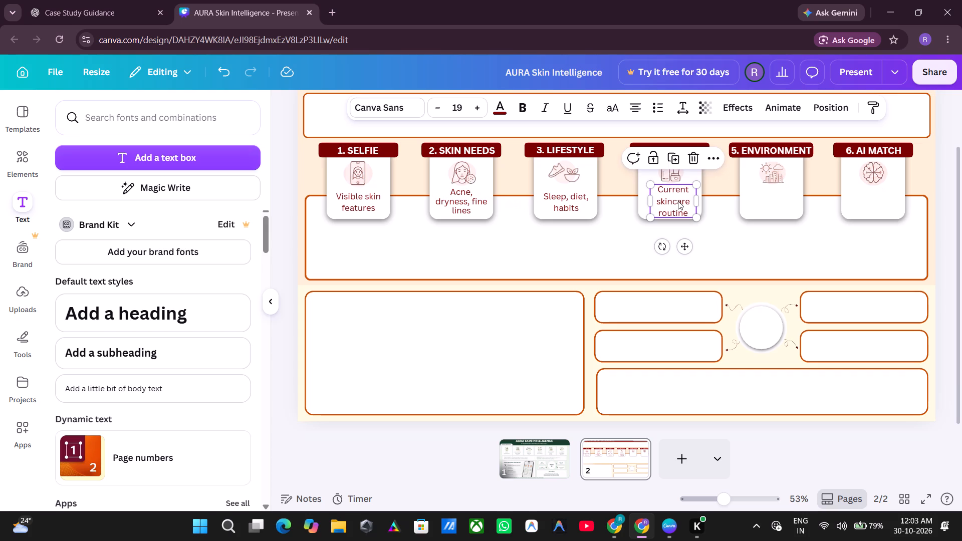
{"action": "left_click", "coordinate": [947, 220]}
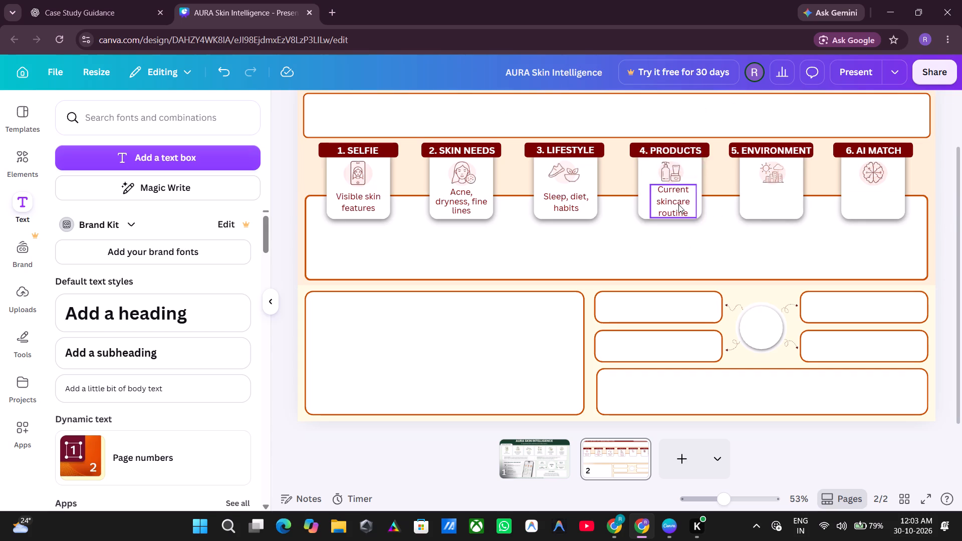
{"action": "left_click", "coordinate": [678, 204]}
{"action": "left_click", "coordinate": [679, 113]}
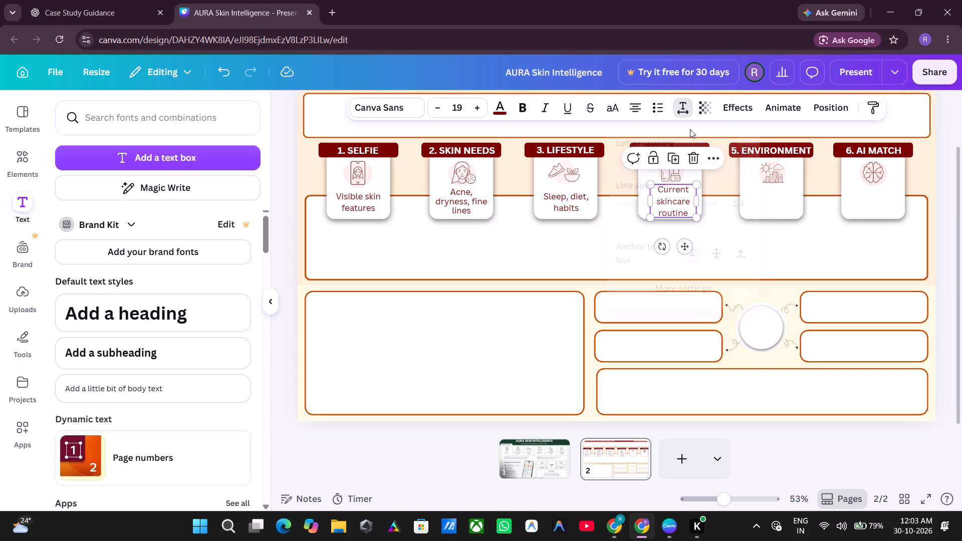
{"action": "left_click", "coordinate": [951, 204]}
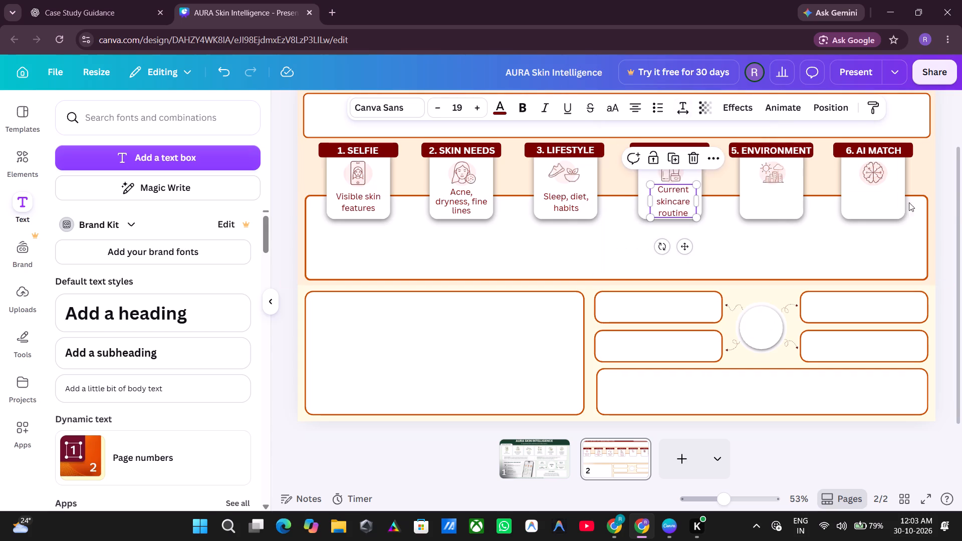
Copy the text style of "Acne, dryness, fine lines" onto "Current skincare routine" in the "4. PRODUCTS" card.
{"action": "left_click", "coordinate": [481, 201]}
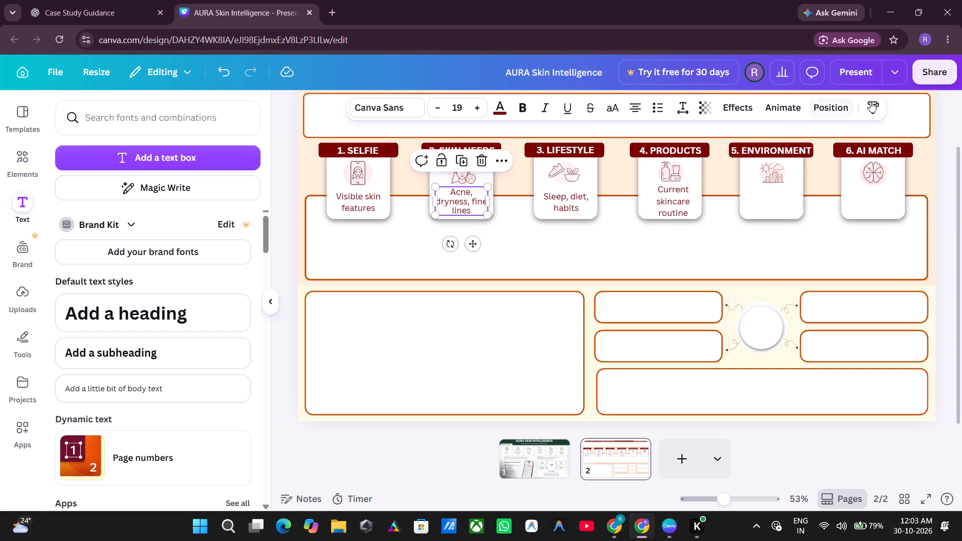
{"action": "left_click", "coordinate": [871, 100]}
{"action": "left_click", "coordinate": [676, 199]}
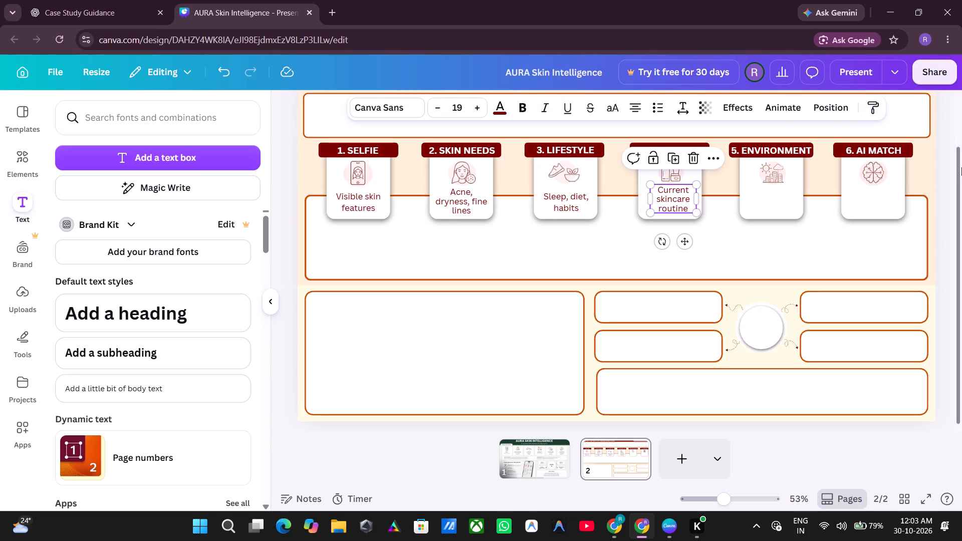
{"action": "left_click", "coordinate": [945, 164]}
Centre the "Current skincare routine" text under the icon in the "4. PRODUCTS" card.
{"action": "left_click", "coordinate": [676, 201]}
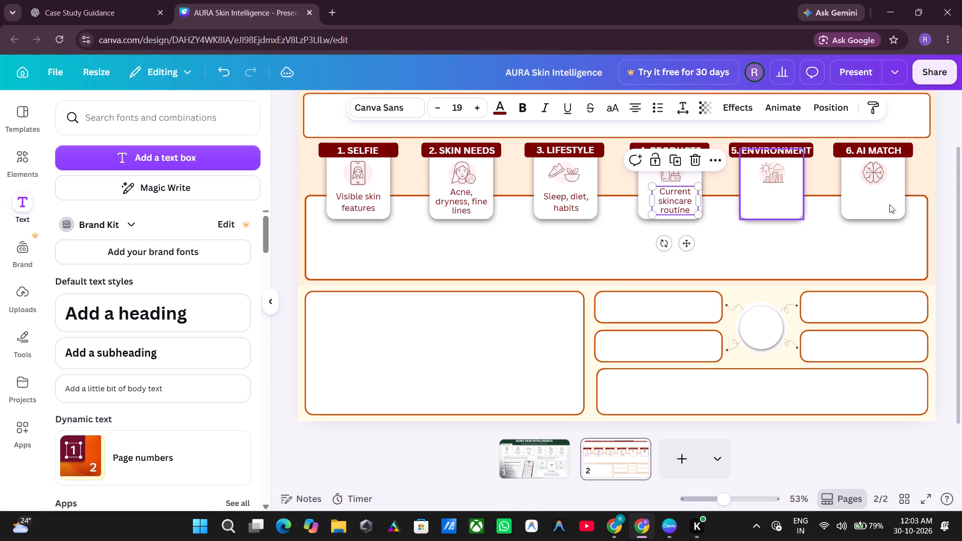
{"action": "left_click", "coordinate": [675, 200]}
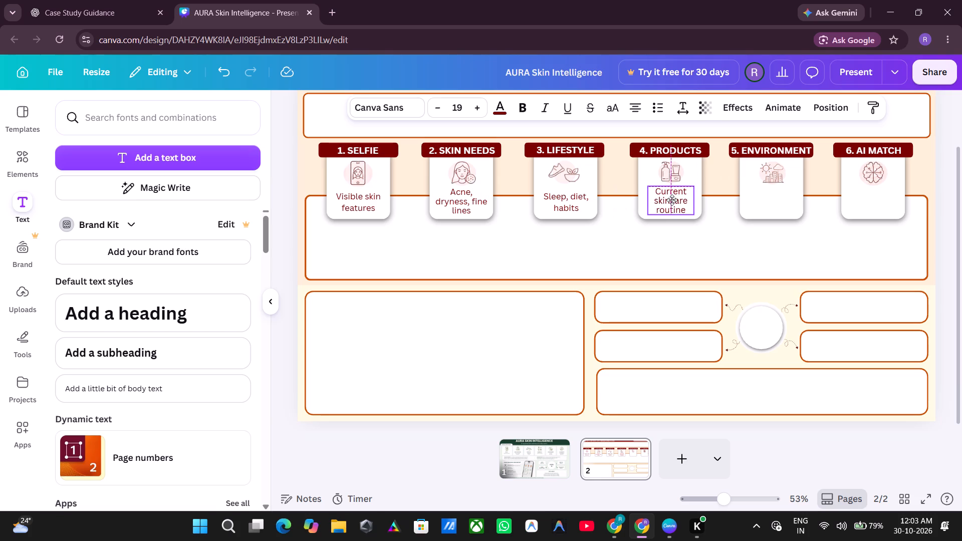
{"action": "left_click", "coordinate": [945, 168]}
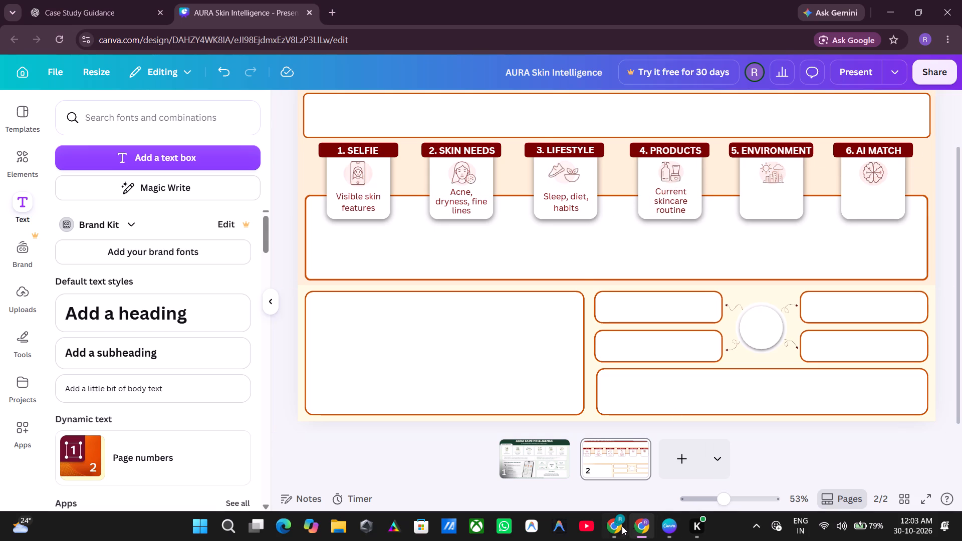
Switch back to the six-card text in the ChatGPT case study guidance.
{"action": "left_click", "coordinate": [96, 0]}
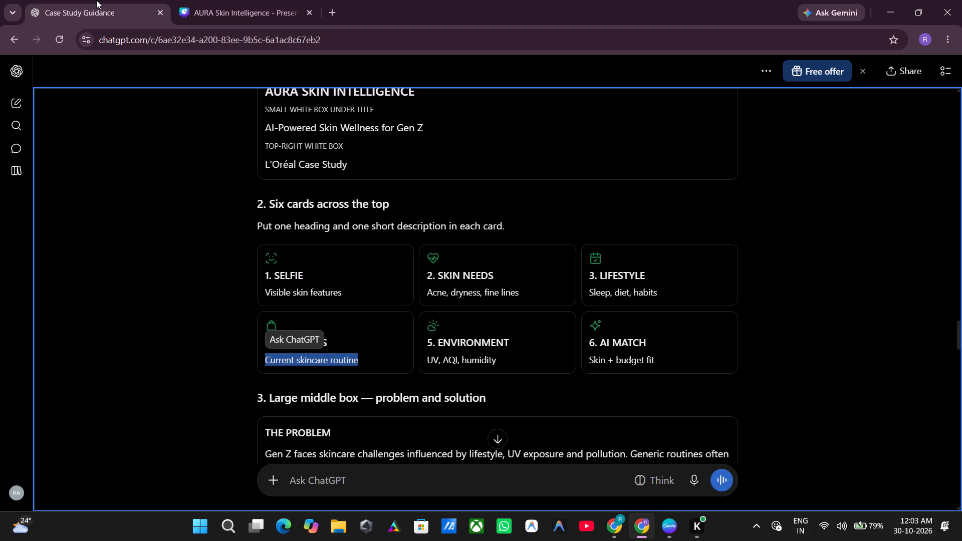
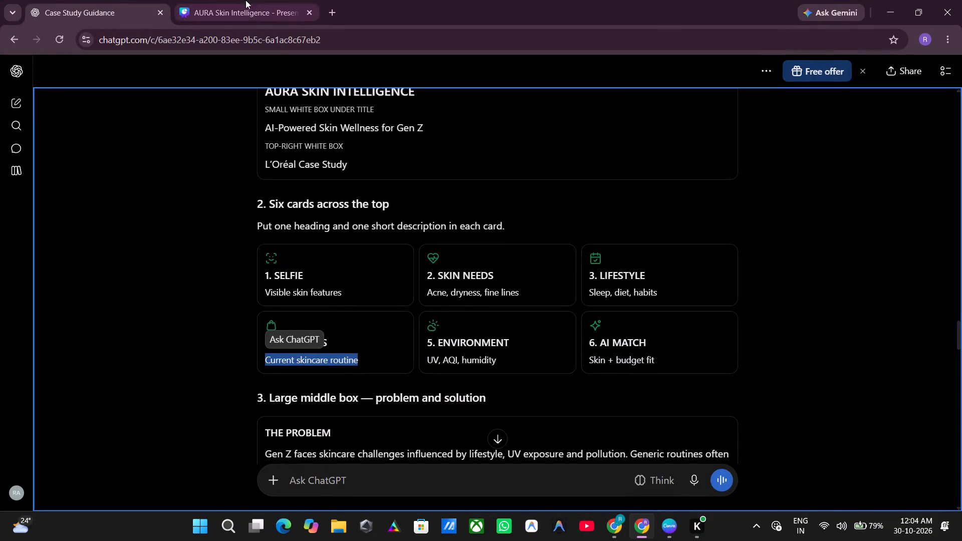
{"action": "left_click", "coordinate": [186, 0]}
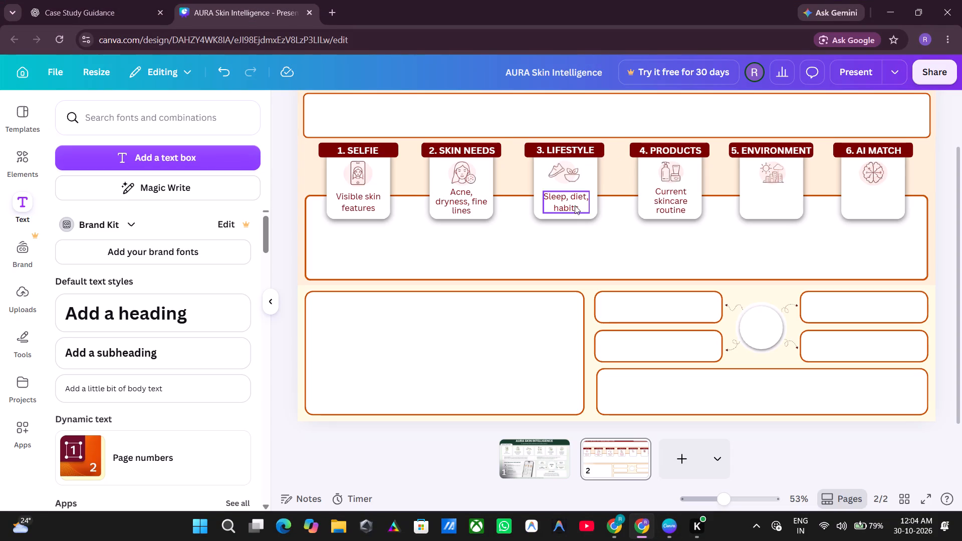
{"action": "left_click", "coordinate": [364, 196]}
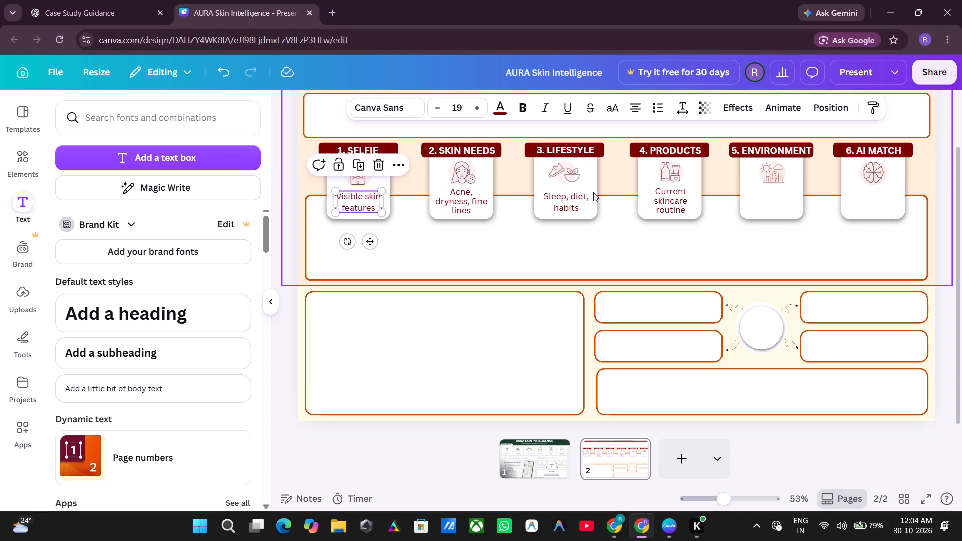
{"action": "left_click", "coordinate": [359, 157]}
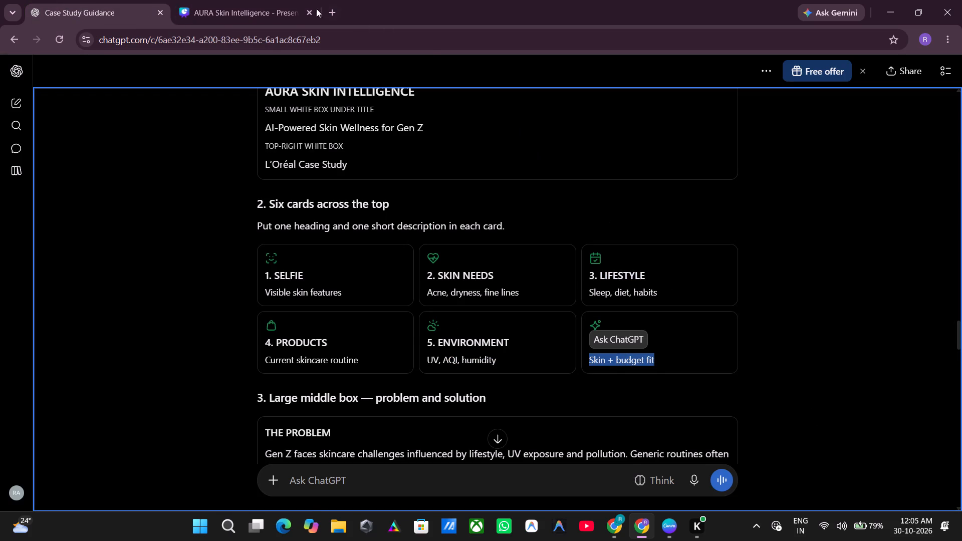
{"action": "left_click", "coordinate": [250, 0]}
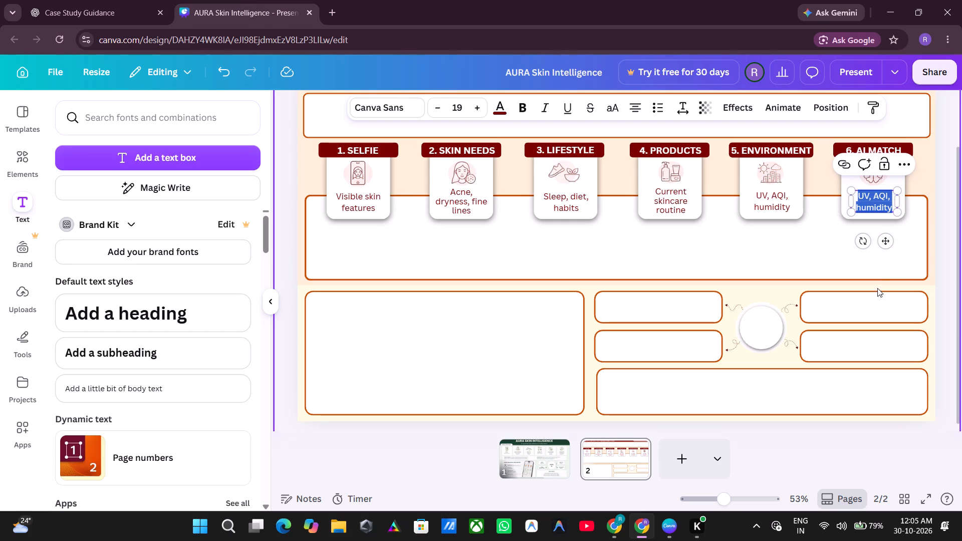
{"action": "key", "text": "ctrl+v"}
{"action": "left_click", "coordinate": [944, 191]}
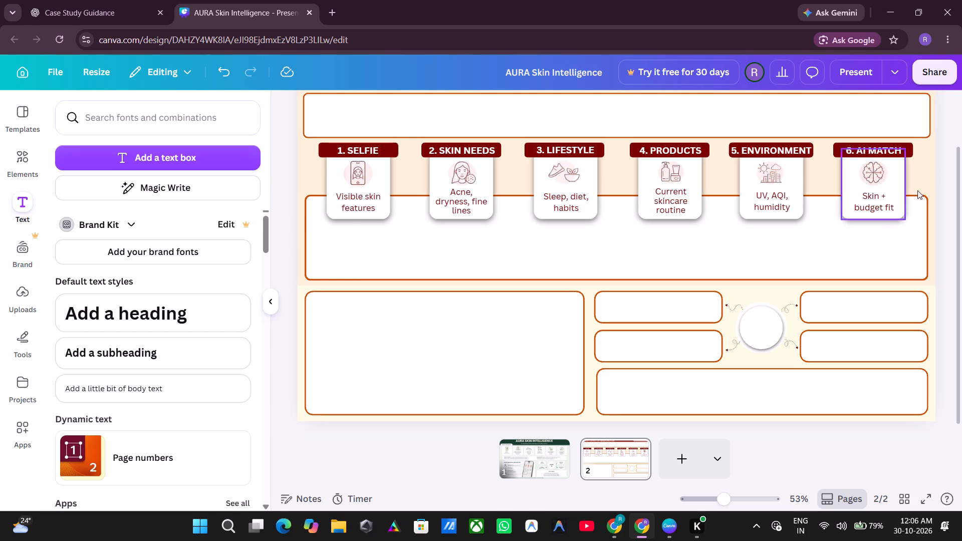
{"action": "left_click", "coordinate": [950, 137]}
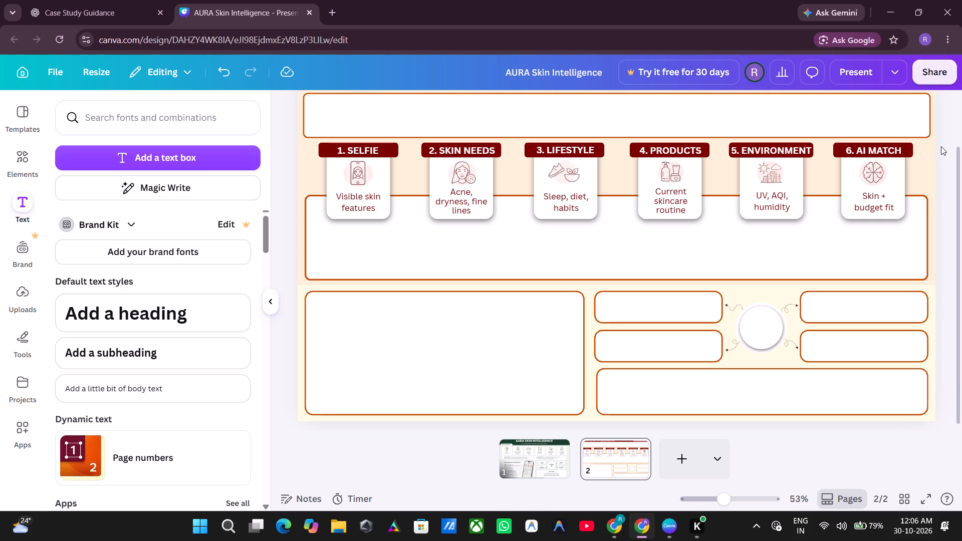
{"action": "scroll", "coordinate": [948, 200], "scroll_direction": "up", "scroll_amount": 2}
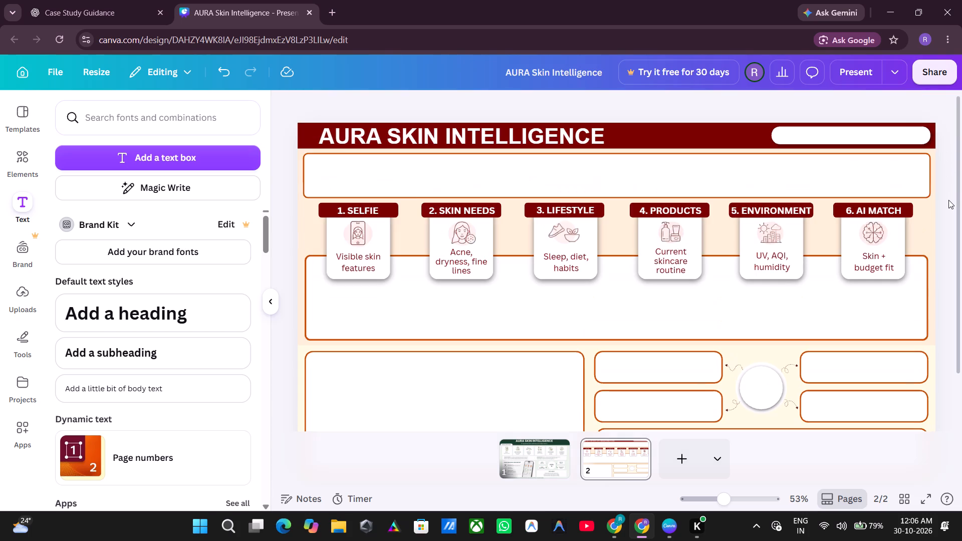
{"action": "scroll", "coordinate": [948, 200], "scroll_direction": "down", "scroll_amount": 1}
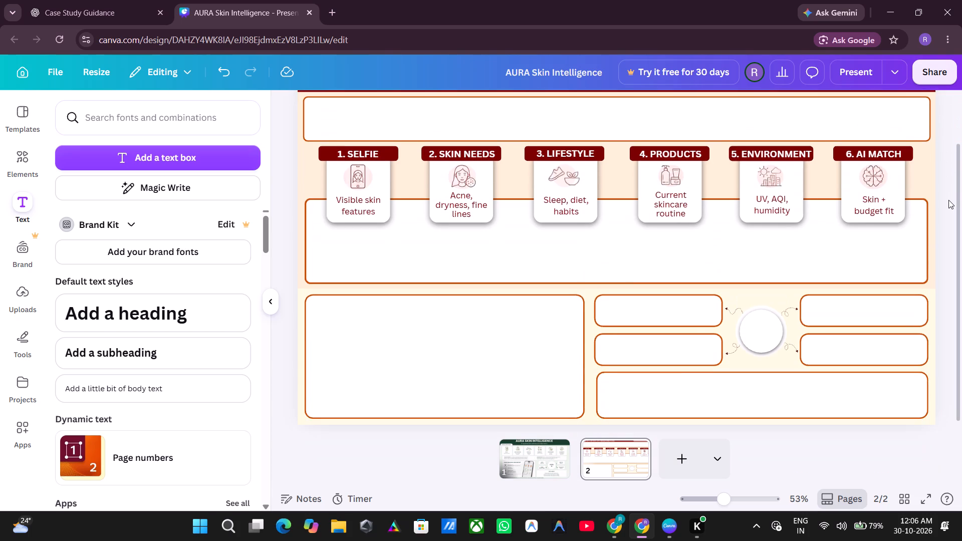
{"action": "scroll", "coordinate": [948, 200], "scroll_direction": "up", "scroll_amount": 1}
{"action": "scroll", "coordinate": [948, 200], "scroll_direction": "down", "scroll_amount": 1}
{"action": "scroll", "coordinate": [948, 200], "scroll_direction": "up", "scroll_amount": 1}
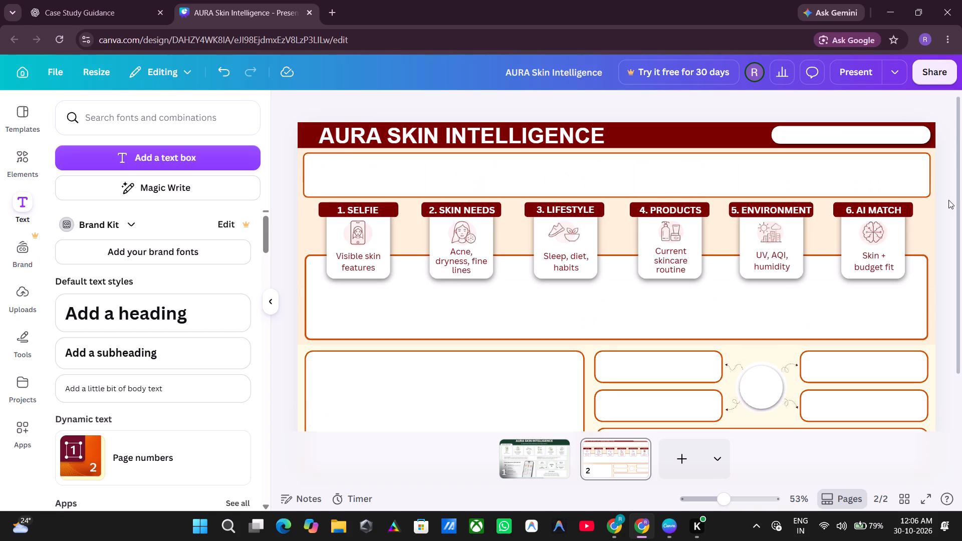
Review the whole layout of page 2, from the title banner and six icon cards down to the lower content boxes.
{"action": "scroll", "coordinate": [948, 200], "scroll_direction": "down", "scroll_amount": 1}
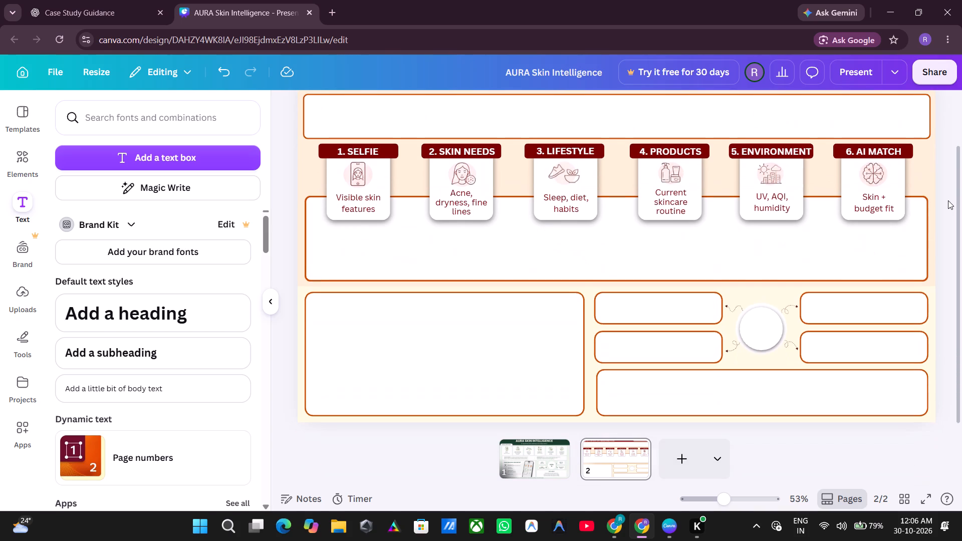
{"action": "scroll", "coordinate": [948, 200], "scroll_direction": "up", "scroll_amount": 1}
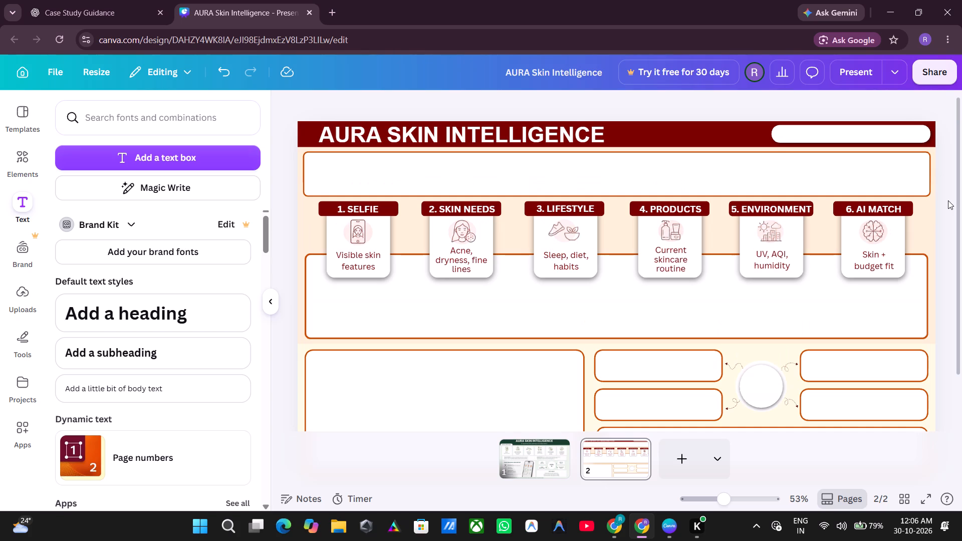
{"action": "scroll", "coordinate": [948, 200], "scroll_direction": "down", "scroll_amount": 2}
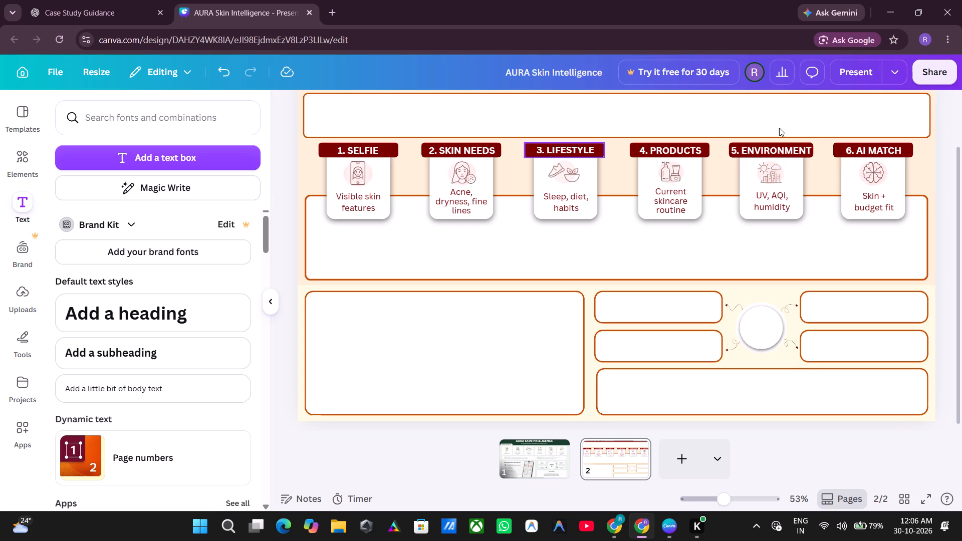
{"action": "left_click", "coordinate": [956, 108]}
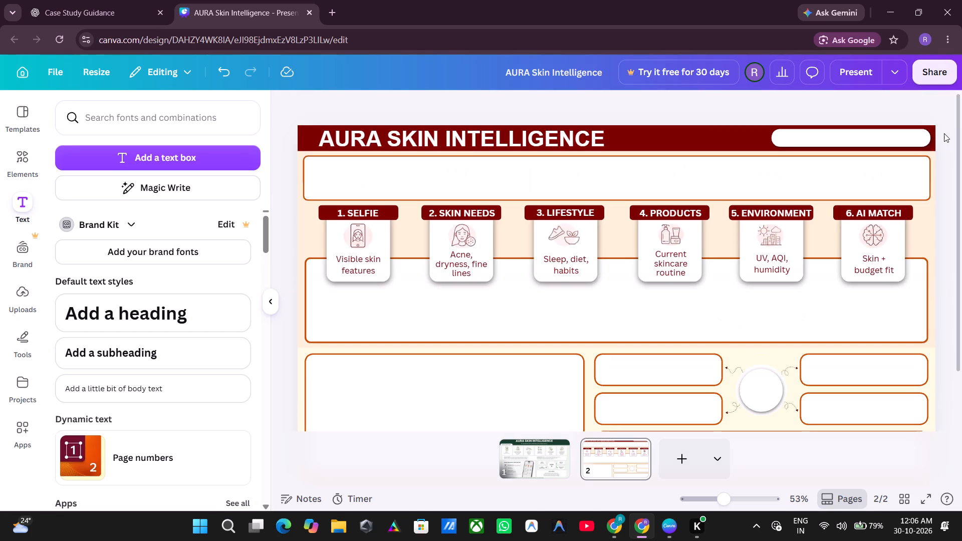
{"action": "scroll", "coordinate": [943, 130], "scroll_direction": "down", "scroll_amount": 2}
{"action": "scroll", "coordinate": [943, 130], "scroll_direction": "up", "scroll_amount": 2}
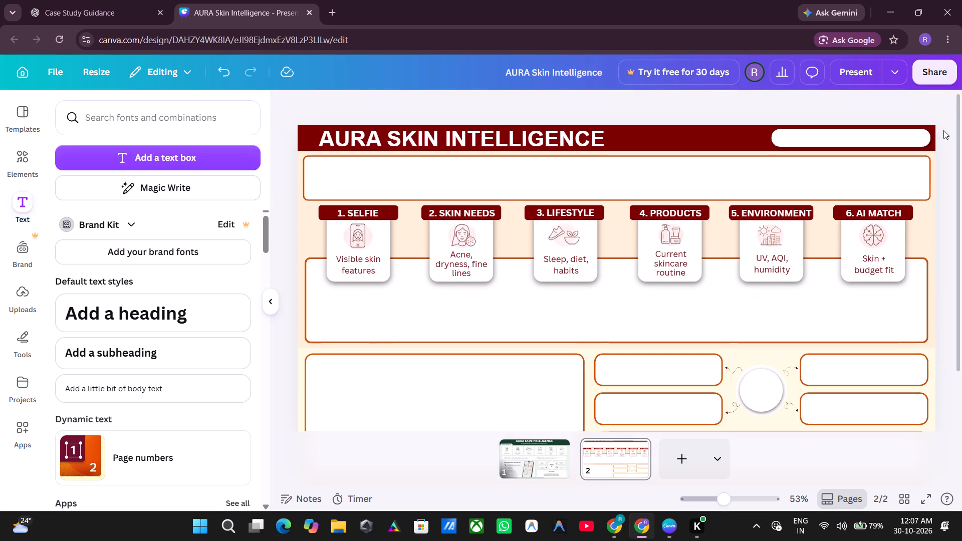
{"action": "scroll", "coordinate": [943, 130], "scroll_direction": "down", "scroll_amount": 3}
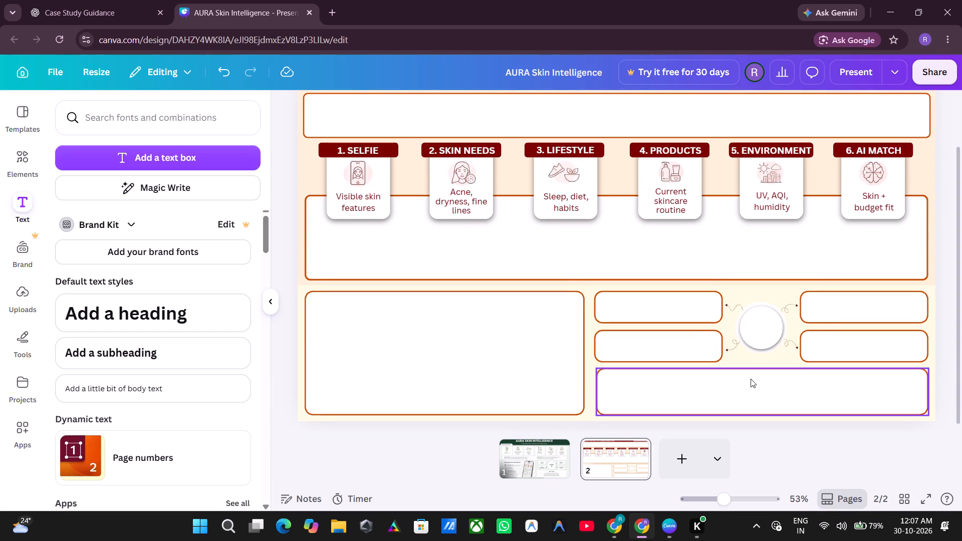
{"action": "left_click", "coordinate": [281, 212]}
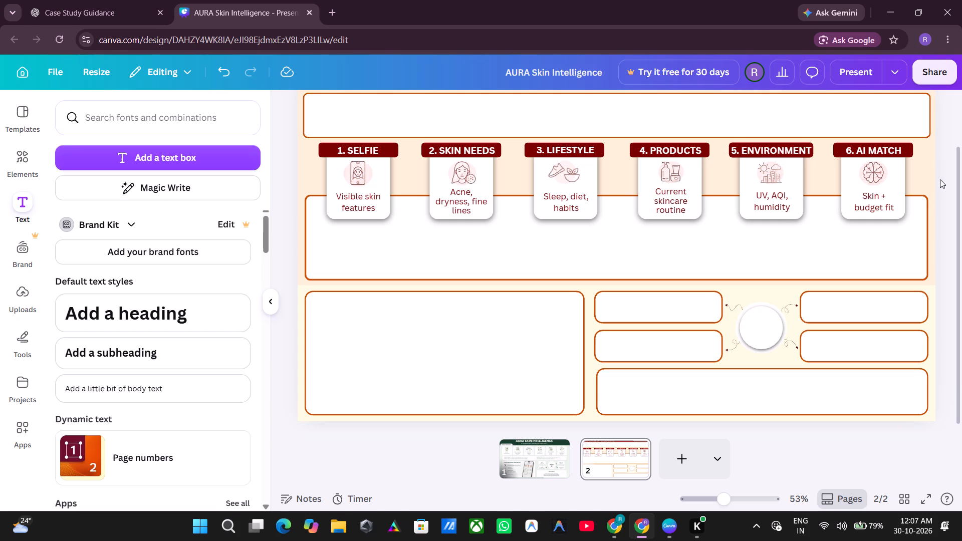
{"action": "scroll", "coordinate": [940, 182], "scroll_direction": "up", "scroll_amount": 2}
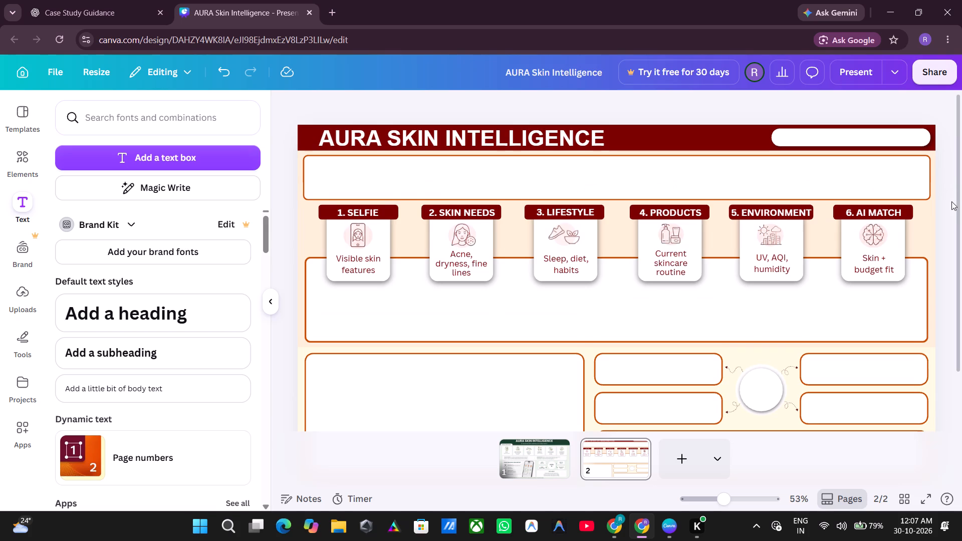
{"action": "scroll", "coordinate": [728, 242], "scroll_direction": "down", "scroll_amount": 2}
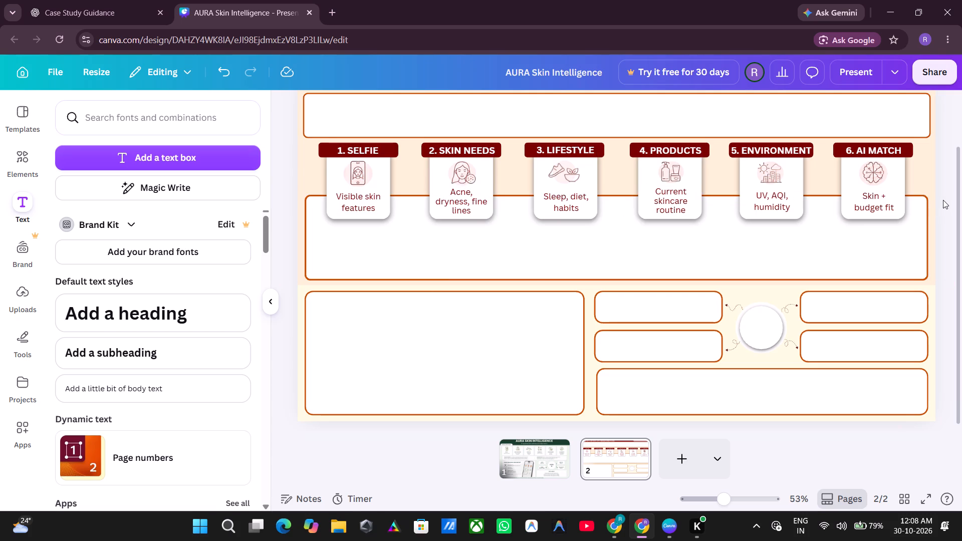
{"action": "scroll", "coordinate": [943, 200], "scroll_direction": "up", "scroll_amount": 3}
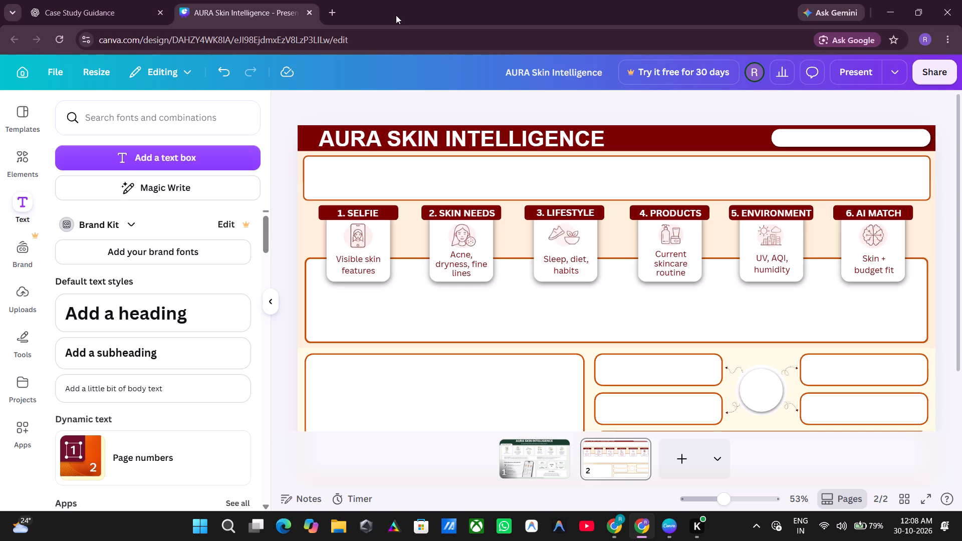
{"action": "scroll", "coordinate": [379, 102], "scroll_direction": "down", "scroll_amount": 1}
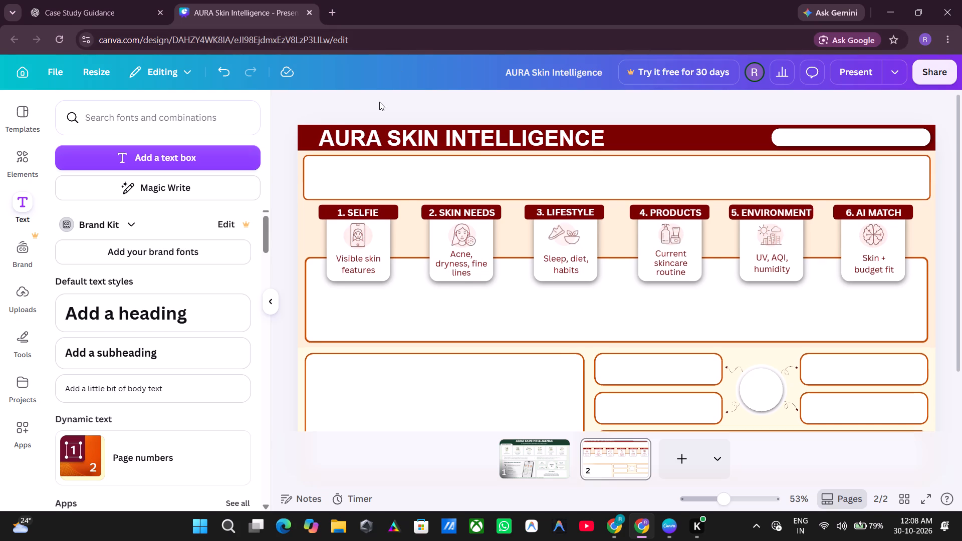
{"action": "scroll", "coordinate": [379, 102], "scroll_direction": "down", "scroll_amount": 1}
{"action": "scroll", "coordinate": [379, 102], "scroll_direction": "up", "scroll_amount": 2}
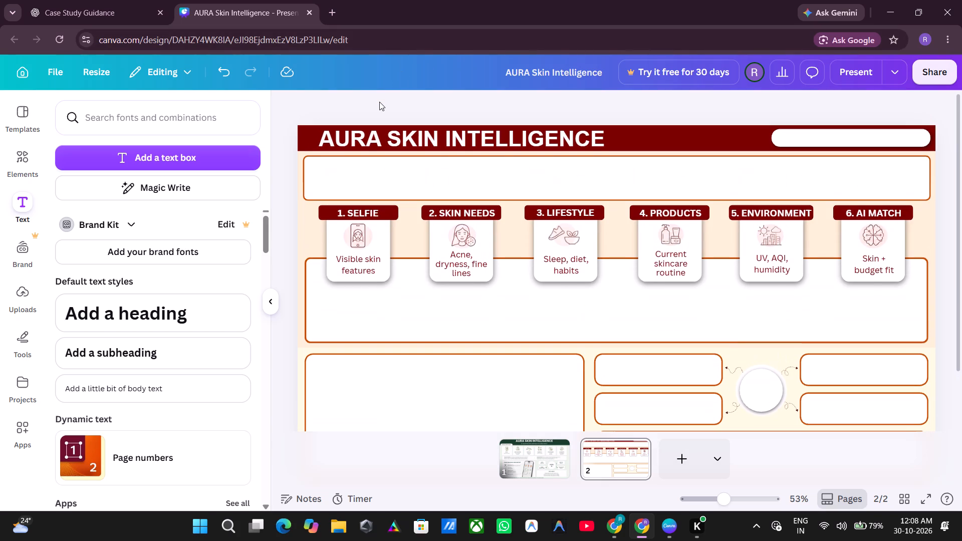
{"action": "scroll", "coordinate": [379, 102], "scroll_direction": "down", "scroll_amount": 1}
{"action": "scroll", "coordinate": [379, 102], "scroll_direction": "up", "scroll_amount": 2}
{"action": "scroll", "coordinate": [379, 102], "scroll_direction": "down", "scroll_amount": 3}
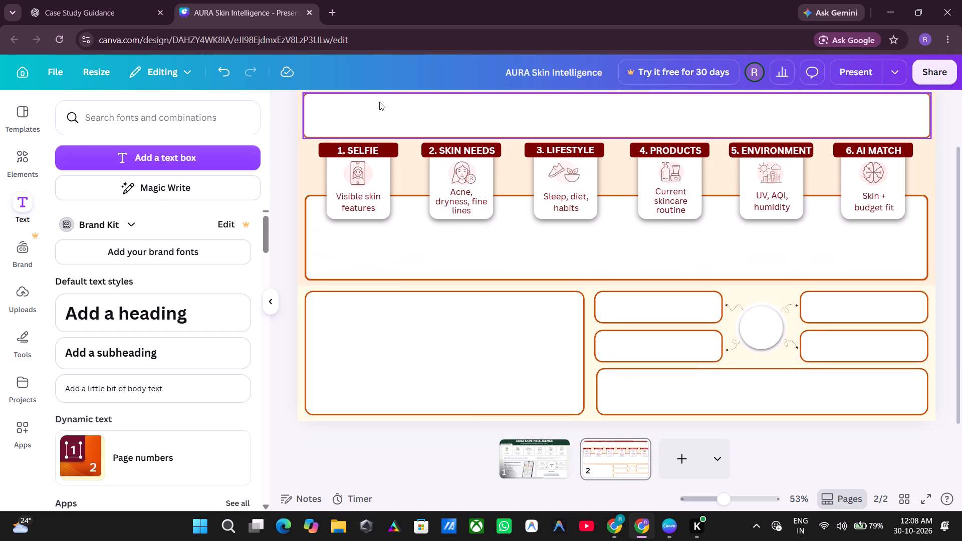